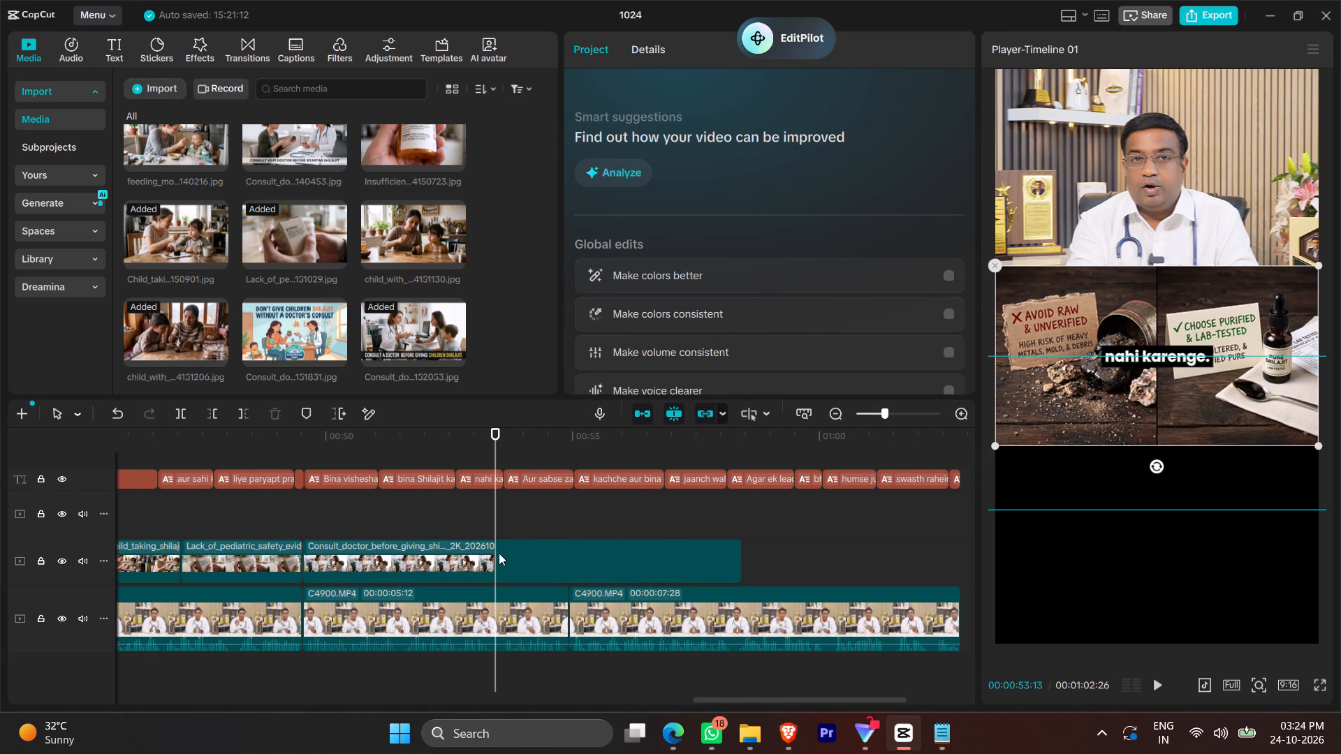
# Copy the attributes of the preceding Consult_doctor overlay clip and paste them onto the Avoid_unverified_Shilajit clip.
pyautogui.click(427, 536)
pyautogui.click(431, 555)
pyautogui.rightClick(432, 555)
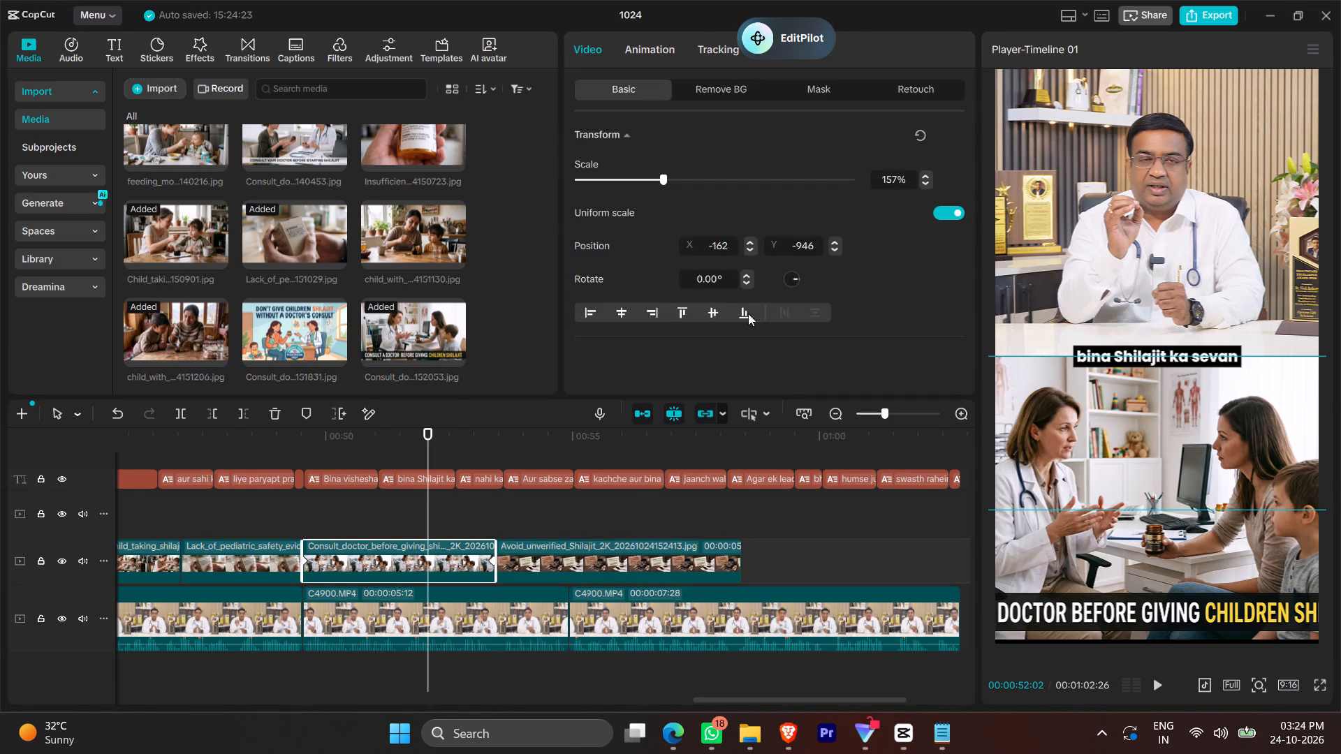
pyautogui.click(525, 95)
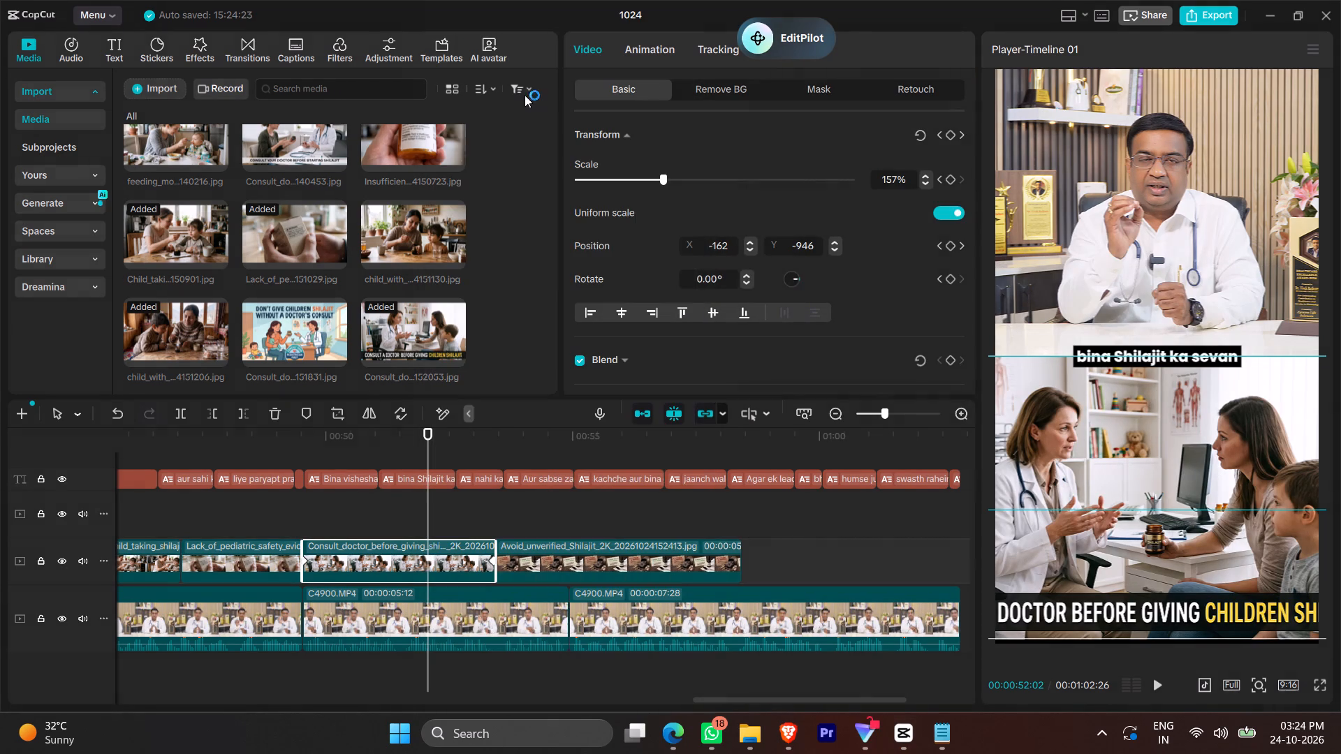
pyautogui.click(588, 552)
pyautogui.rightClick(588, 552)
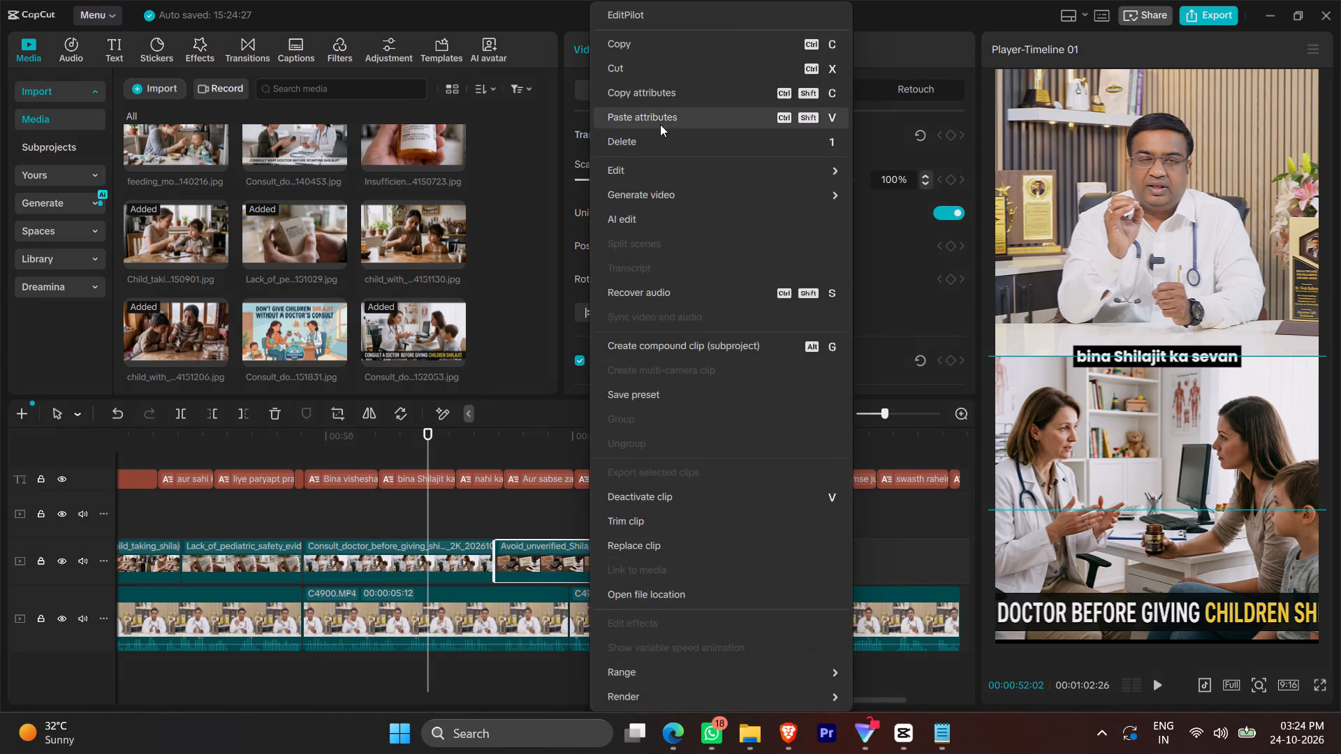
pyautogui.click(660, 124)
pyautogui.click(867, 437)
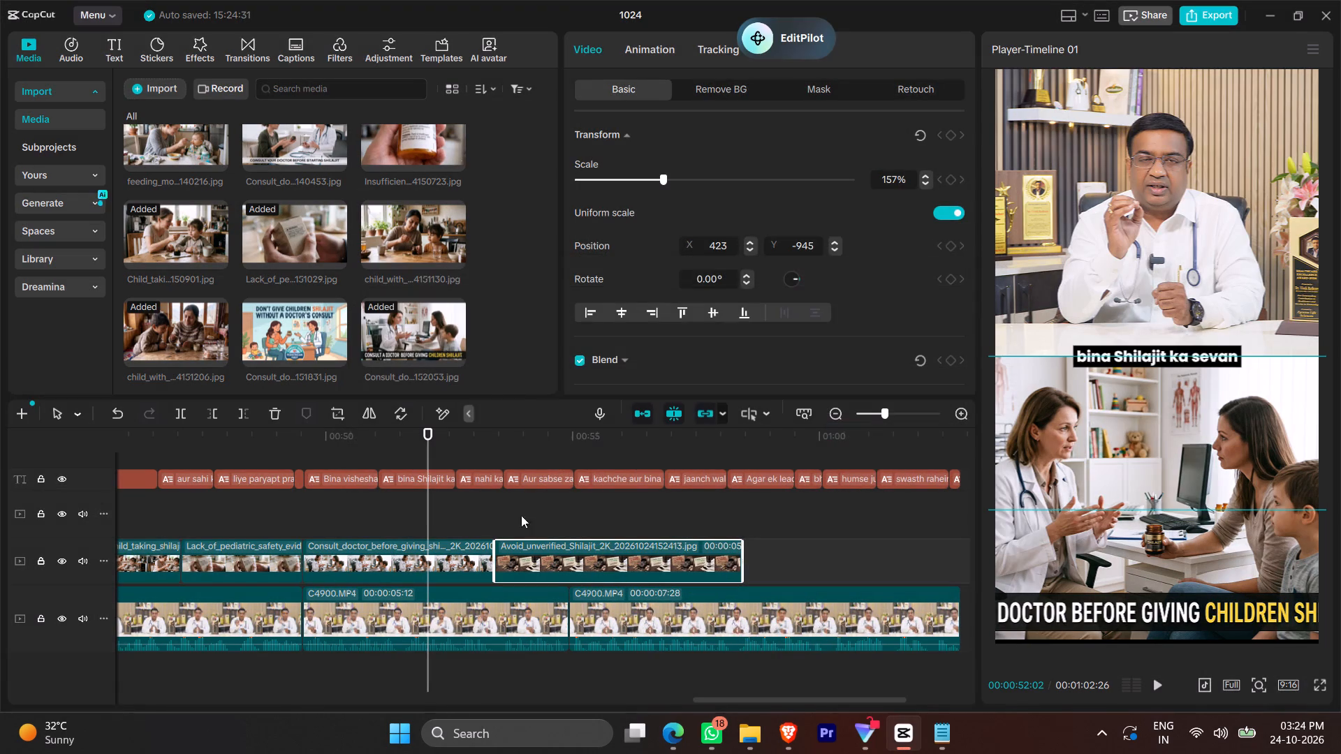
# At the Avoid_unverified_Shilajit clip's first keyframe, shift the image to about X 616, Y -947 and set its scale to 160%.
pyautogui.click(496, 520)
pyautogui.press('space')
pyautogui.press('space')
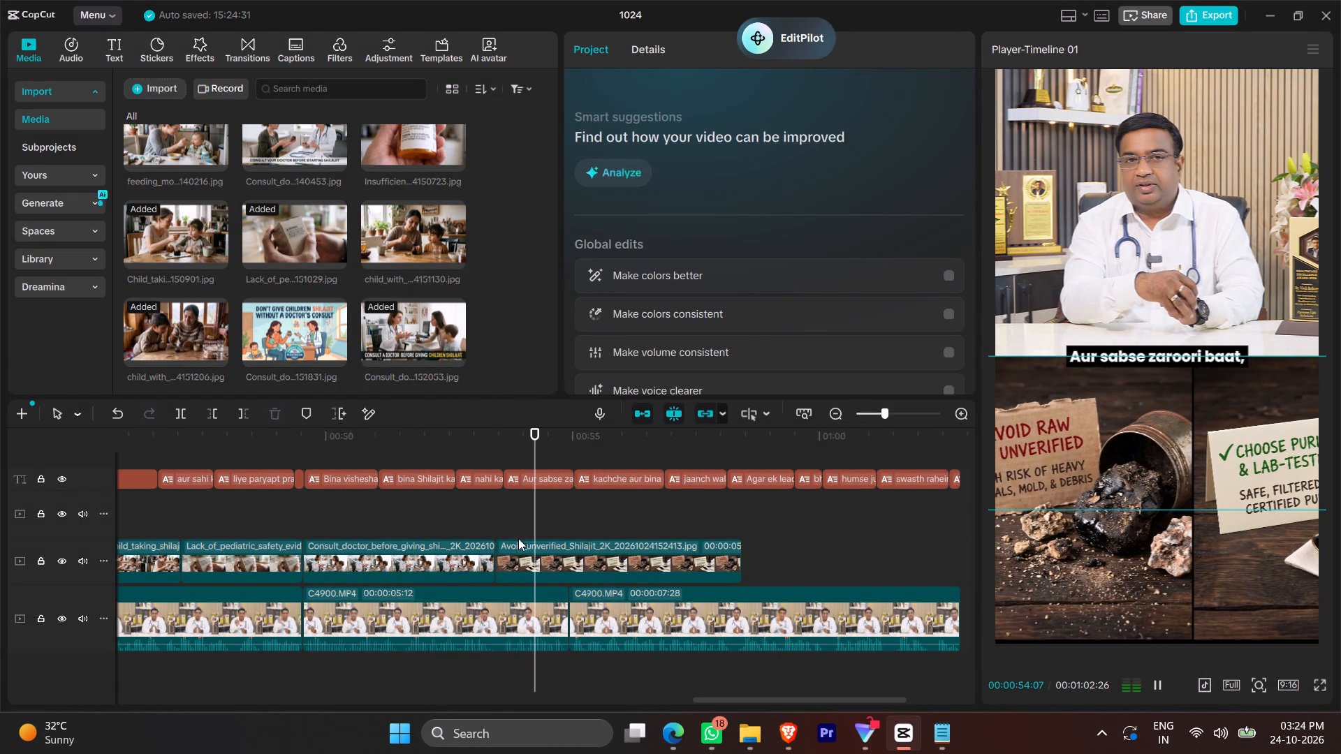
pyautogui.click(527, 558)
pyautogui.click(497, 556)
pyautogui.moveTo(498, 557); pyautogui.dragTo(500, 559)
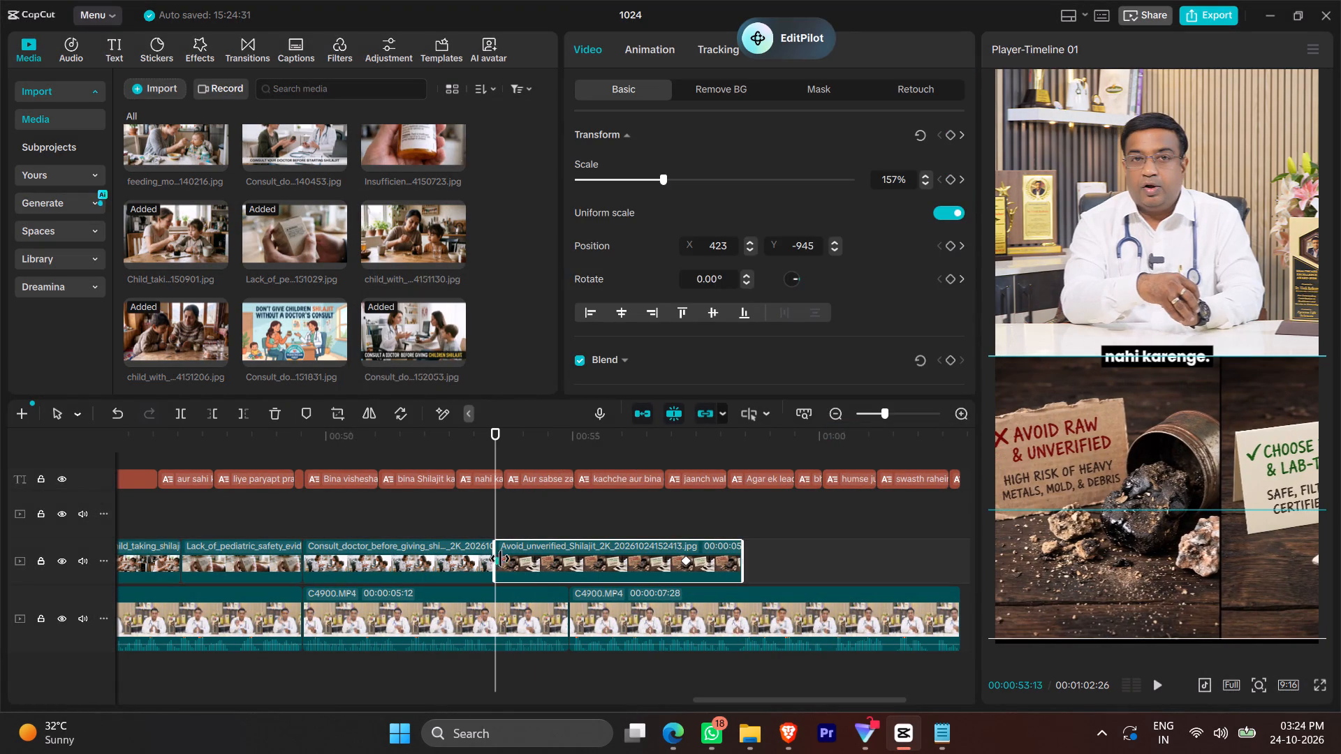
pyautogui.moveTo(500, 559); pyautogui.dragTo(508, 561)
pyautogui.click(507, 561)
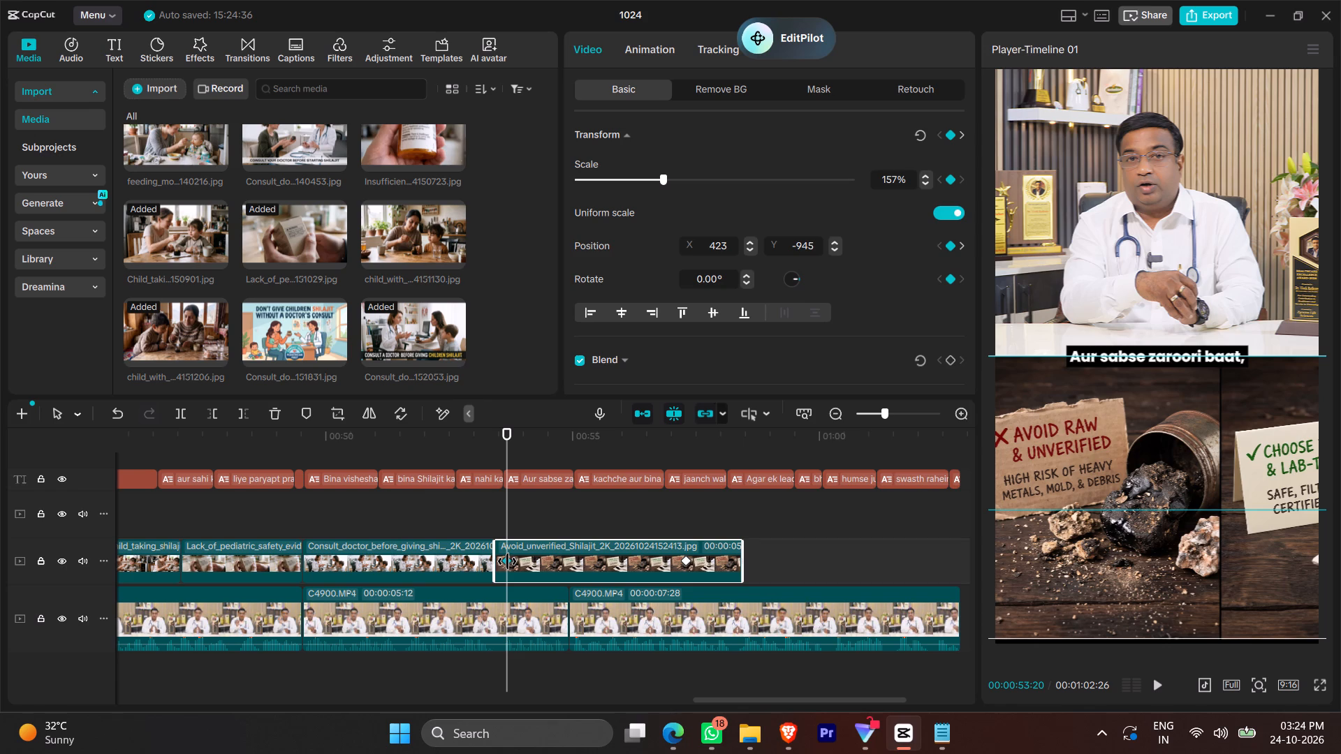
pyautogui.click(507, 561)
pyautogui.moveTo(1048, 486); pyautogui.dragTo(1073, 489)
pyautogui.click(904, 182)
pyautogui.scroll(2, 904, 182)
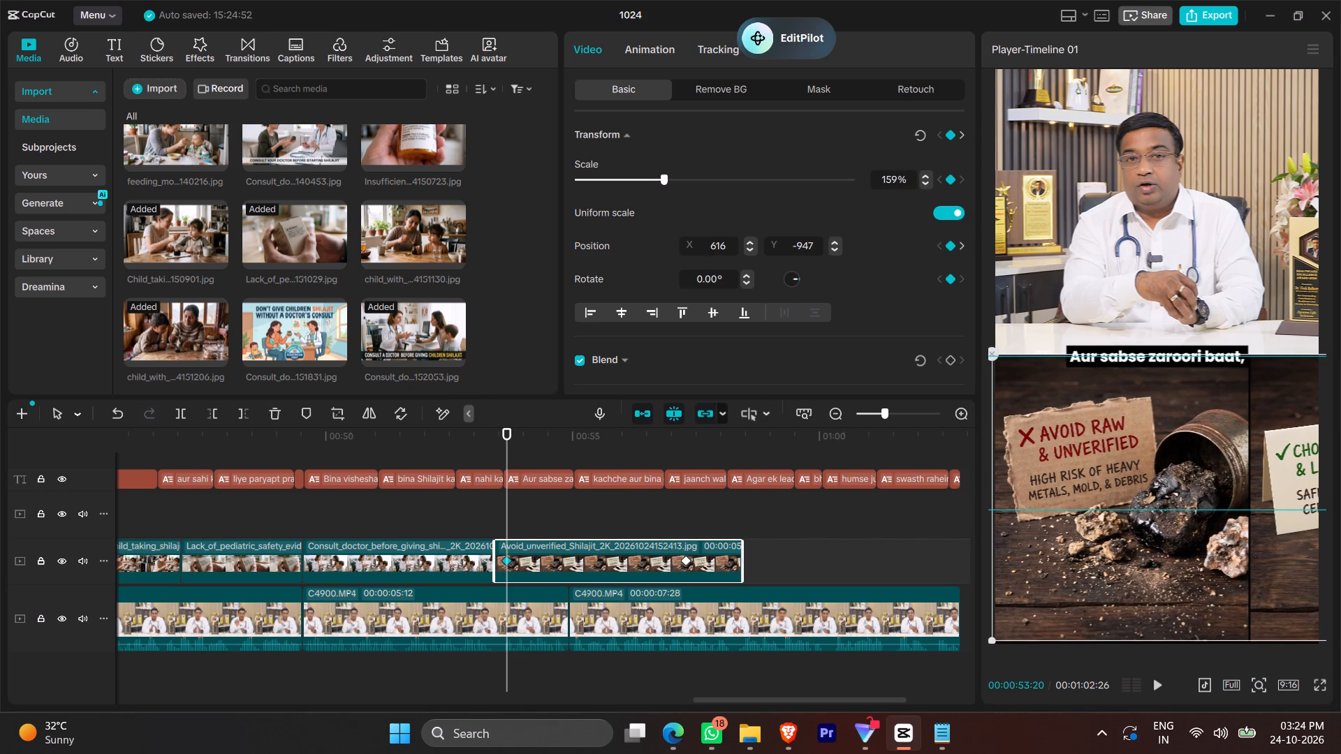
pyautogui.scroll(1, 904, 182)
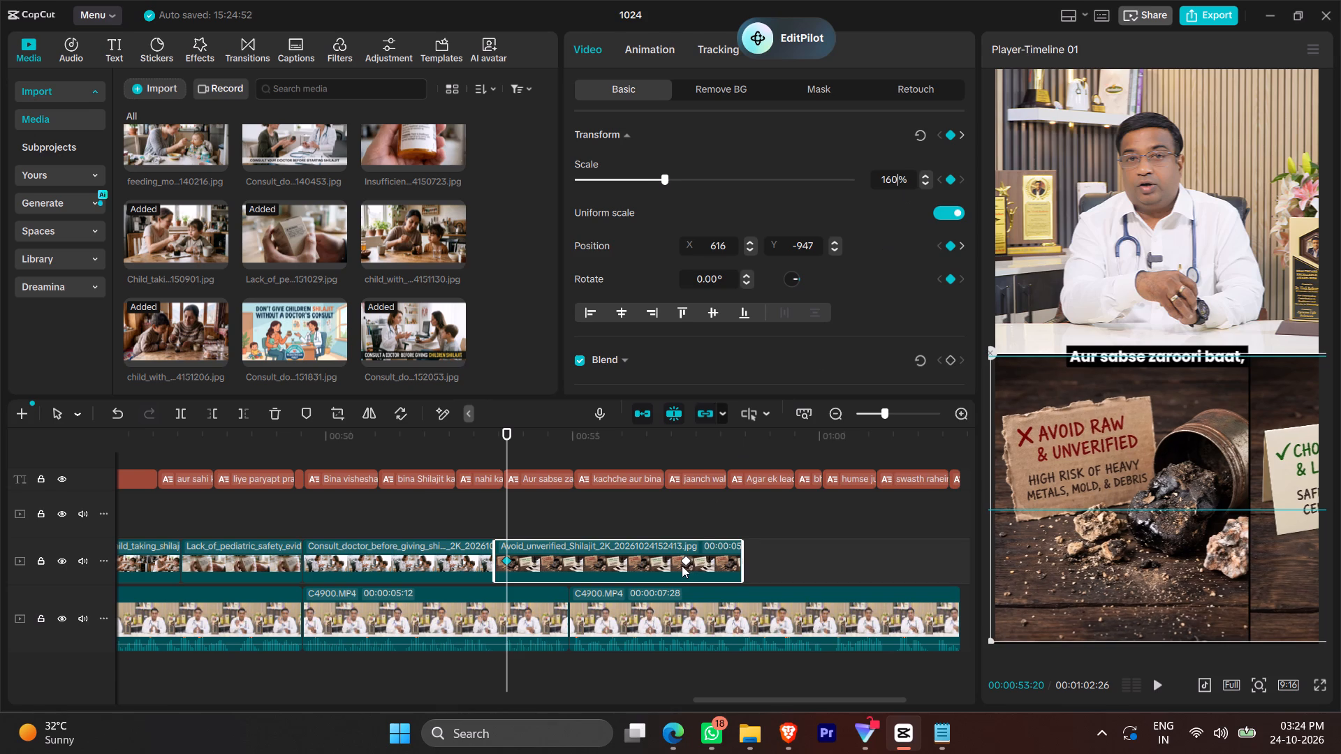
# Check the clip's second keyframe, and at the first keyframe nudge the image to about X 648, Y -955.
pyautogui.click(684, 559)
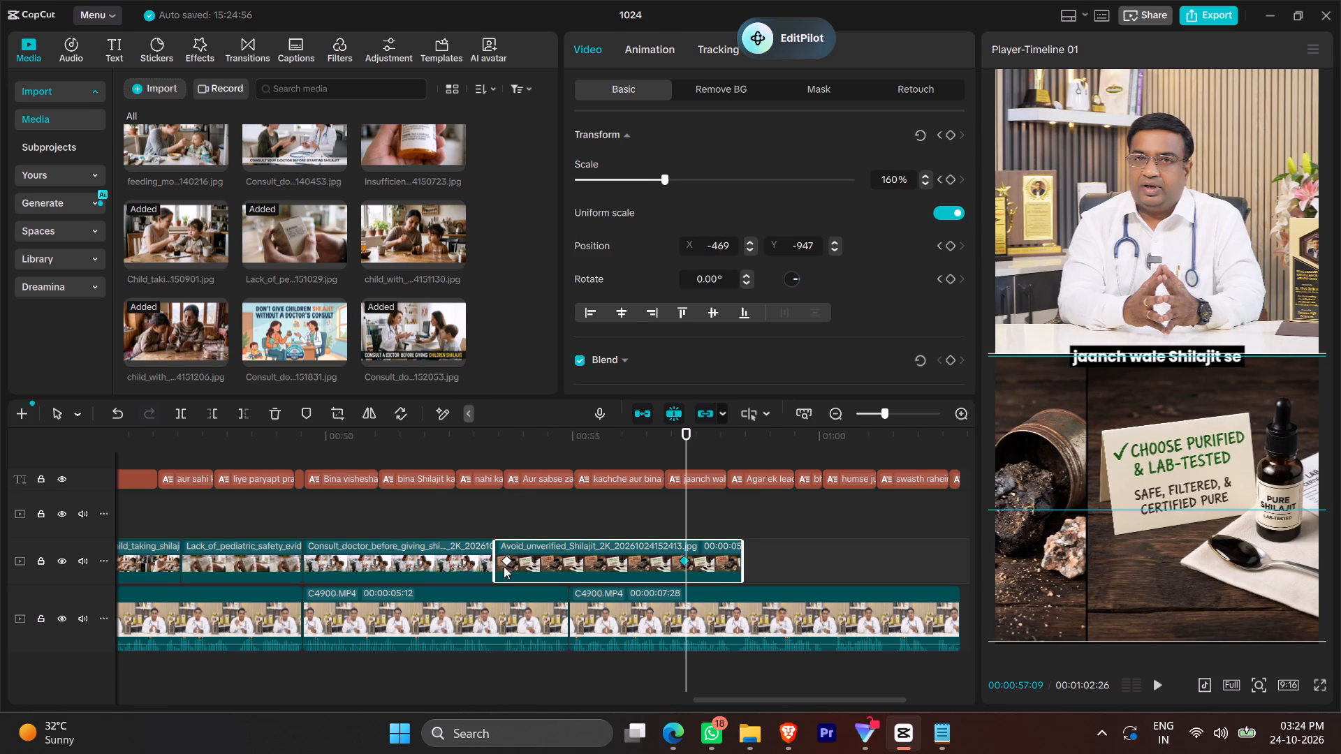
pyautogui.click(507, 563)
pyautogui.moveTo(1058, 547); pyautogui.dragTo(1071, 547)
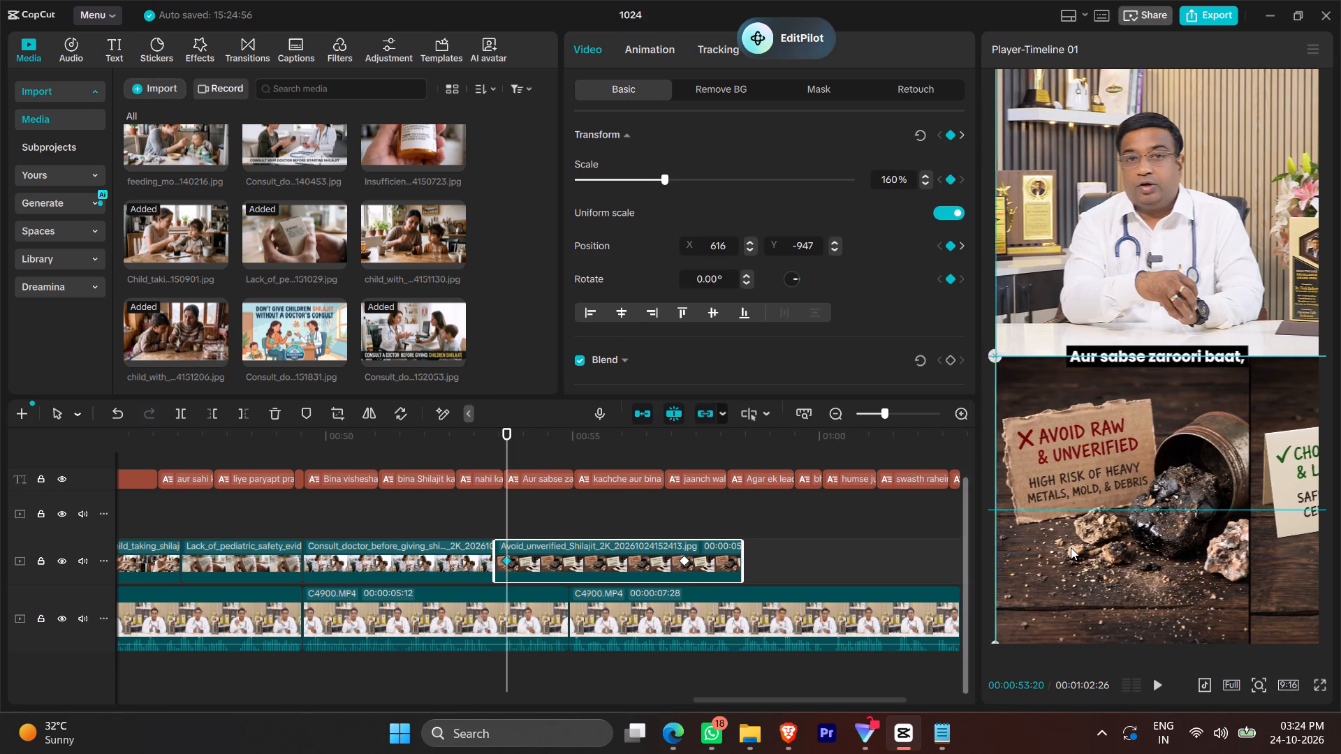
pyautogui.moveTo(1071, 547); pyautogui.dragTo(1065, 545)
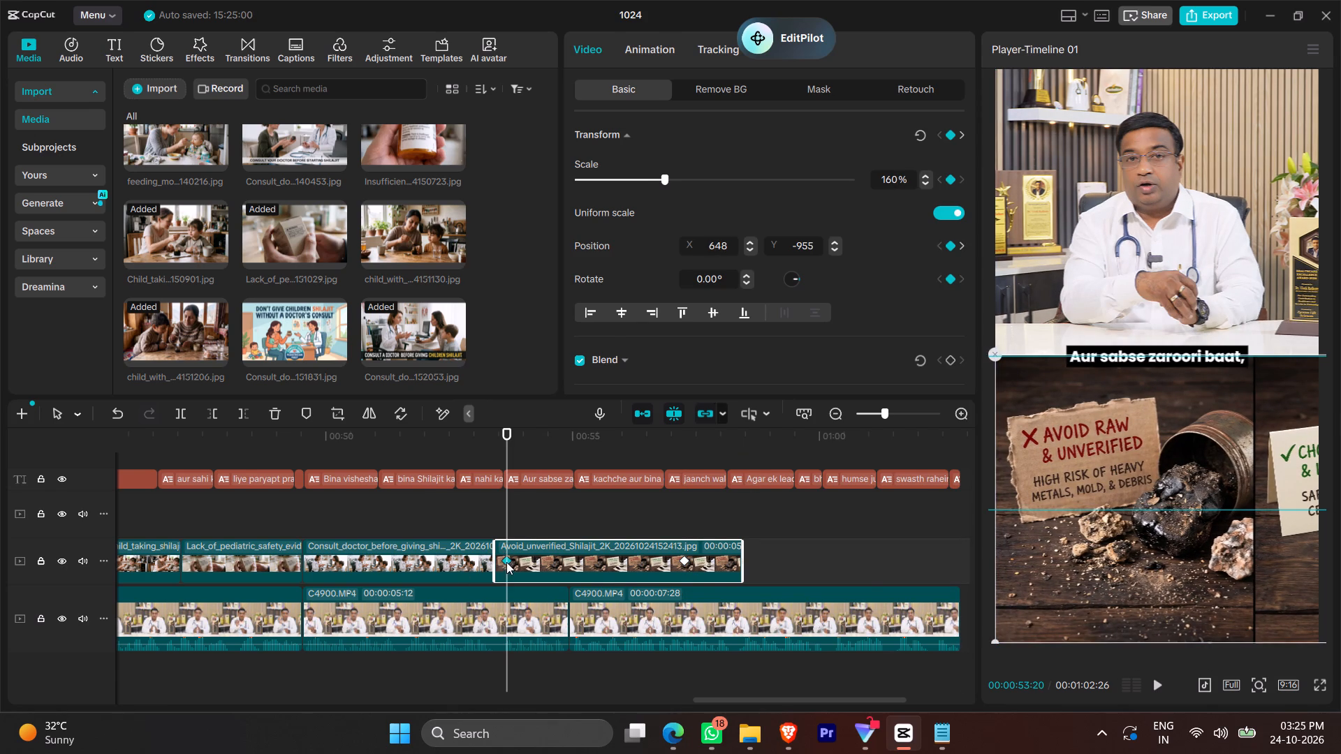
# Move the Avoid_unverified_Shilajit clip's first keyframe to the clip's start and its second keyframe to the clip's end.
pyautogui.moveTo(506, 562); pyautogui.dragTo(460, 563)
pyautogui.moveTo(688, 561); pyautogui.dragTo(741, 564)
# Play back the Avoid_unverified_Shilajit section, replaying it from 00:00:53:13, to check the image's pan against the speech and captions.
pyautogui.click(490, 514)
pyautogui.press('space')
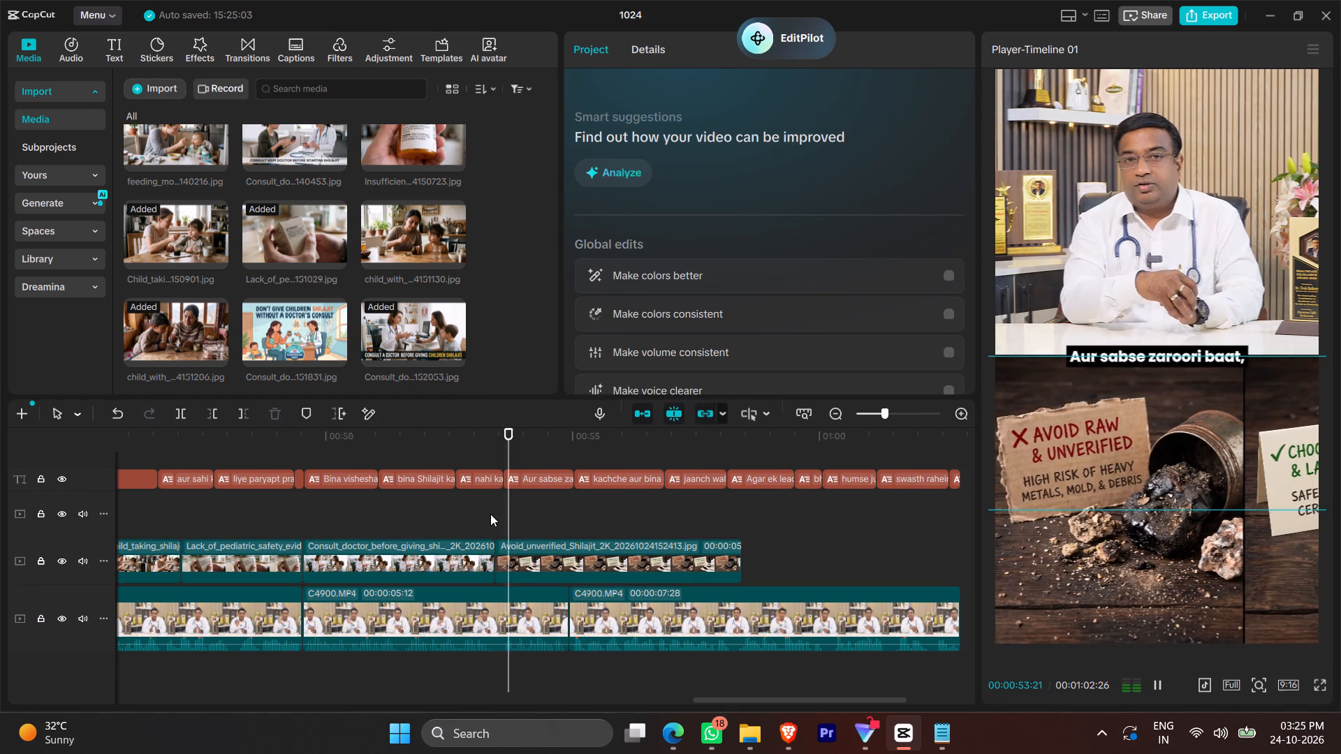
pyautogui.press('space')
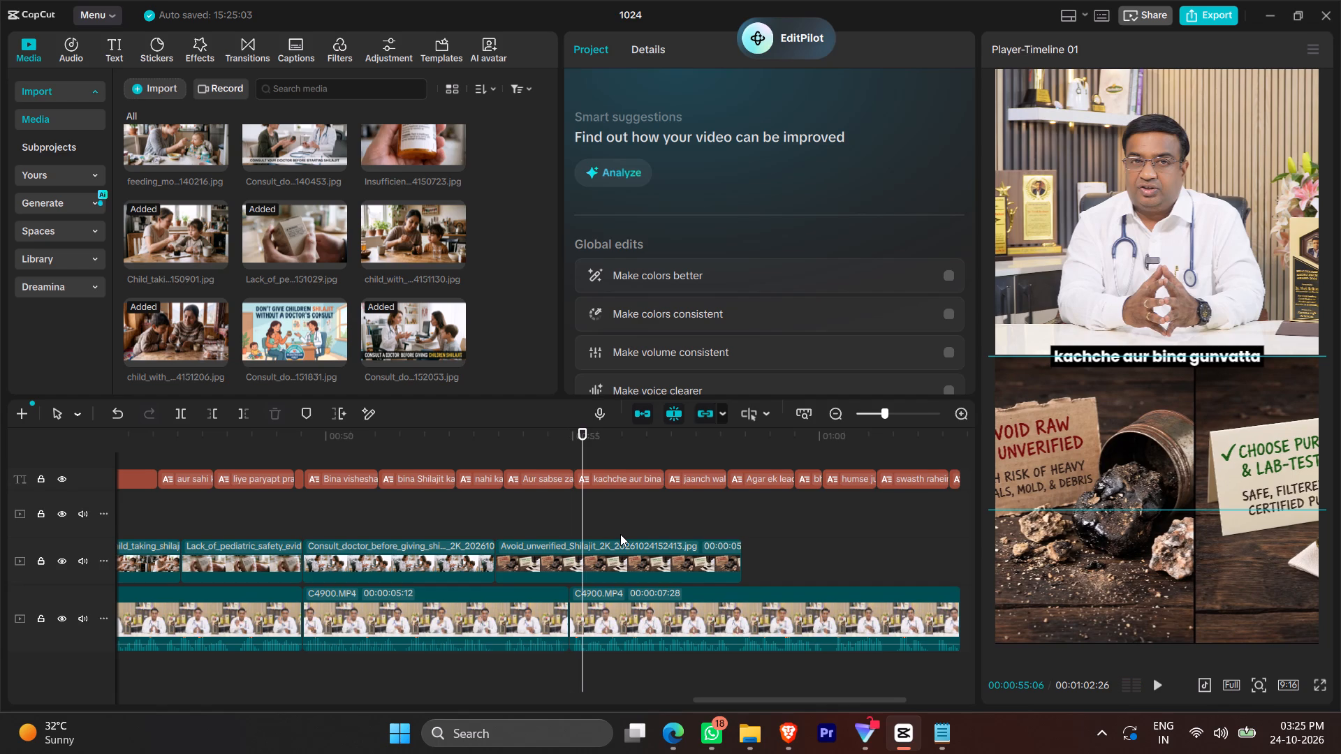
pyautogui.press('space')
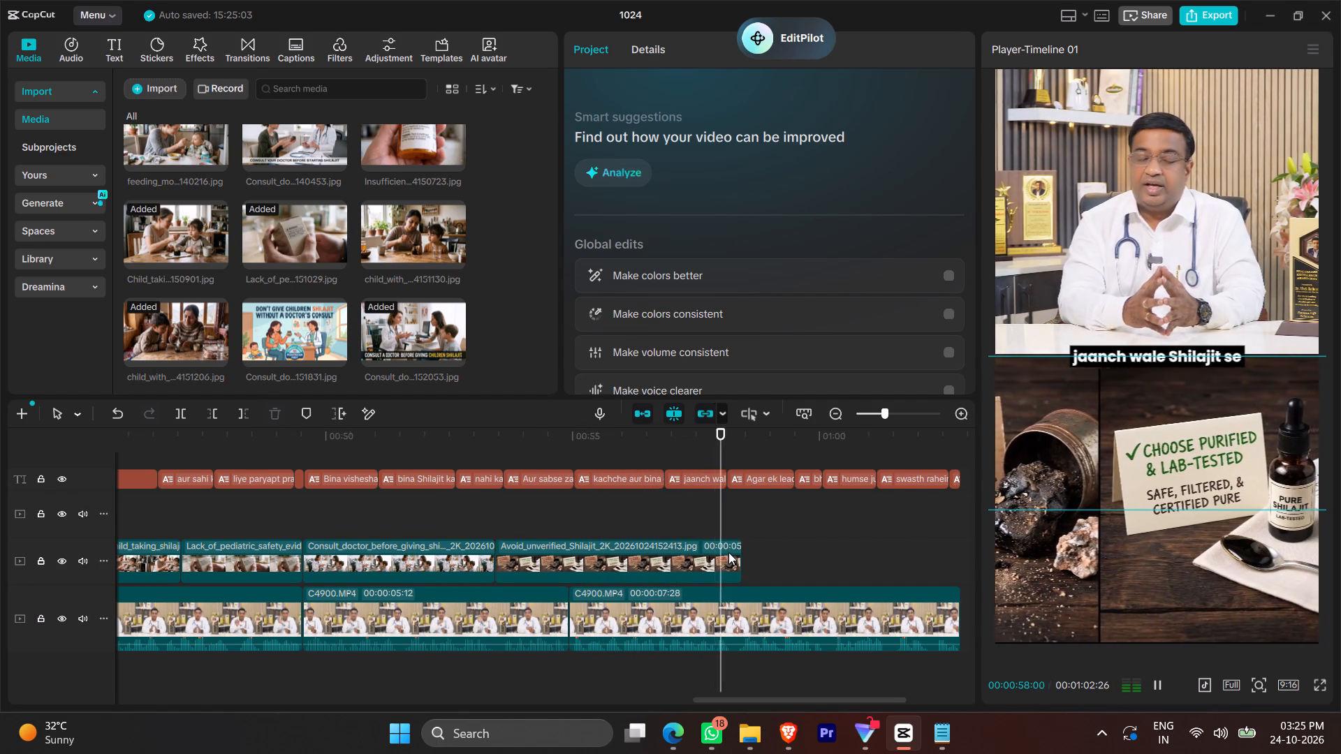
pyautogui.press('space')
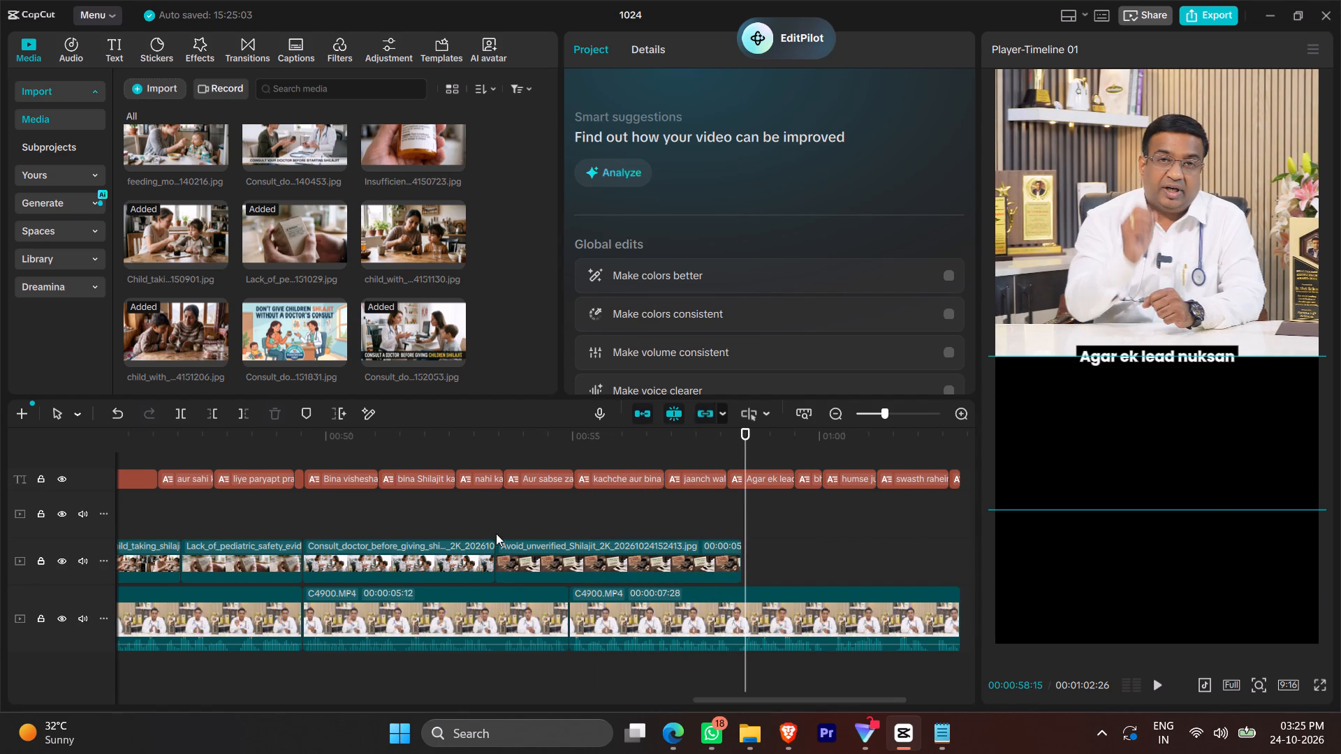
pyautogui.click(501, 517)
pyautogui.click(499, 515)
pyautogui.click(494, 517)
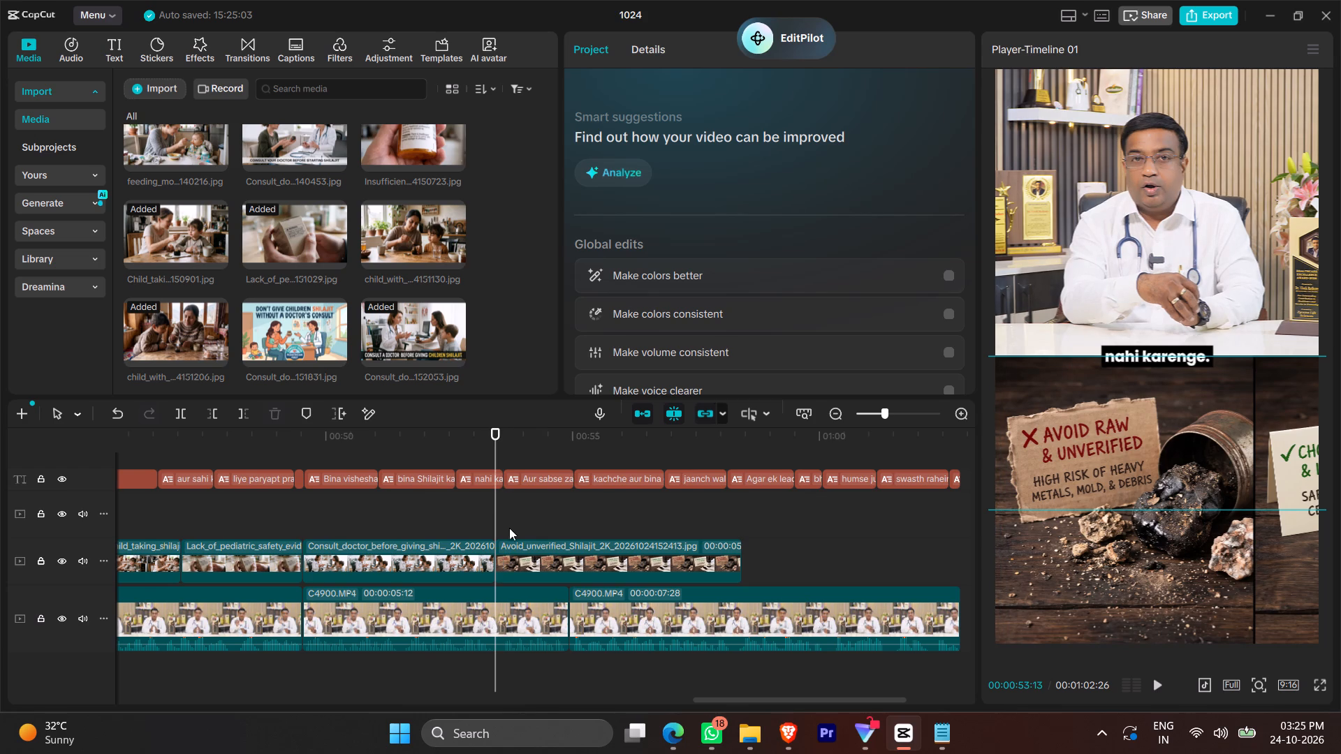
pyautogui.press('space')
pyautogui.press('space')
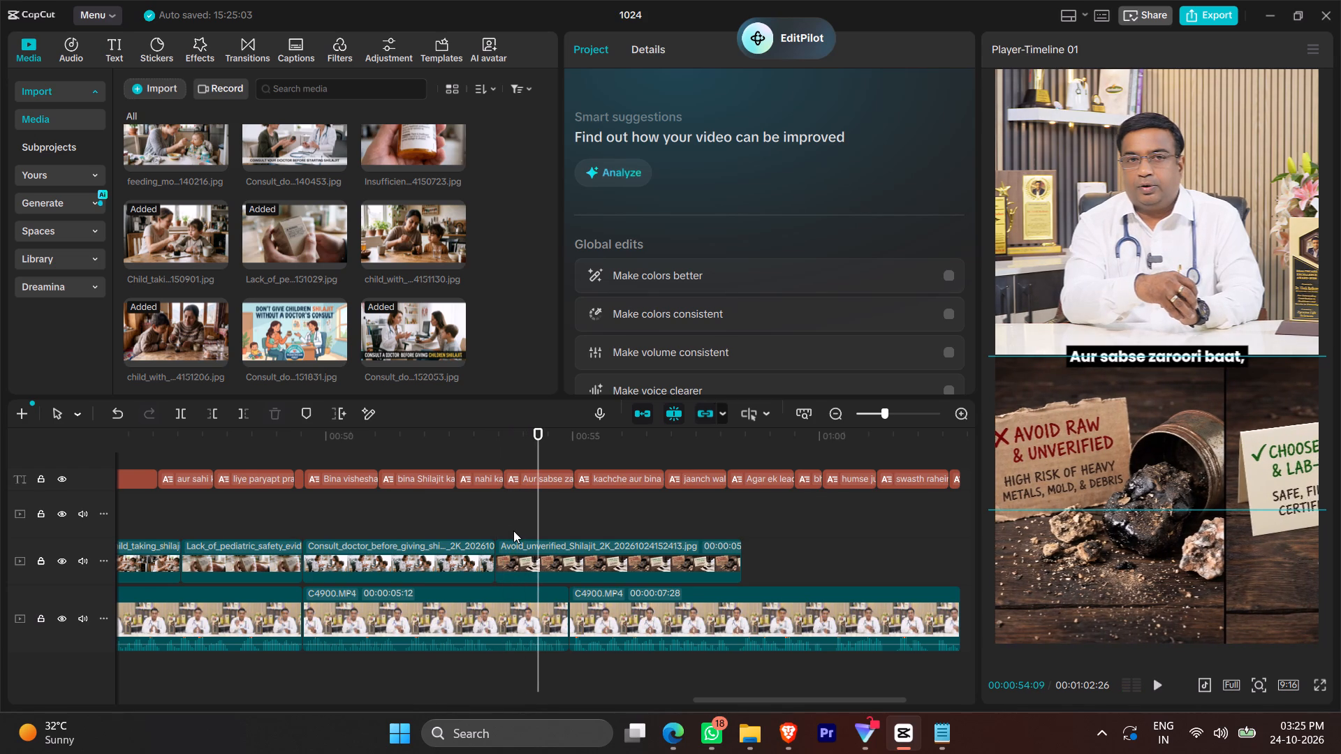
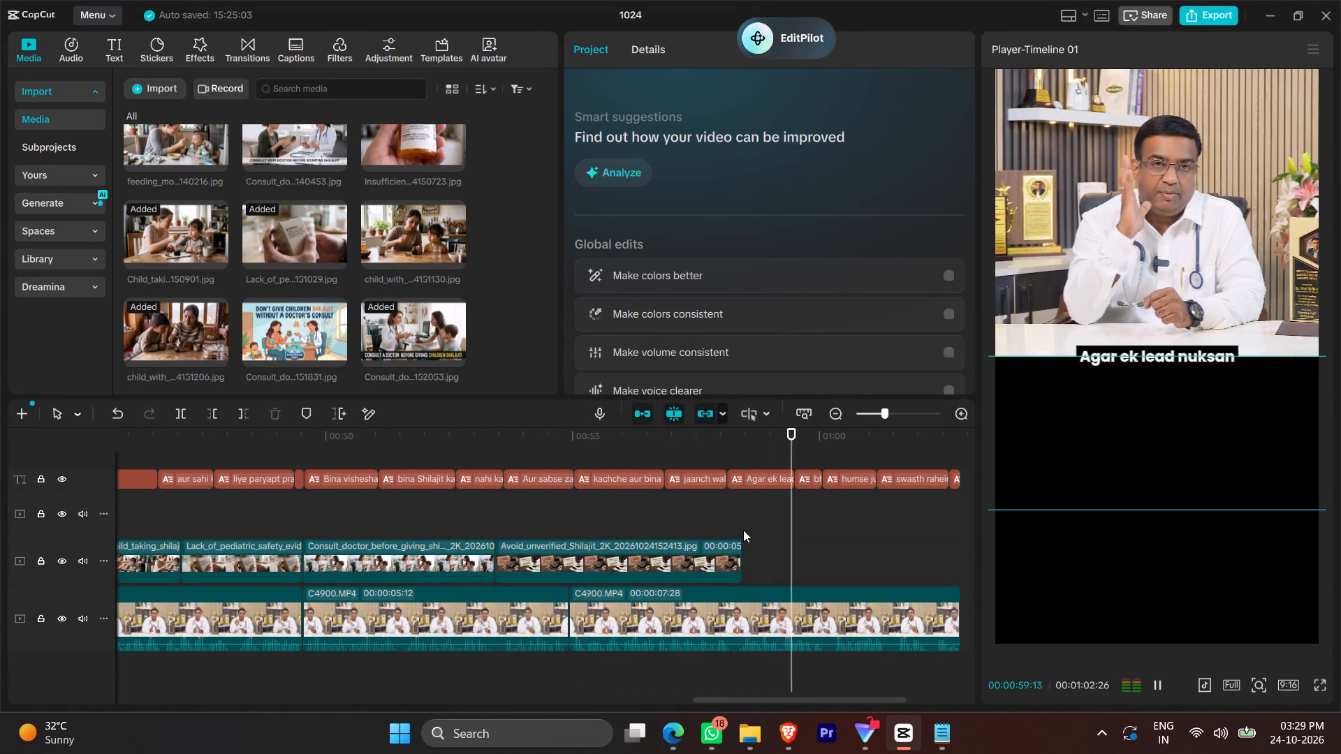
# Replay the Avoid_unverified_Shilajit section from about 00:00:53:02 to check where the image starts against the speech and captions.
pyautogui.click(506, 509)
pyautogui.click(491, 509)
pyautogui.press('space')
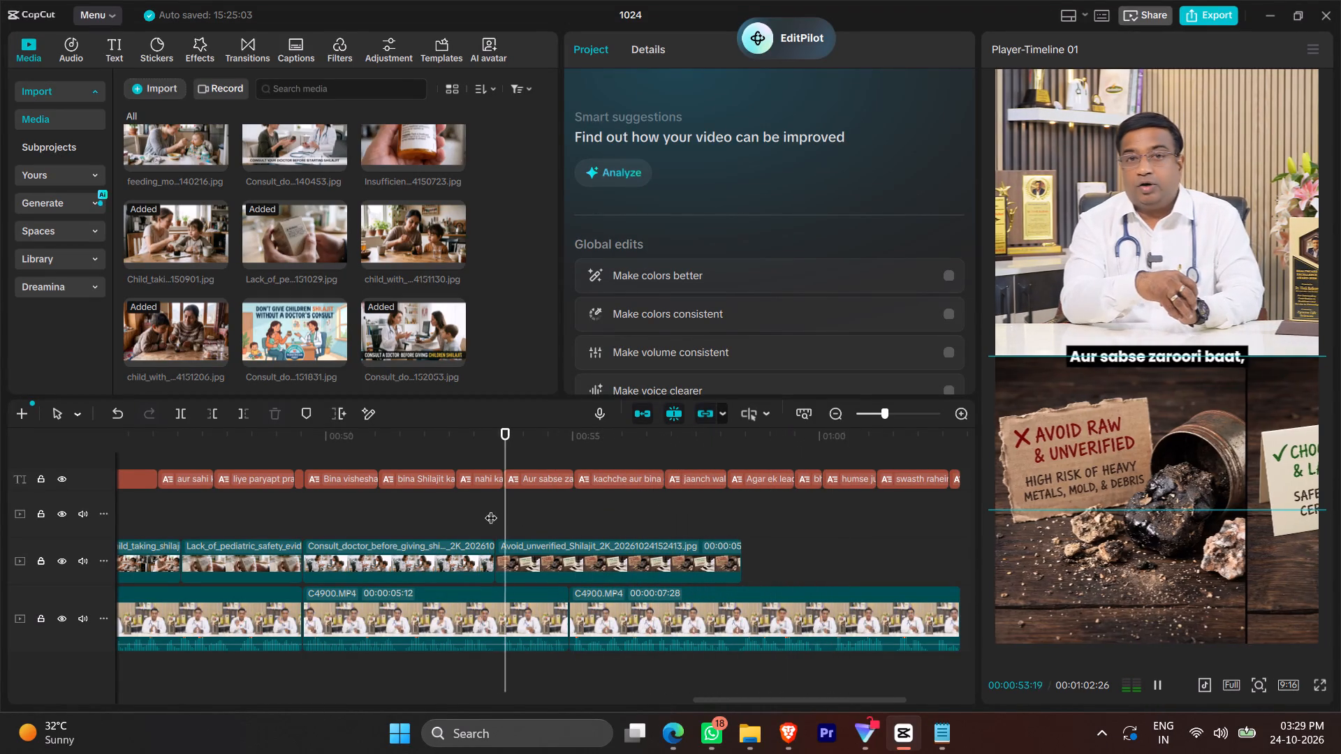
pyautogui.press('space')
pyautogui.click(478, 514)
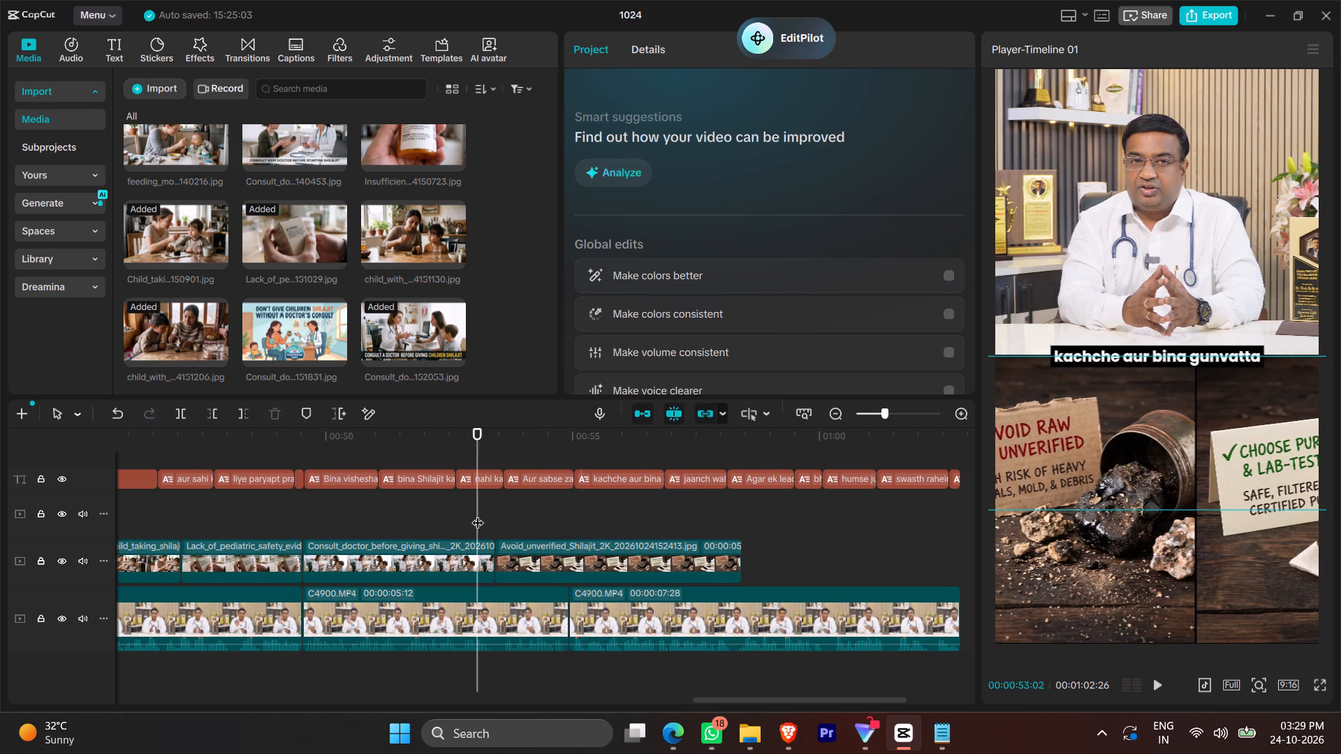
pyautogui.press('space')
pyautogui.press('space')
pyautogui.press('space')
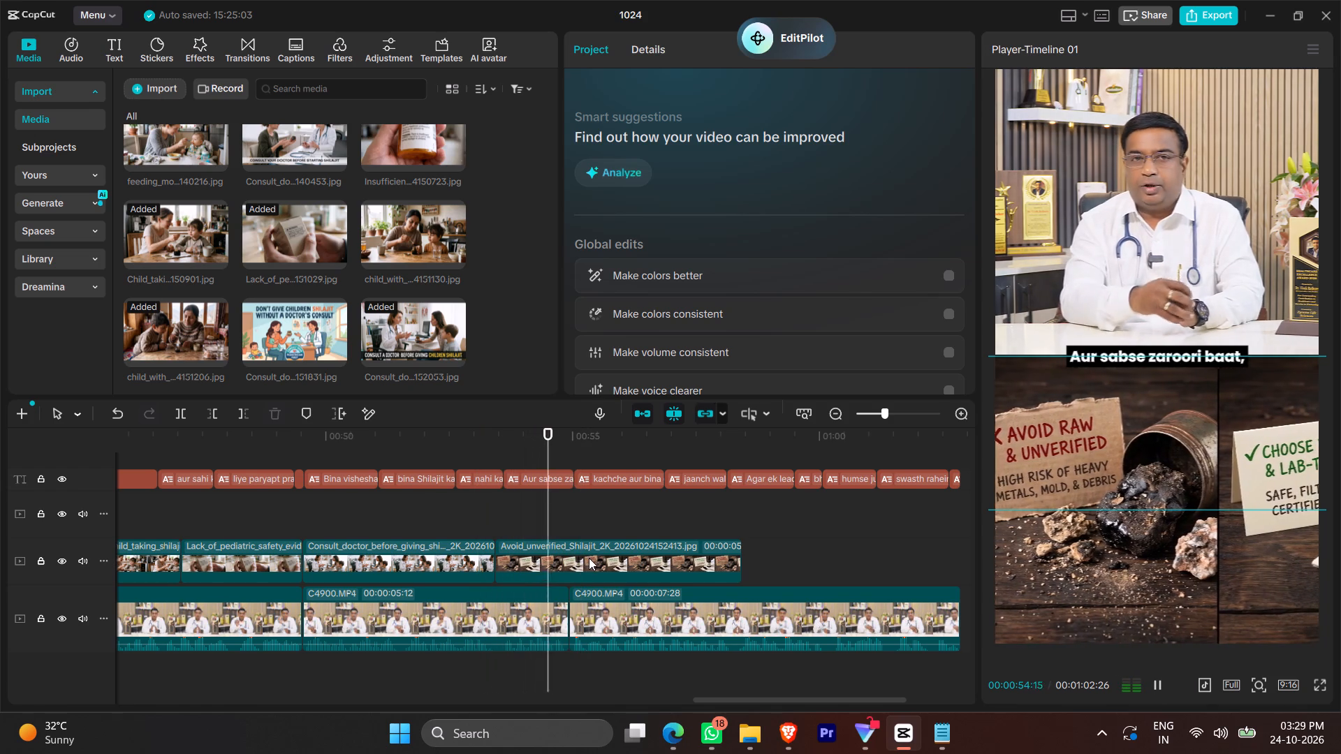
pyautogui.press('space')
# Delete the Avoid_unverified_Shilajit image clip from the timeline.
pyautogui.click(589, 558)
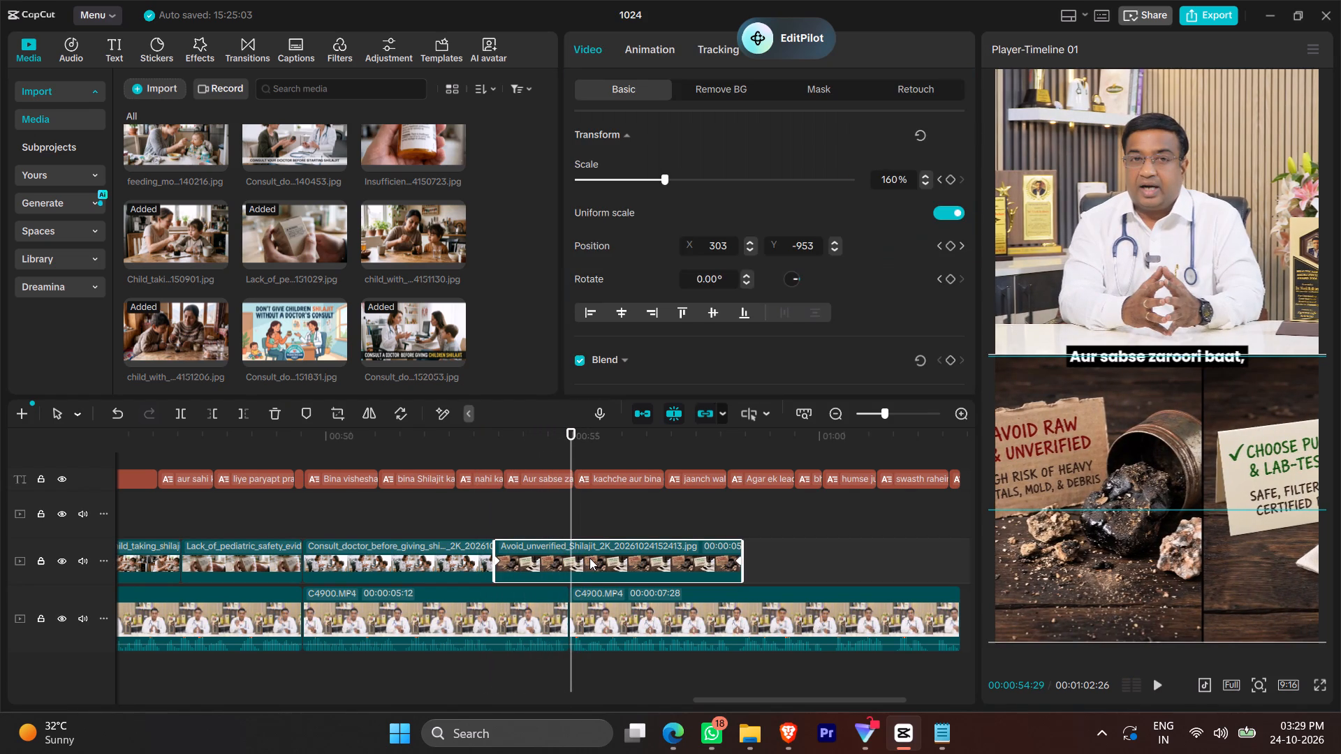
pyautogui.press('1')
# Split the doctor's C4900.MP4 clip at 00:00:53:13, where the Consult_doctor image clip ends.
pyautogui.click(478, 494)
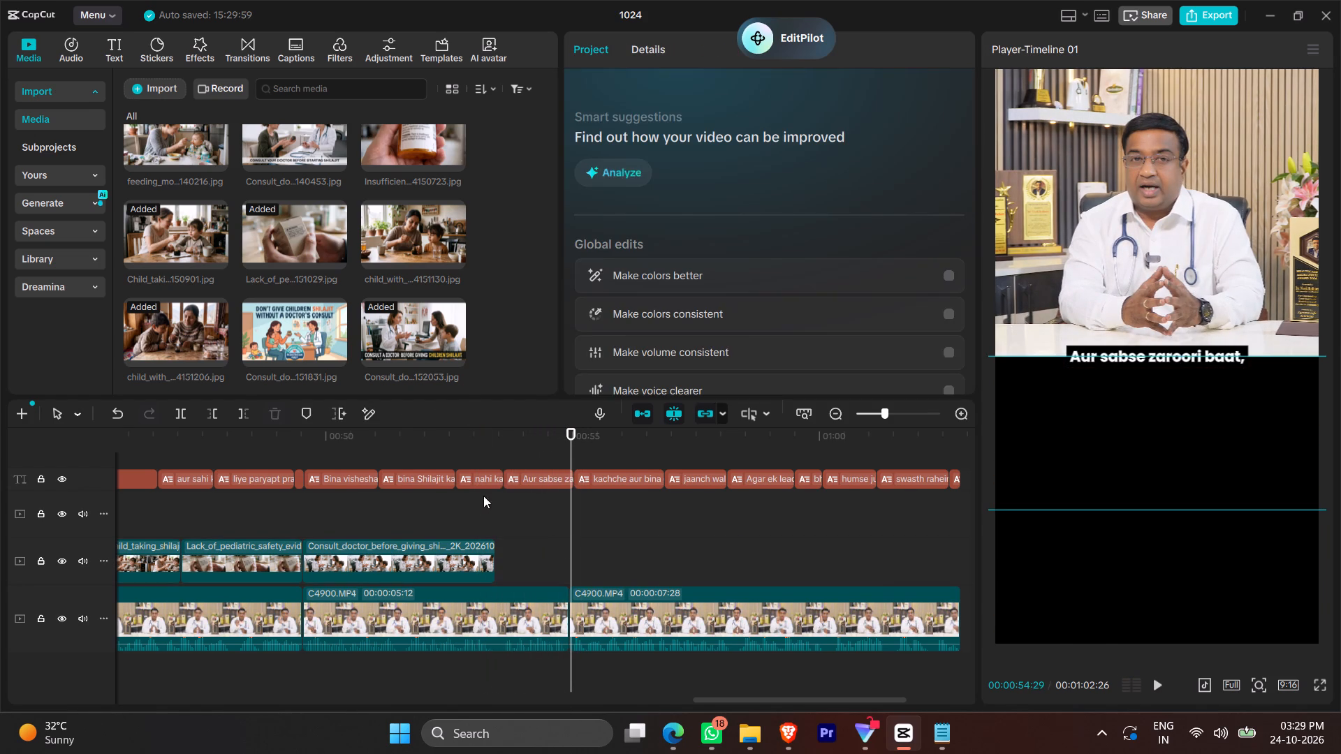
pyautogui.press('space')
pyautogui.click(482, 499)
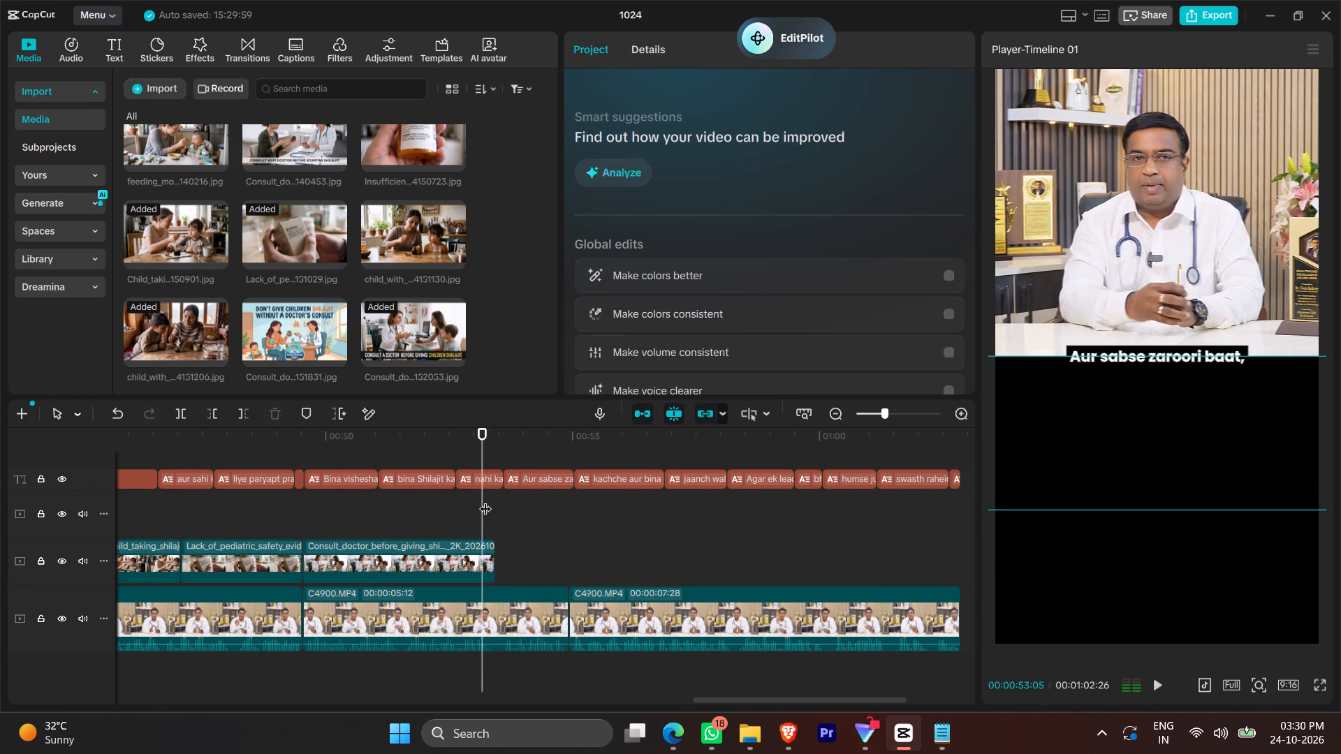
pyautogui.press('space')
pyautogui.press('space')
pyautogui.click(494, 514)
pyautogui.click(512, 585)
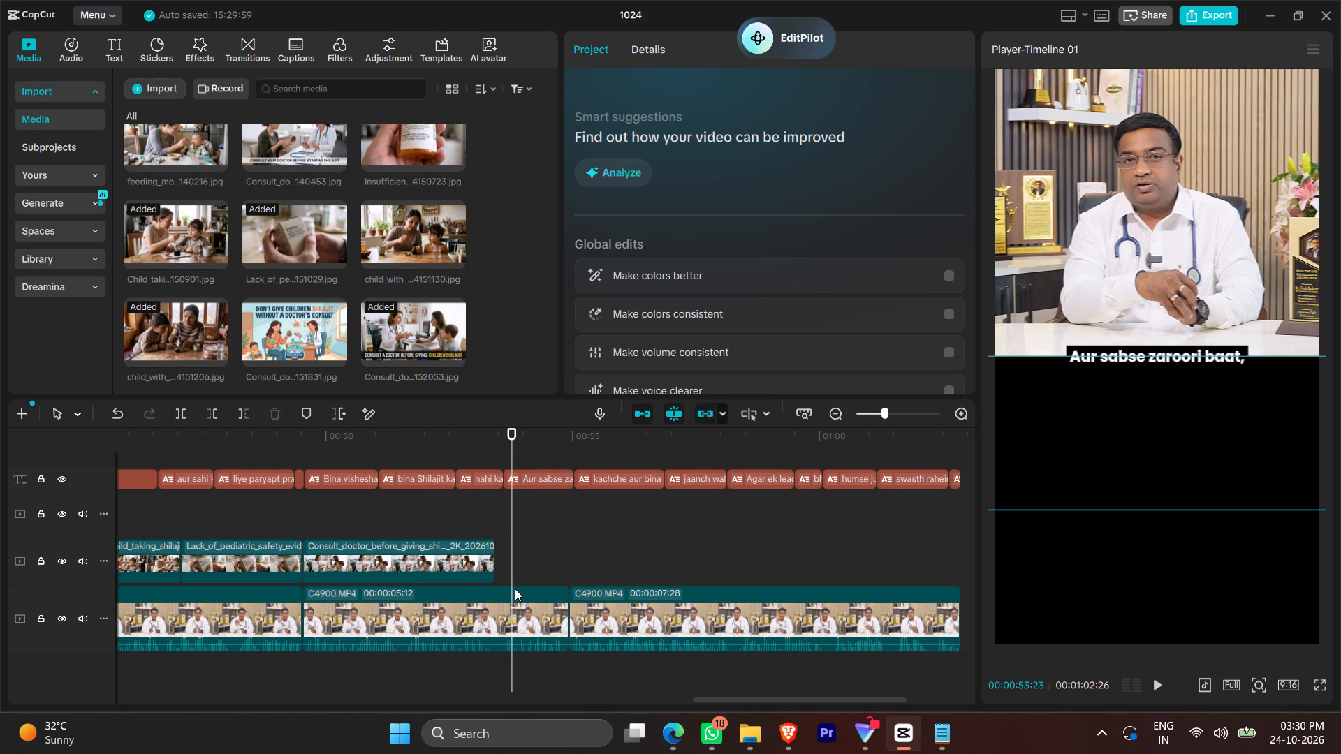
pyautogui.click(496, 526)
pyautogui.click(517, 616)
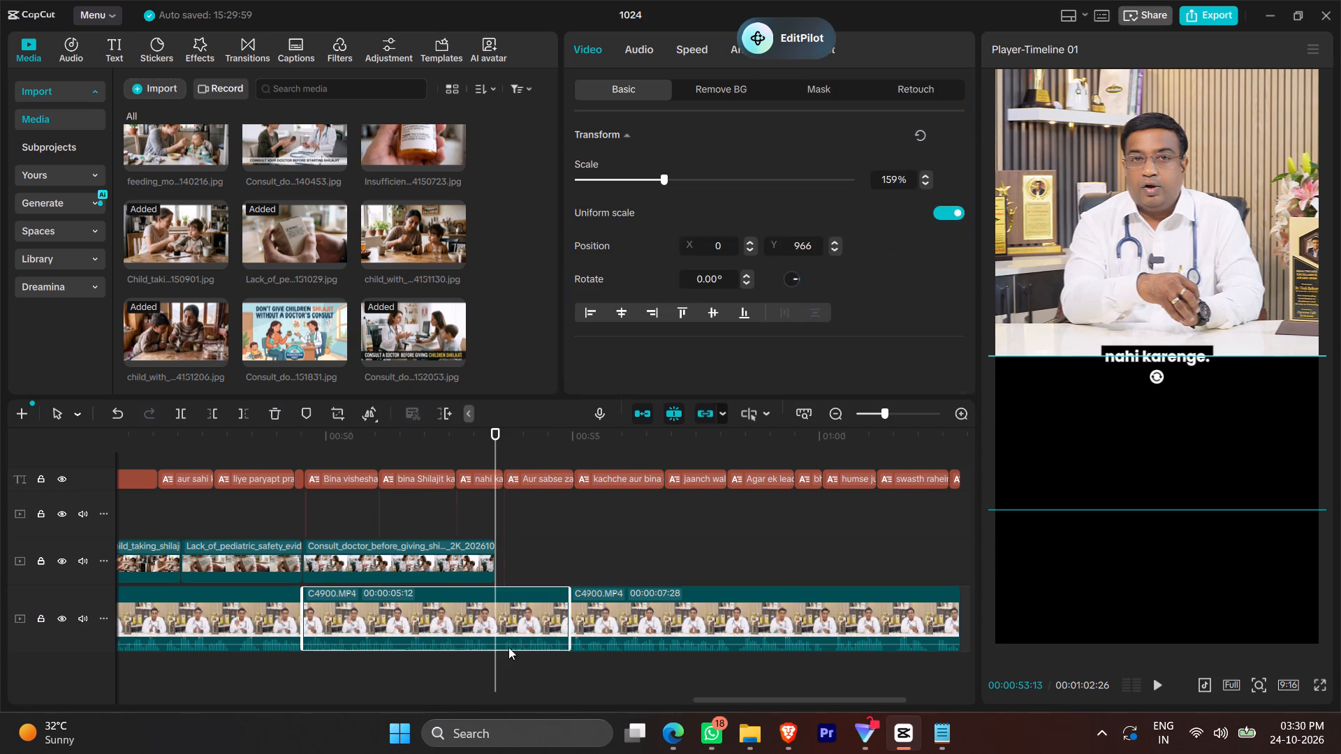
pyautogui.hotkey('ctrl', 'b')
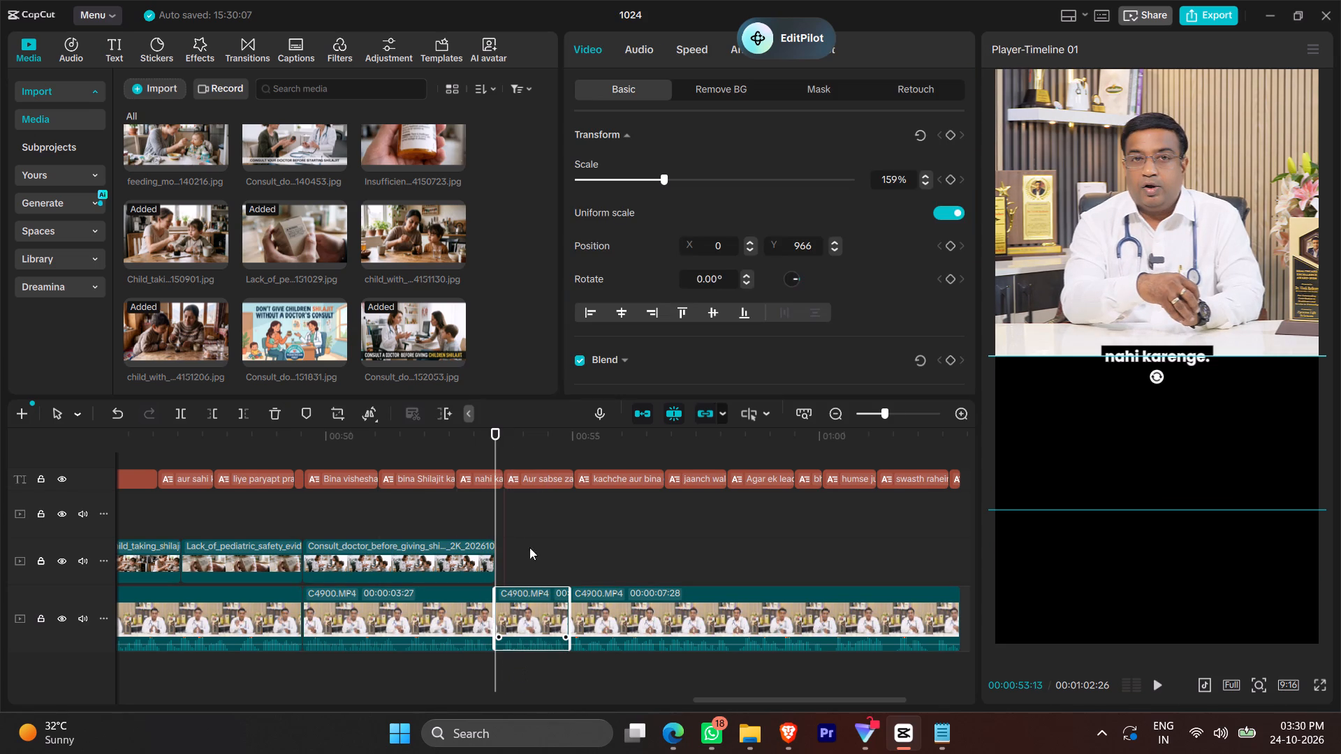
# Centre the short doctor segment after the split at X 0, Y -60 and enlarge it to 327%.
pyautogui.moveTo(1053, 272); pyautogui.dragTo(1050, 429)
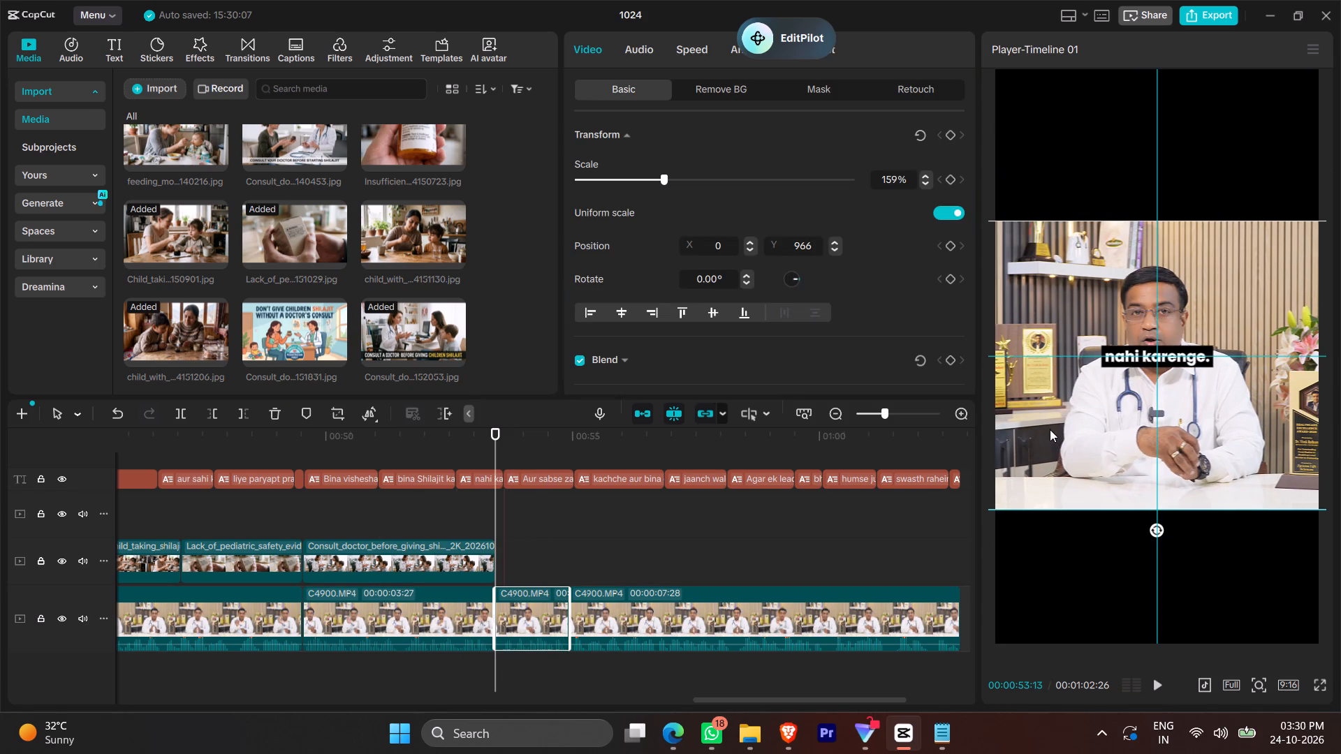
pyautogui.moveTo(1050, 429); pyautogui.dragTo(1049, 429)
pyautogui.moveTo(659, 176); pyautogui.dragTo(689, 186)
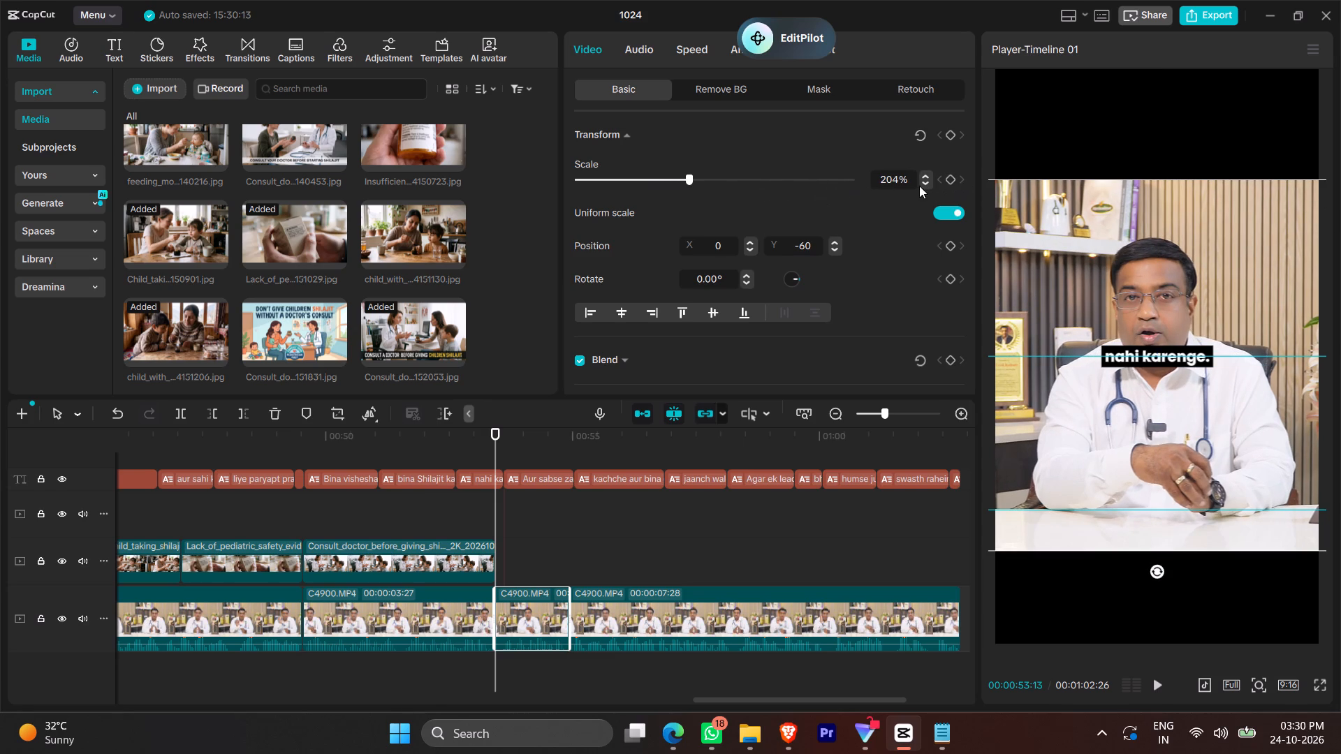
pyautogui.click(694, 179)
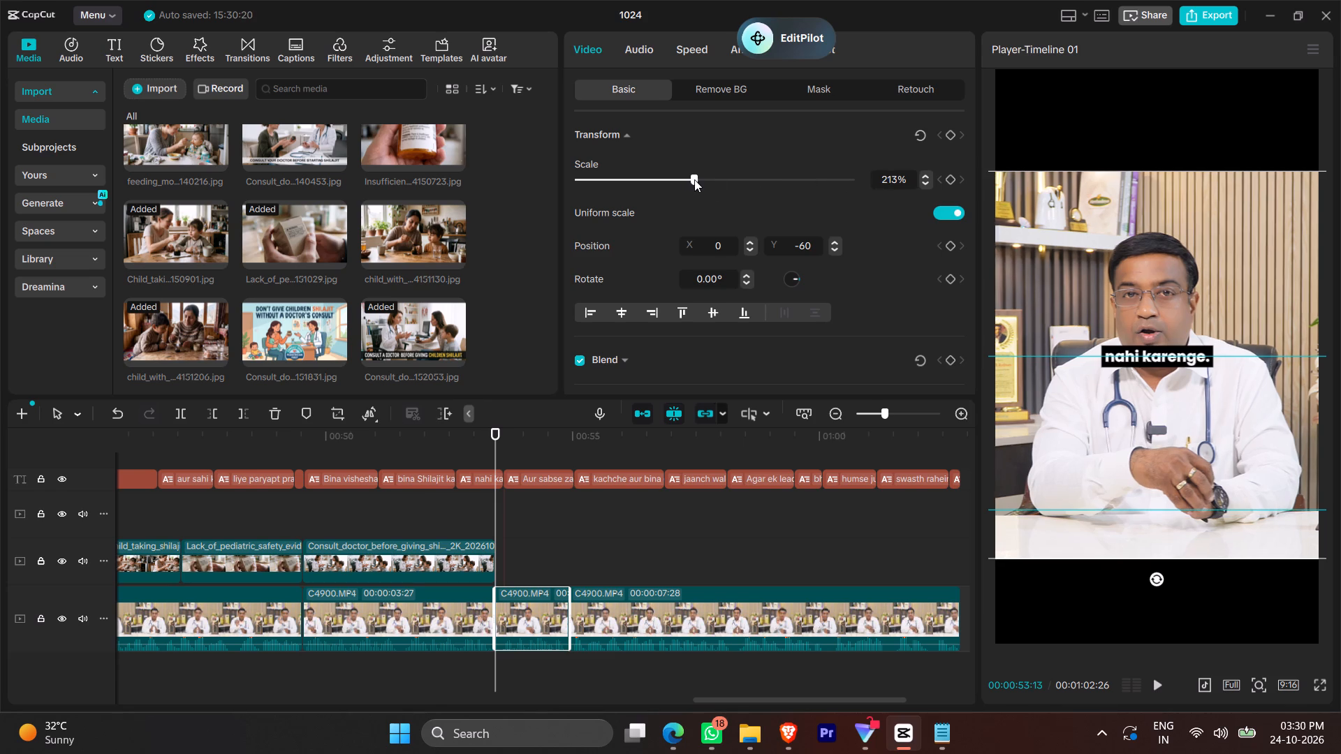
pyautogui.click(699, 179)
pyautogui.moveTo(706, 179); pyautogui.dragTo(745, 186)
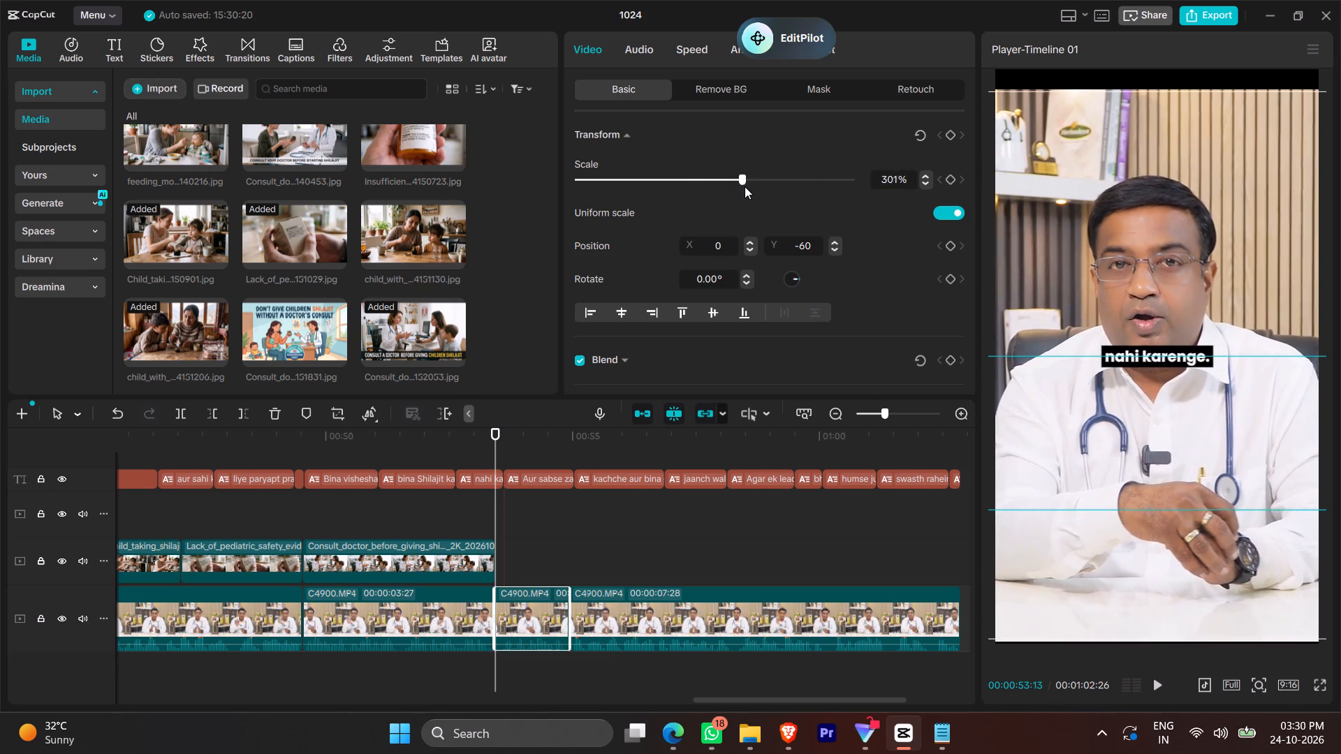
pyautogui.moveTo(745, 186); pyautogui.dragTo(760, 186)
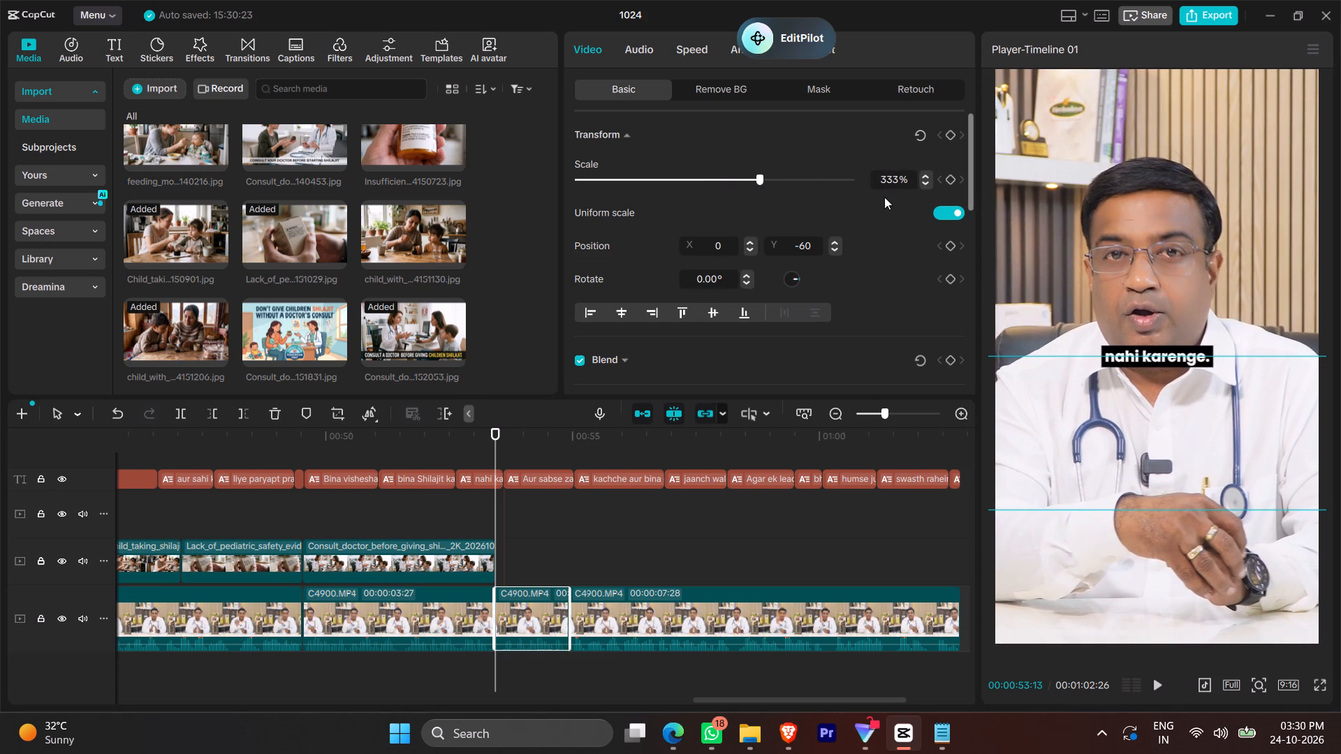
pyautogui.click(888, 184)
pyautogui.scroll(-7, 888, 184)
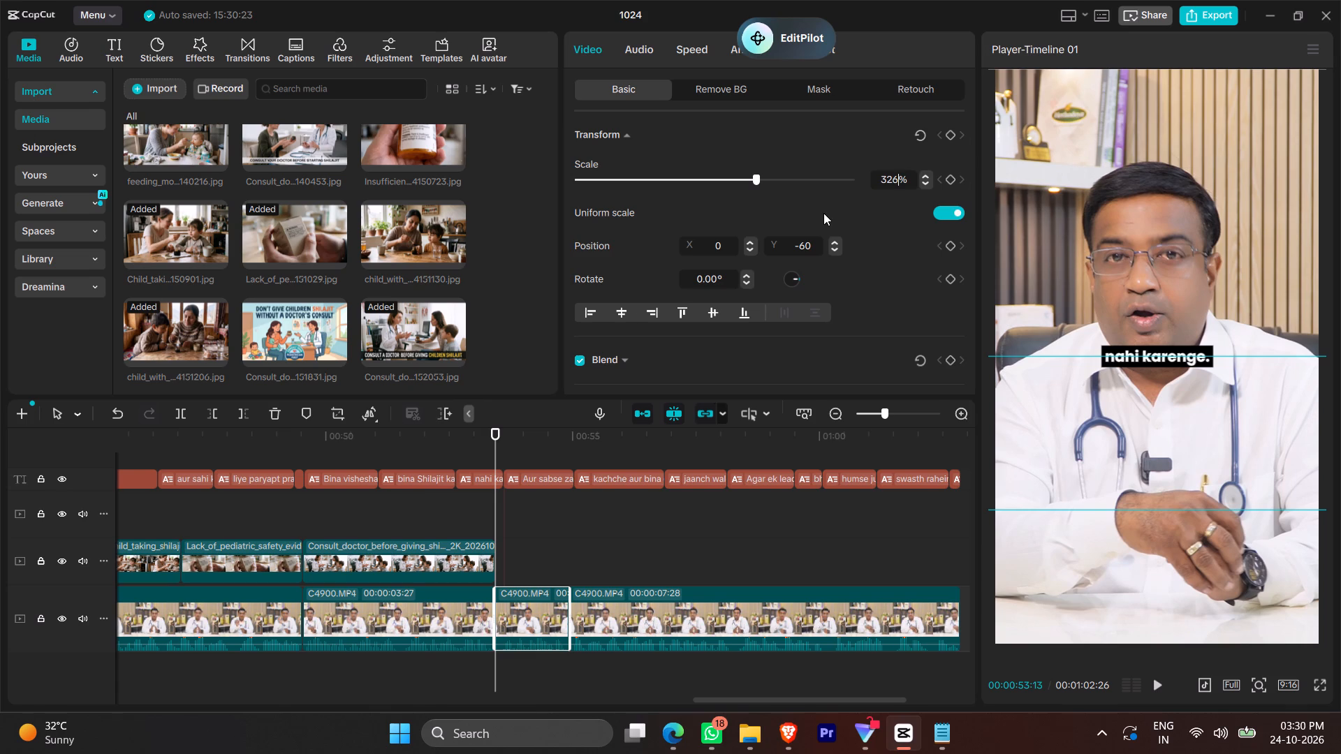
pyautogui.scroll(-5, 886, 181)
pyautogui.scroll(3, 886, 181)
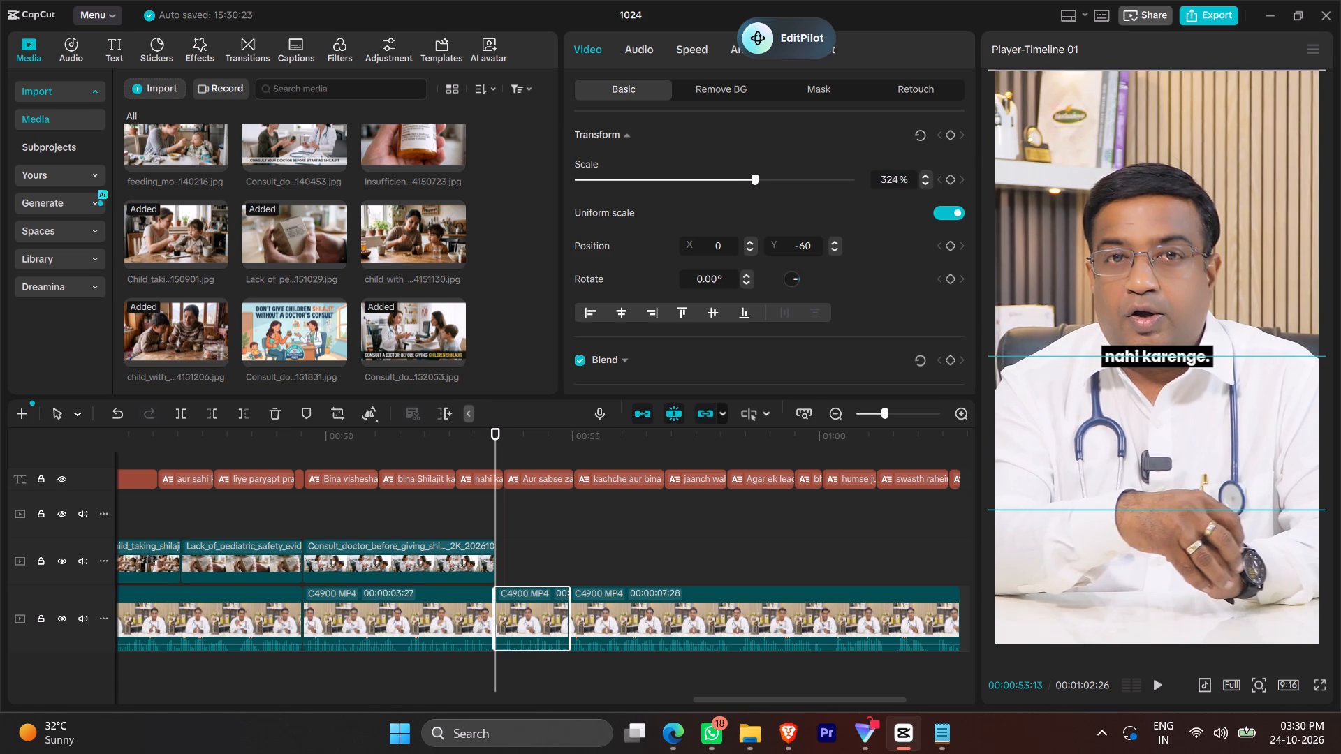
pyautogui.scroll(3, 886, 181)
# Reduce the short doctor segment's scale to 319% and reposition it at X 0, Y 0 so it fills the frame.
pyautogui.moveTo(1212, 392); pyautogui.dragTo(1200, 370)
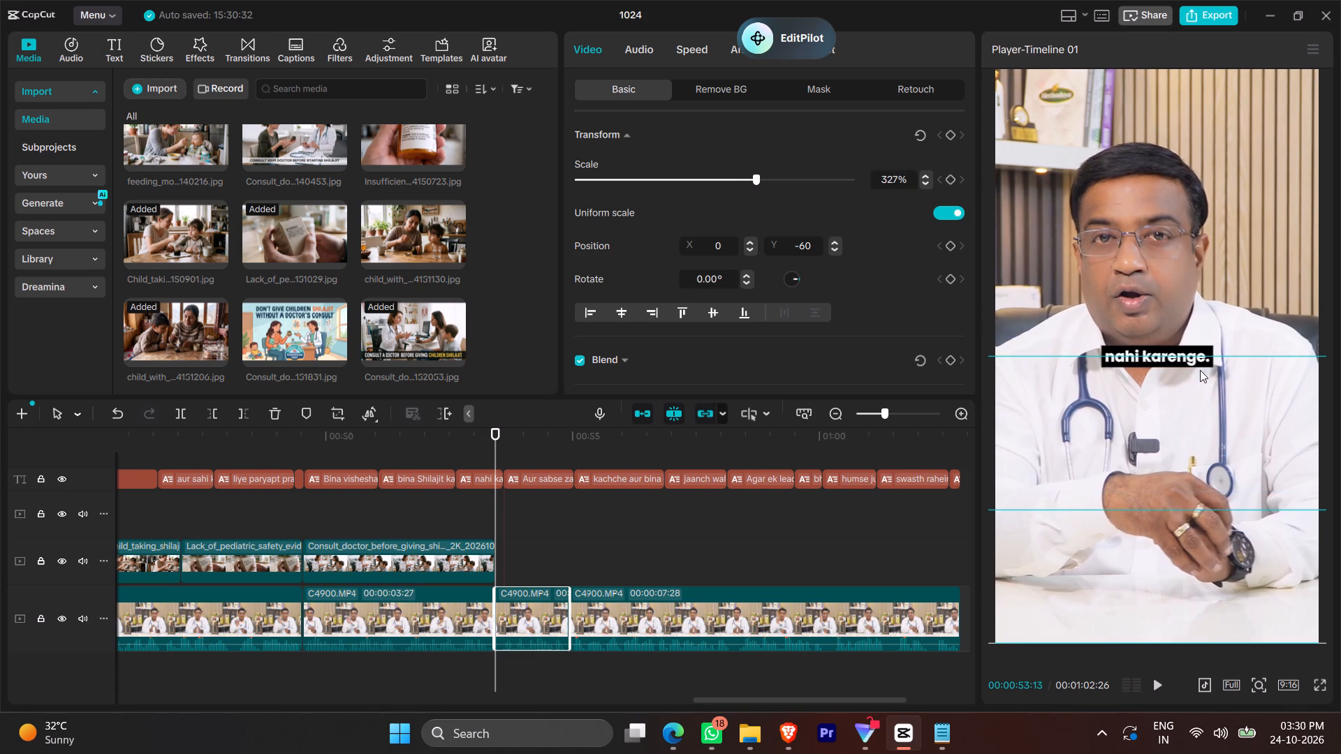
pyautogui.moveTo(1200, 370); pyautogui.dragTo(1199, 373)
pyautogui.click(895, 182)
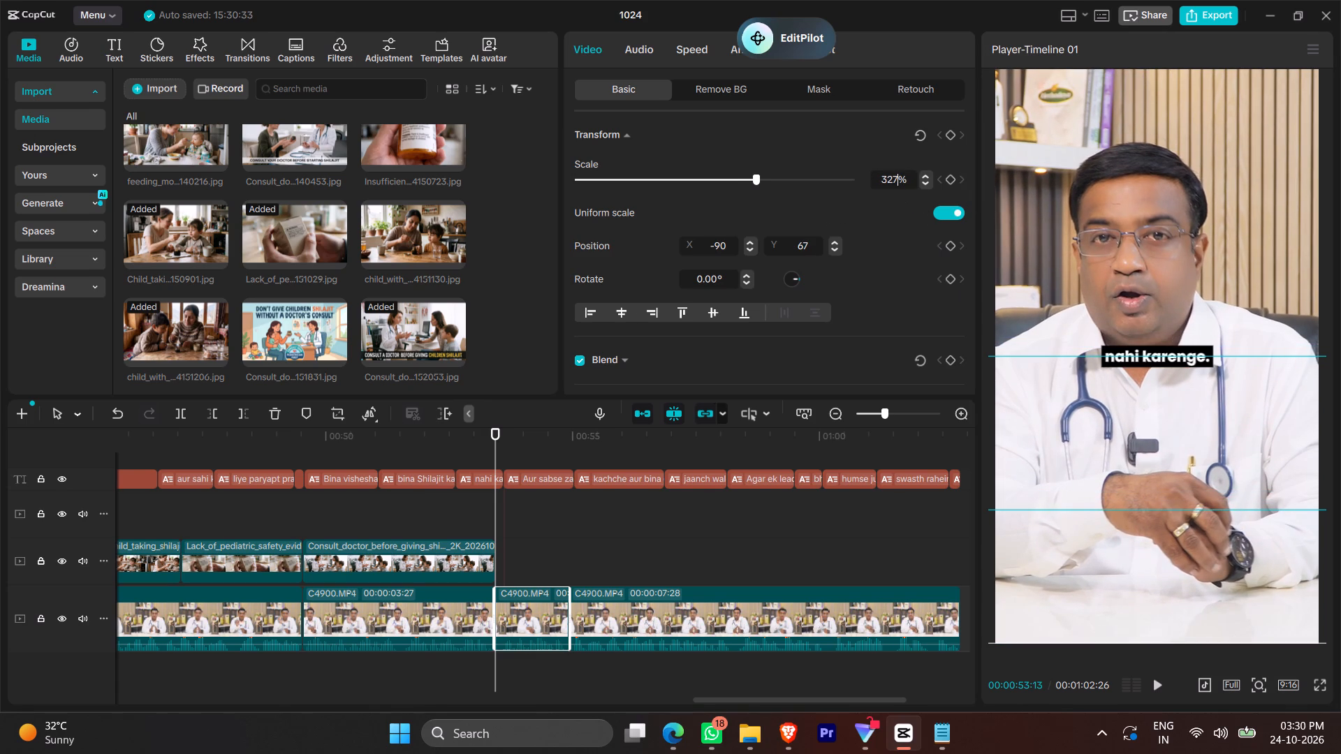
pyautogui.scroll(-8, 895, 182)
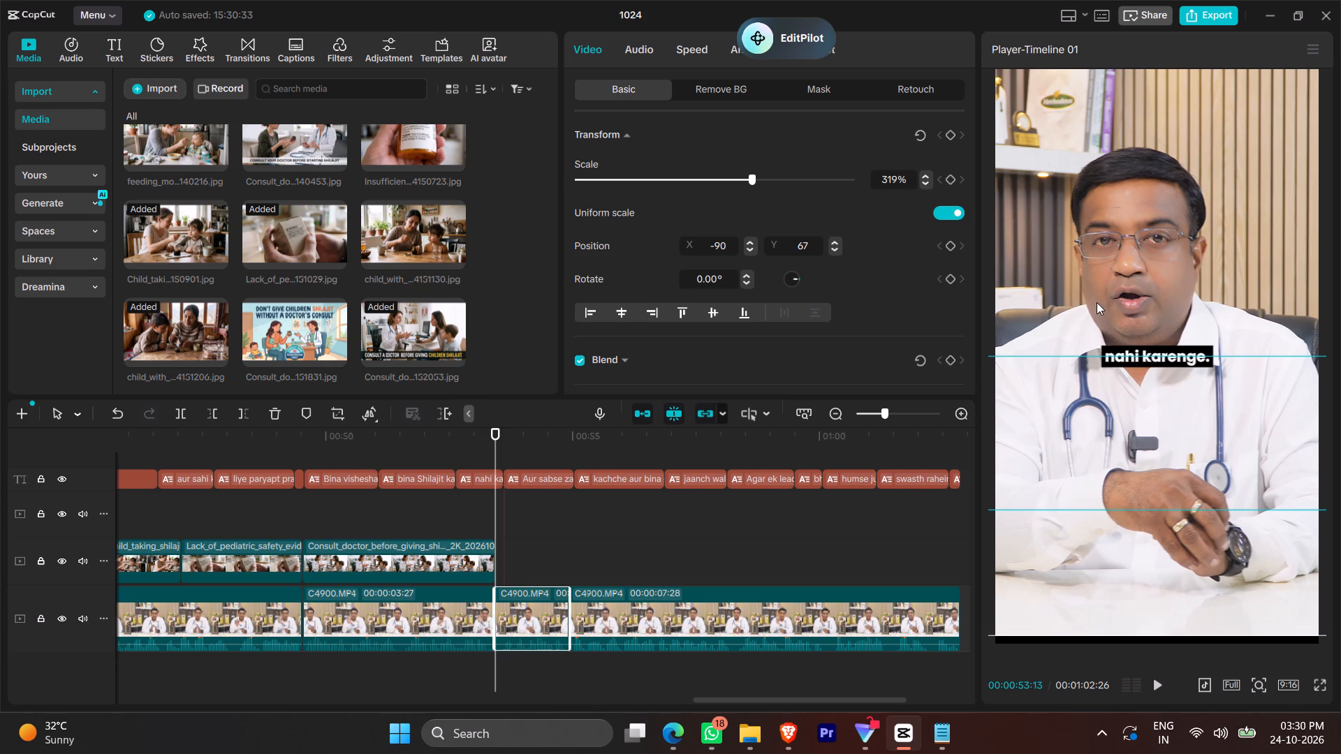
pyautogui.moveTo(1099, 288); pyautogui.dragTo(1115, 298)
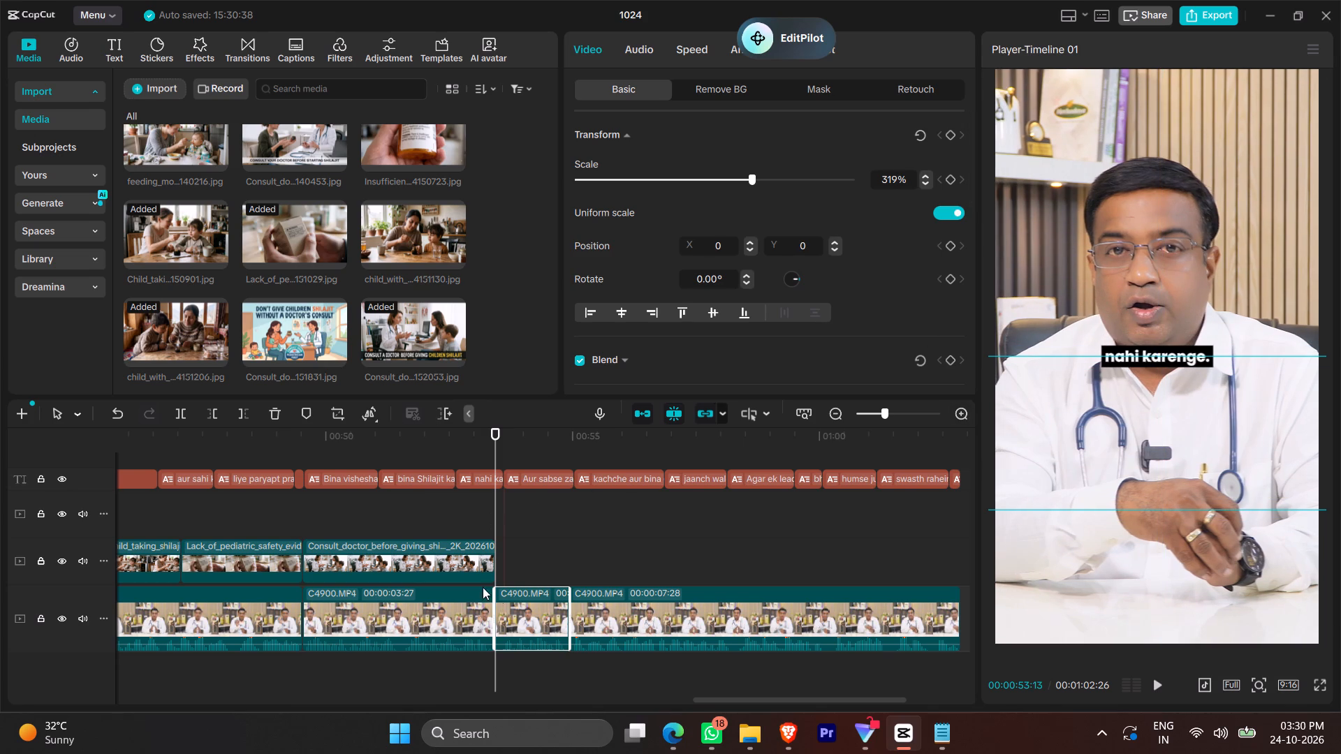
# Copy the short doctor segment's attributes and paste them onto the final C4900.MP4 clip.
pyautogui.click(522, 635)
pyautogui.rightClick(522, 635)
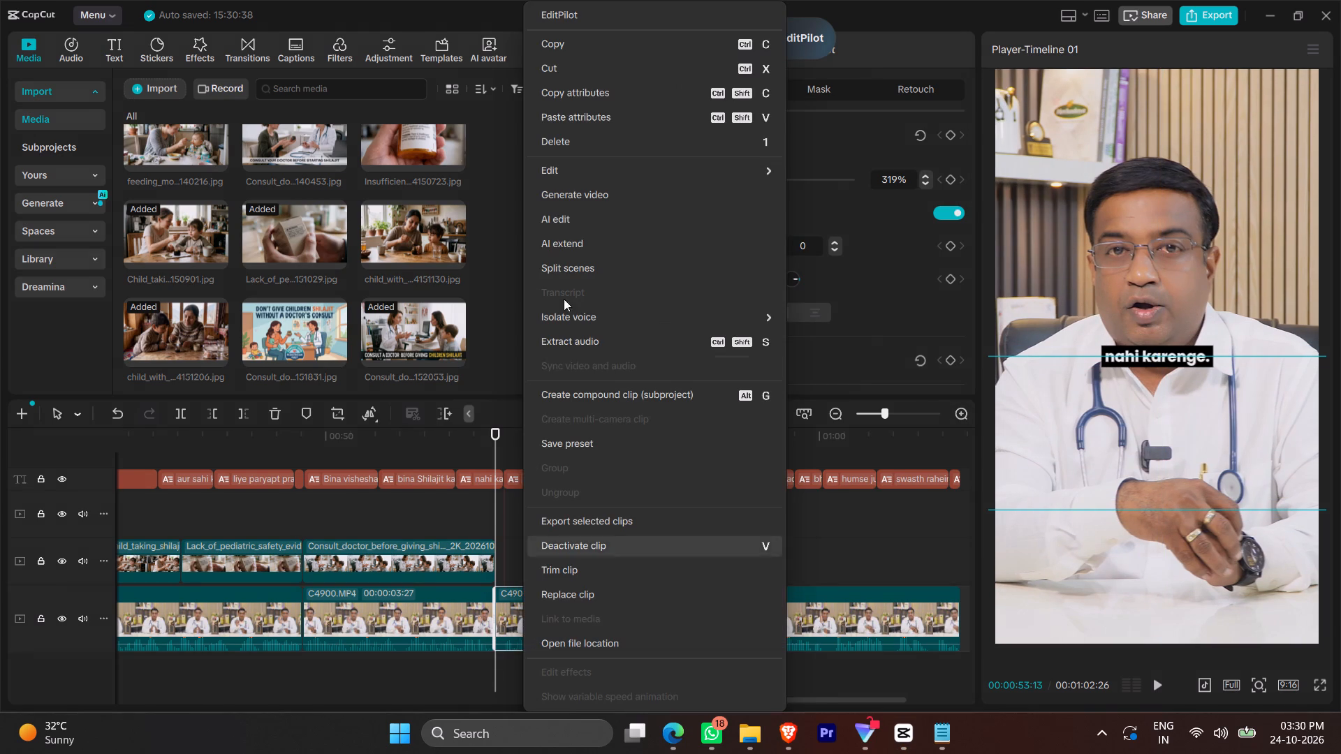
pyautogui.click(580, 97)
pyautogui.moveTo(637, 546); pyautogui.dragTo(691, 609)
pyautogui.rightClick(691, 609)
pyautogui.click(772, 121)
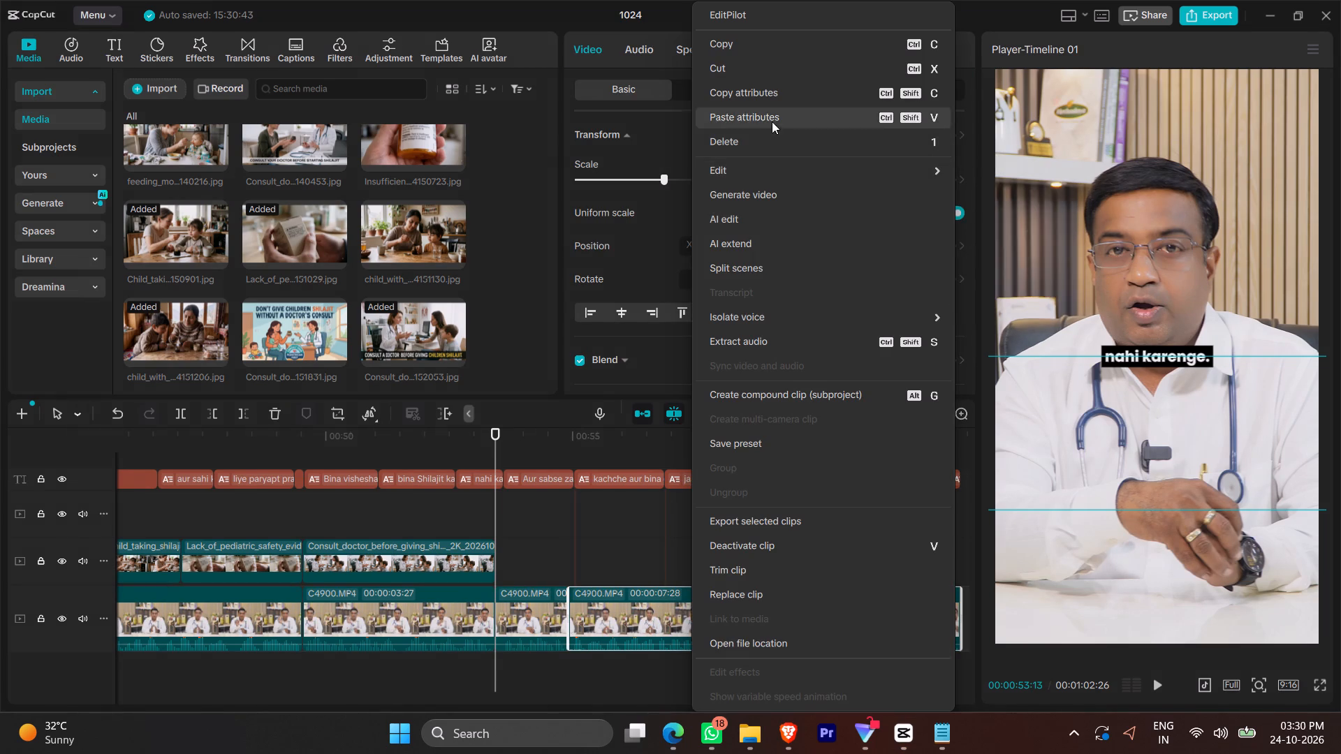
pyautogui.click(883, 496)
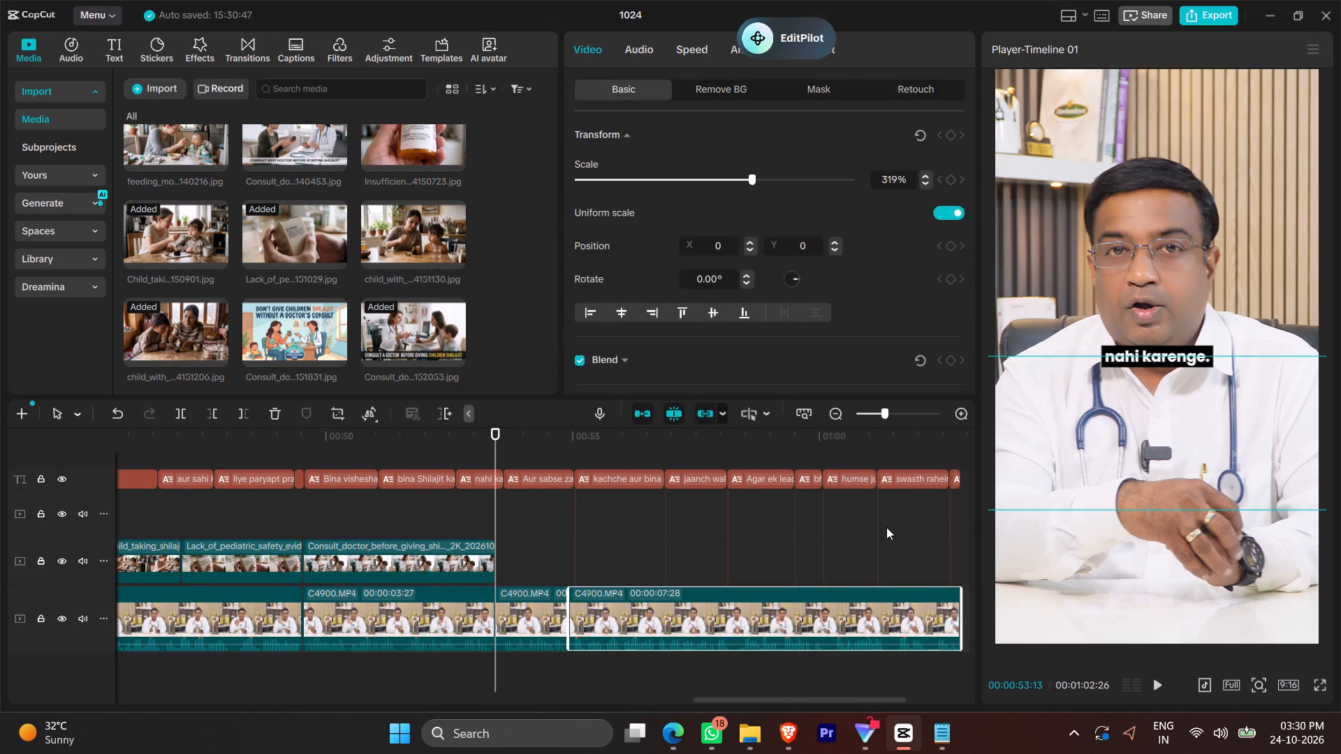
# Trim the "nahi karenge." caption to end just before 00:00:53:13 and extend the start of "Aur sabse zaroori baat," back to about 00:00:53:16.
pyautogui.keyDown('ctrl'); pyautogui.scroll(-7, 886, 527); pyautogui.keyUp('ctrl')
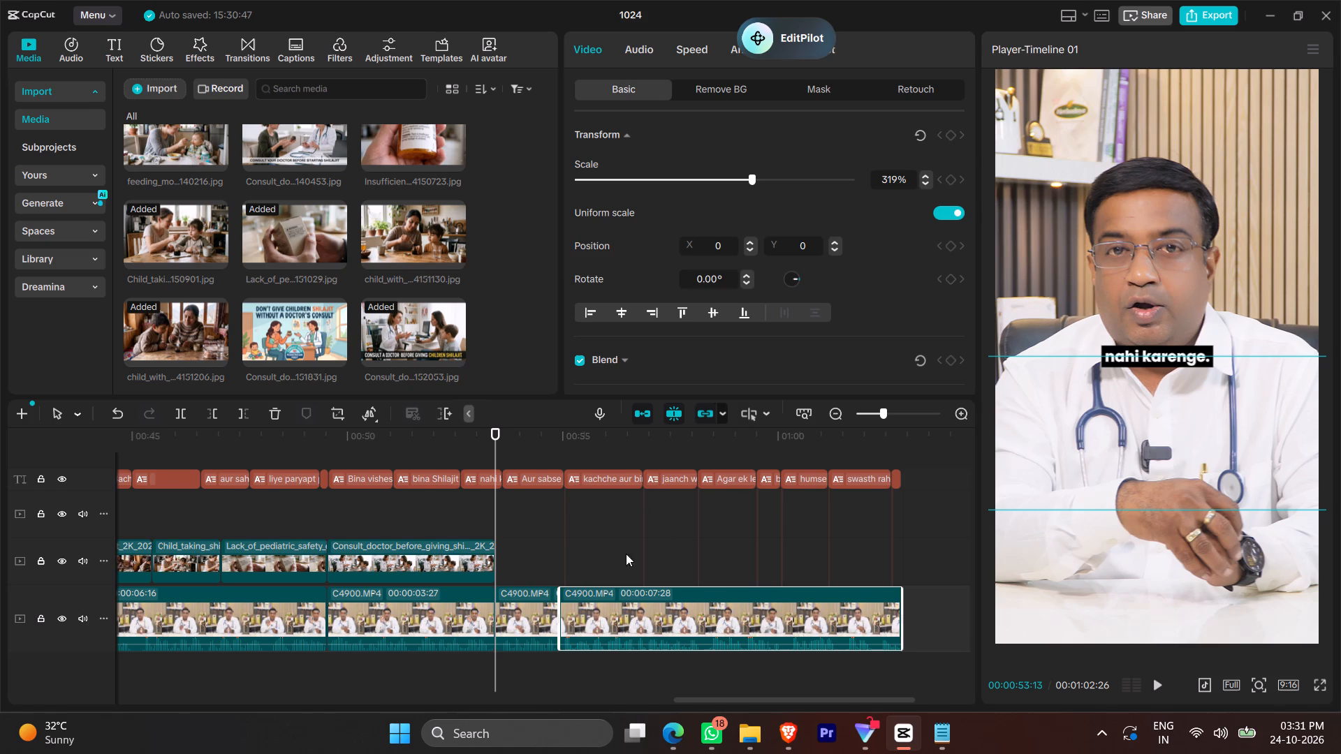
pyautogui.press('space')
pyautogui.press('space')
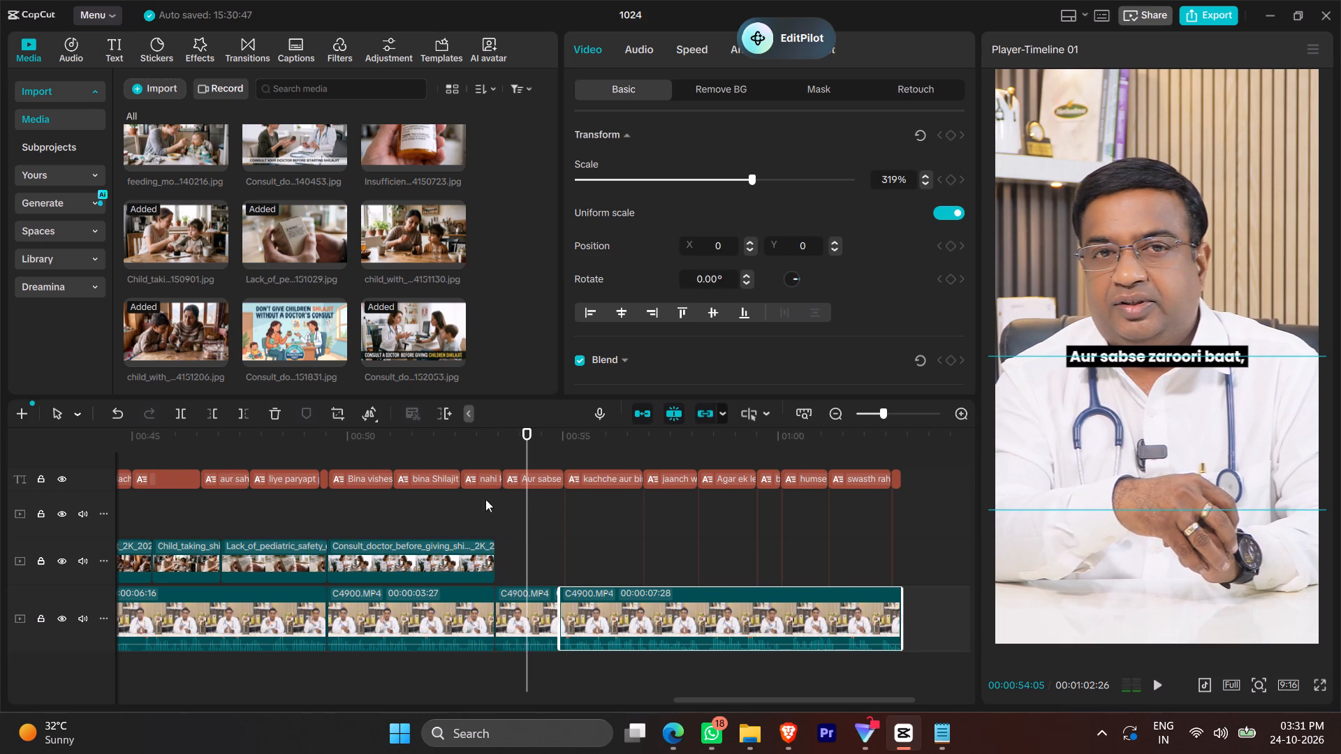
pyautogui.click(497, 500)
pyautogui.keyDown('ctrl'); pyautogui.scroll(20, 518, 556); pyautogui.keyUp('ctrl')
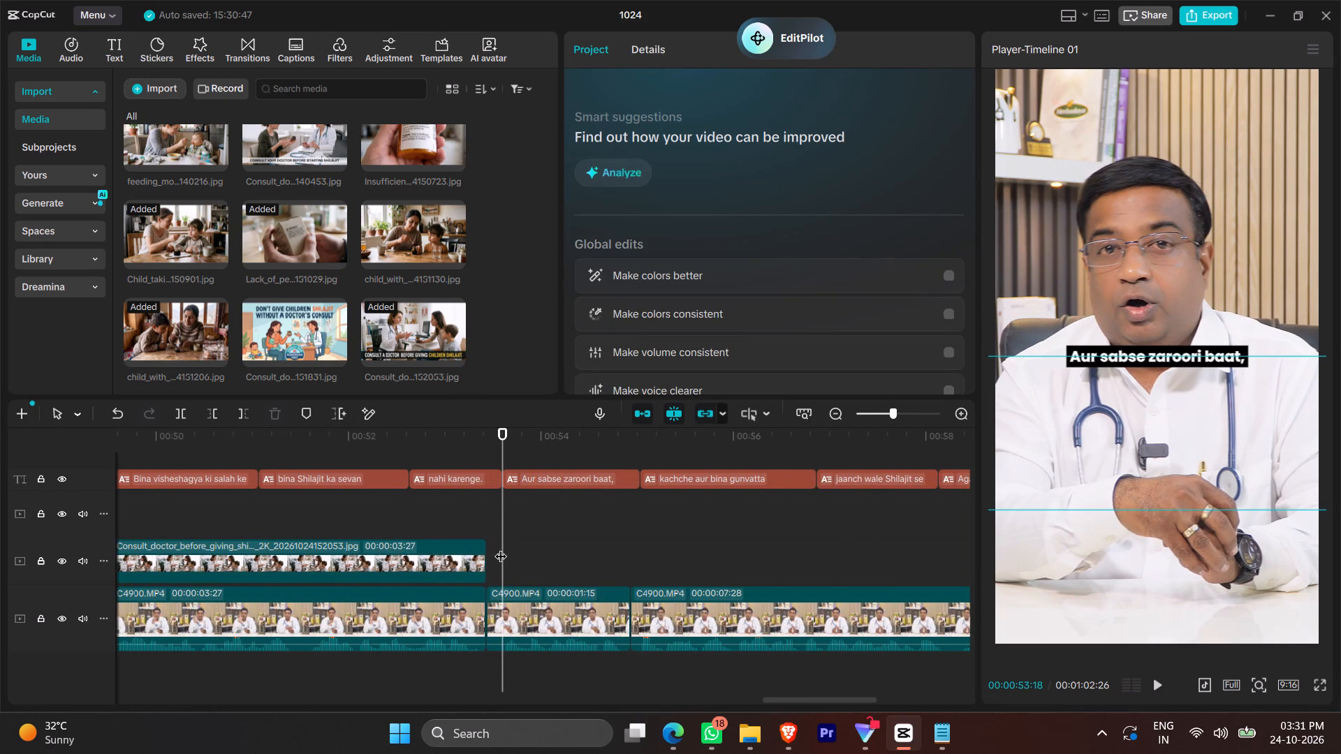
pyautogui.click(486, 501)
pyautogui.click(475, 459)
pyautogui.click(488, 489)
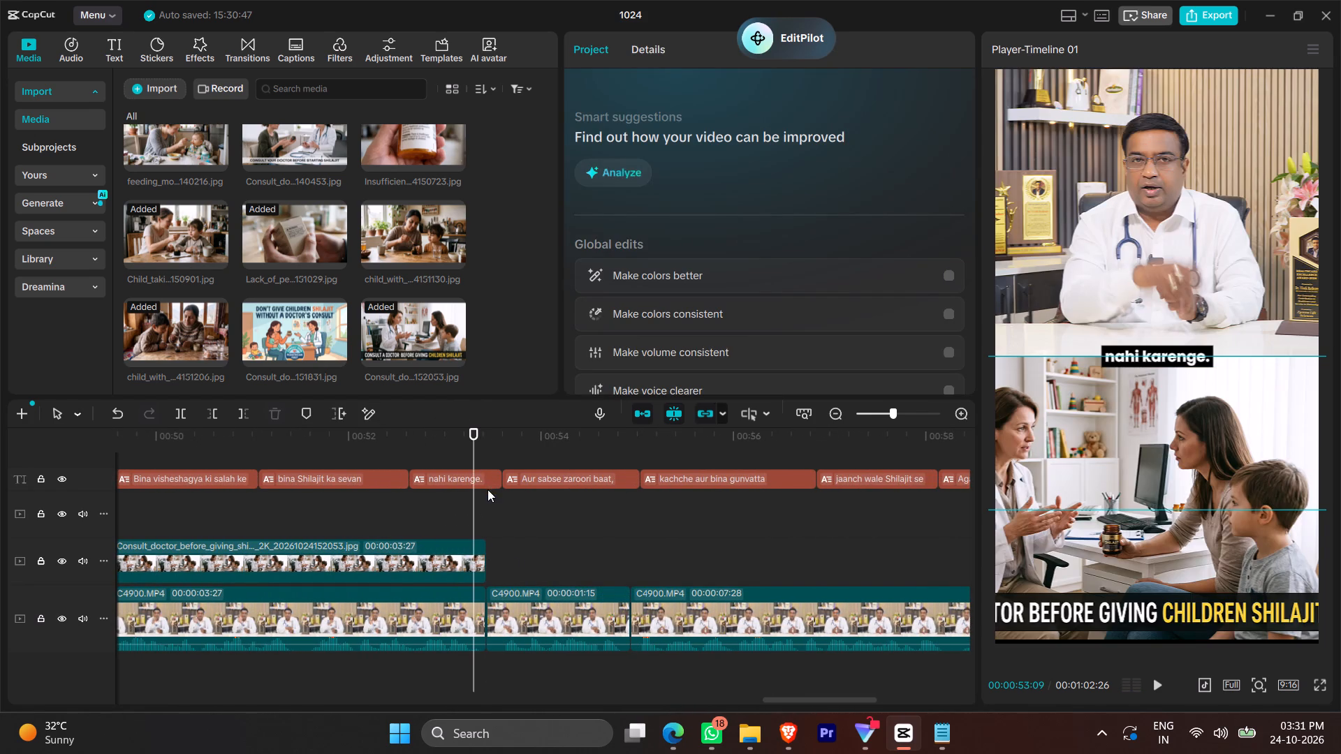
pyautogui.click(485, 467)
pyautogui.click(497, 478)
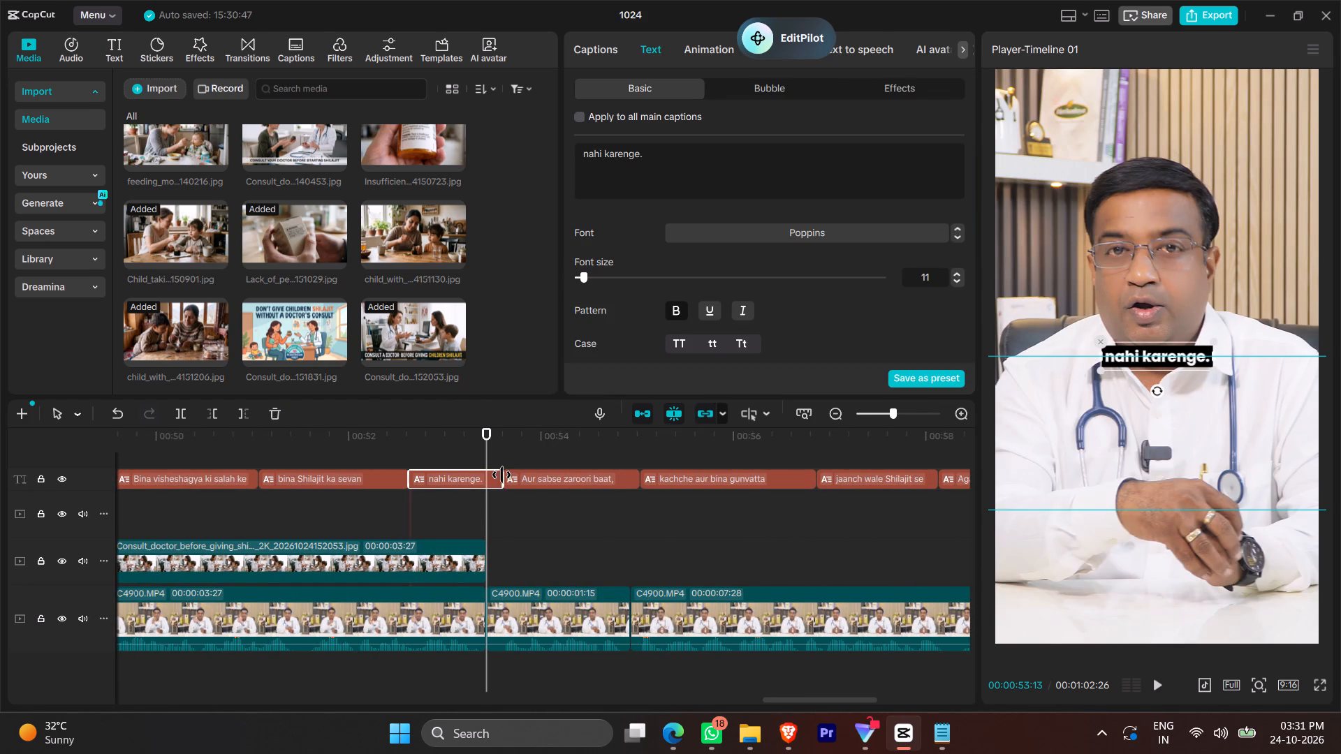
pyautogui.moveTo(501, 475); pyautogui.dragTo(476, 475)
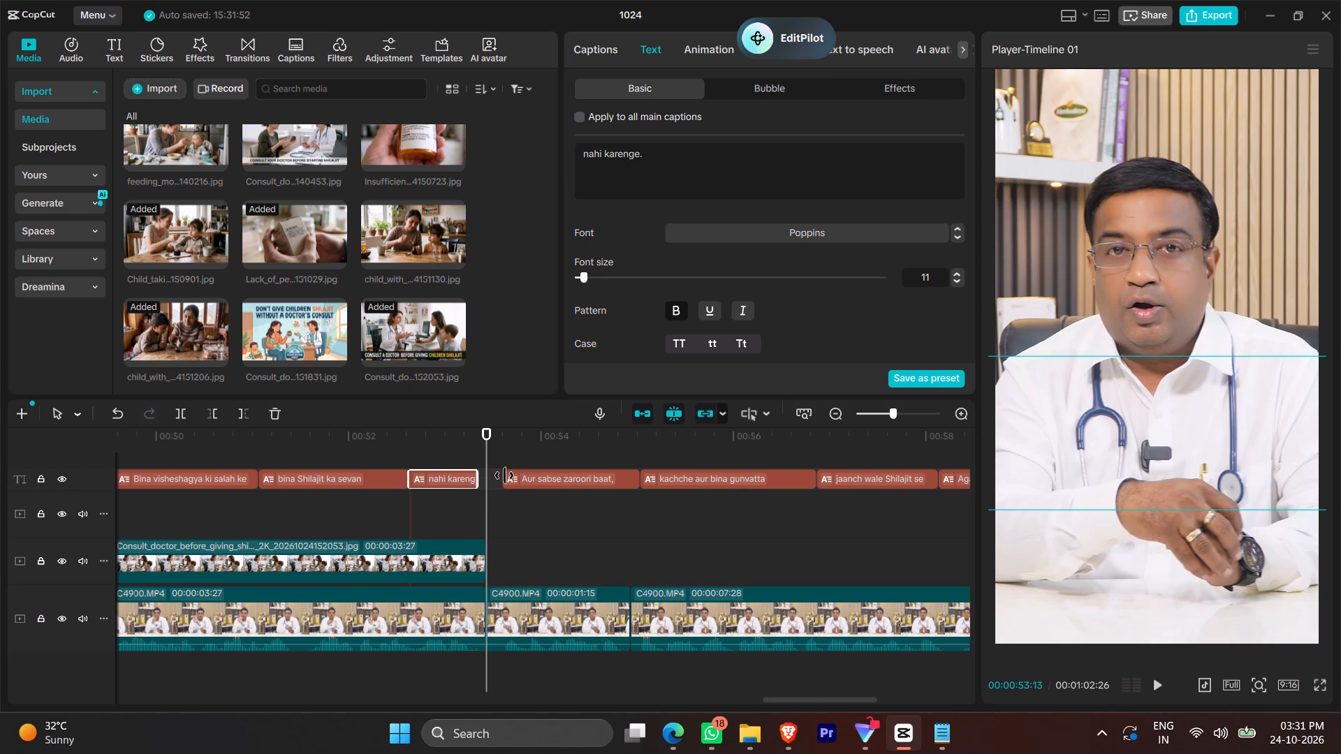
pyautogui.moveTo(504, 475); pyautogui.dragTo(498, 476)
# Move the "Aur sabse zaroori baat," caption straight down onto the lower guide line, keeping it centred horizontally.
pyautogui.keyDown('ctrl'); pyautogui.scroll(-6, 547, 522); pyautogui.keyUp('ctrl')
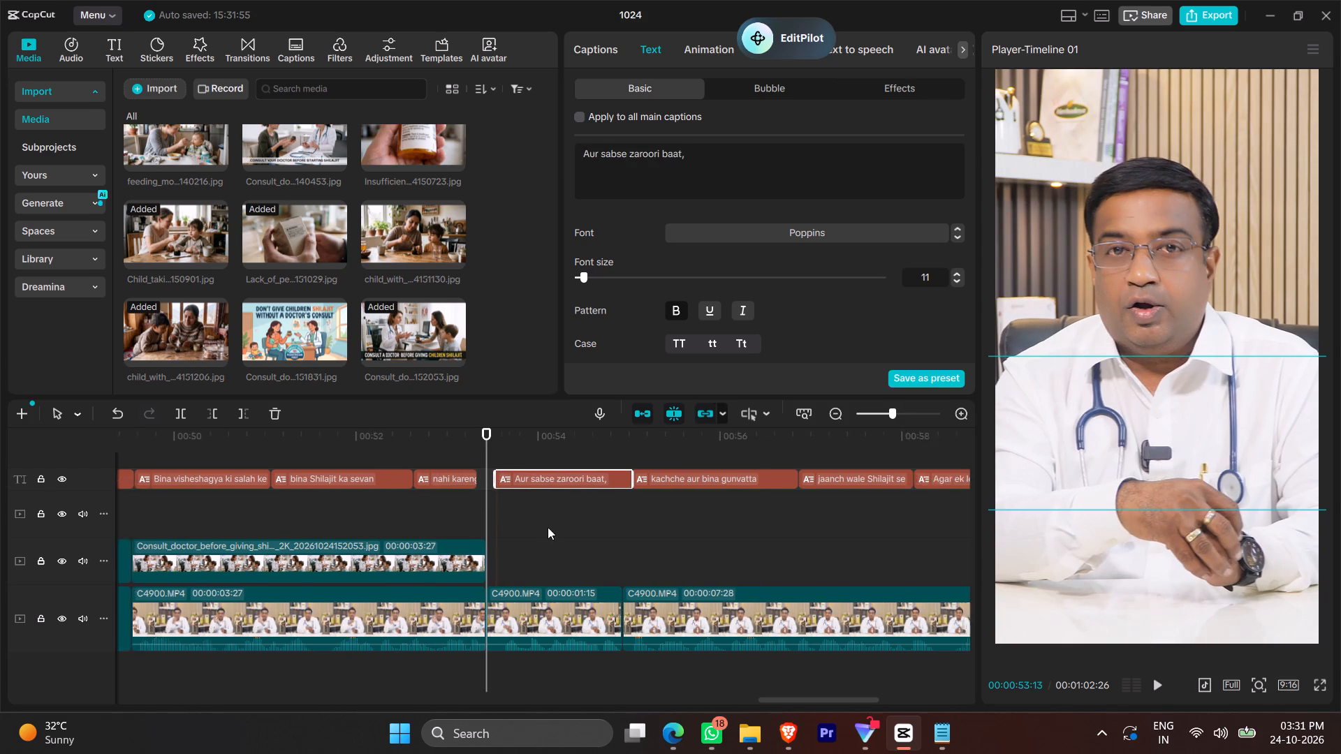
pyautogui.click(488, 461)
pyautogui.click(494, 462)
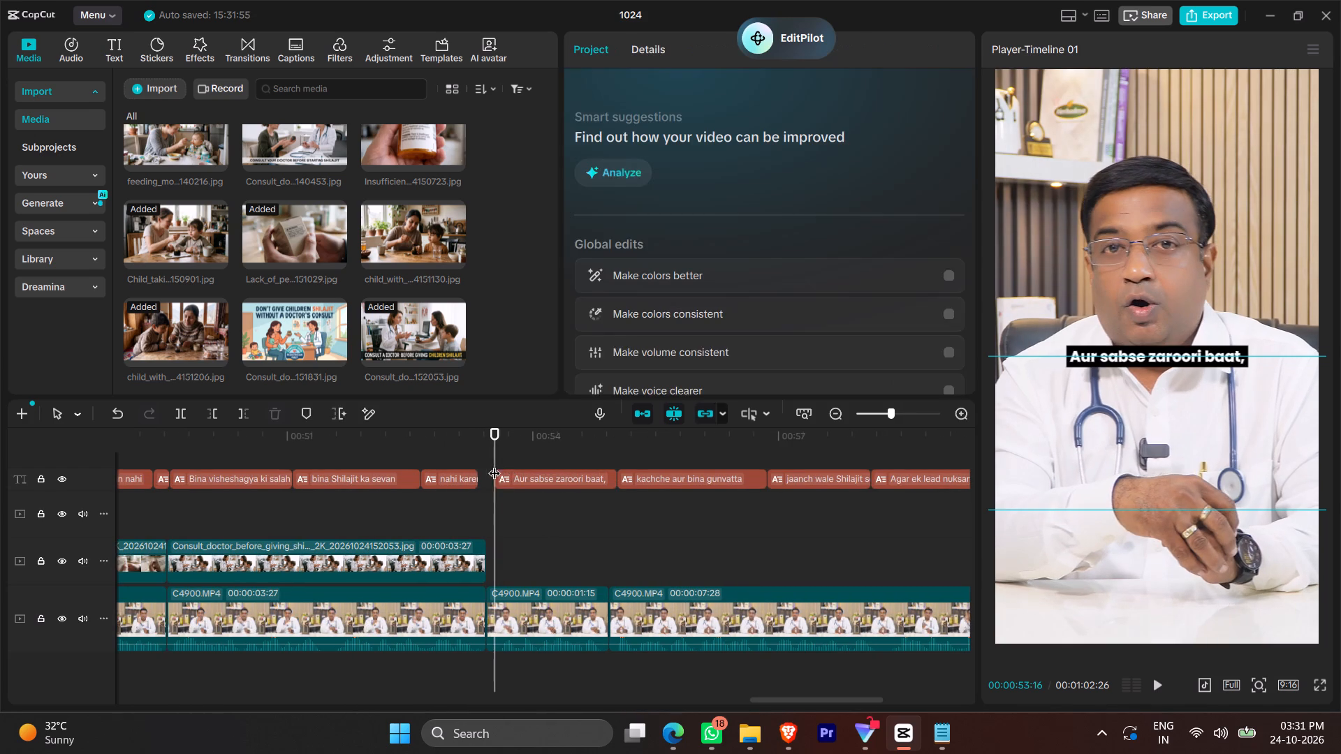
pyautogui.click(500, 475)
pyautogui.moveTo(1176, 360); pyautogui.dragTo(1175, 473)
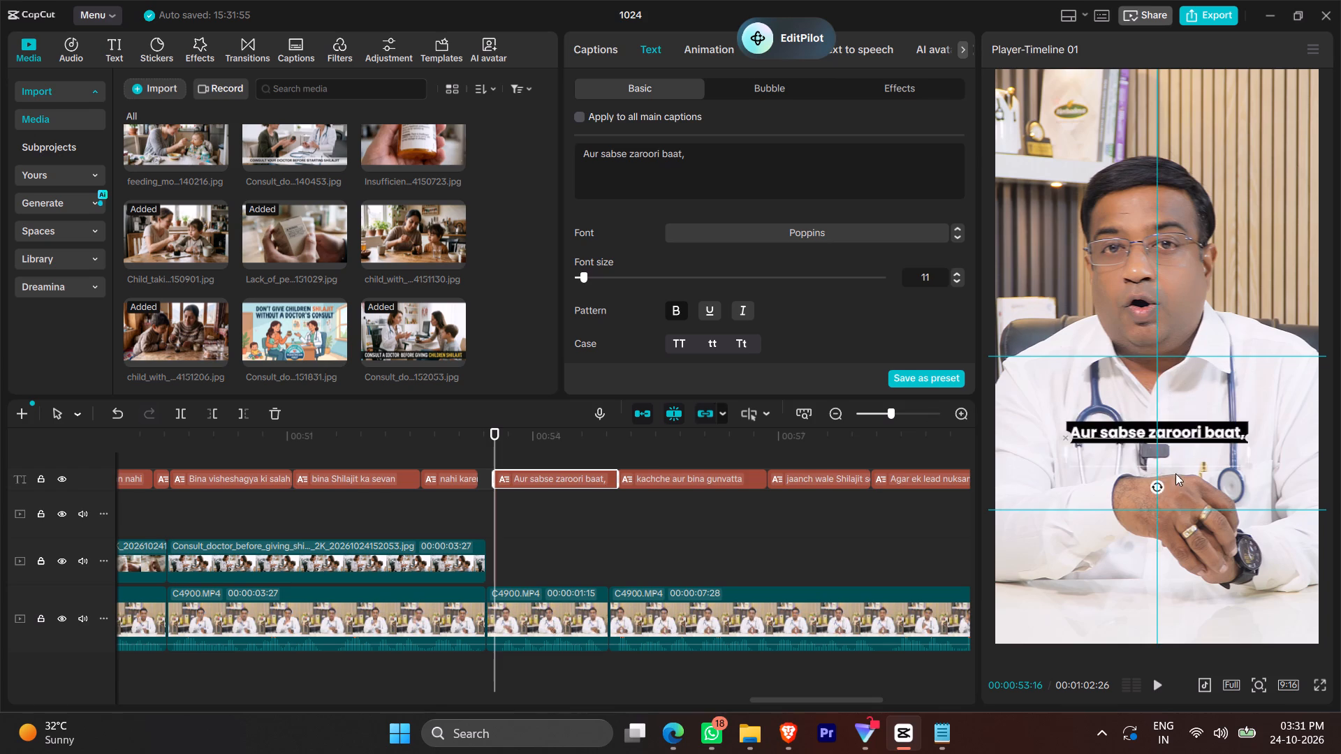
pyautogui.moveTo(1175, 473); pyautogui.dragTo(1173, 513)
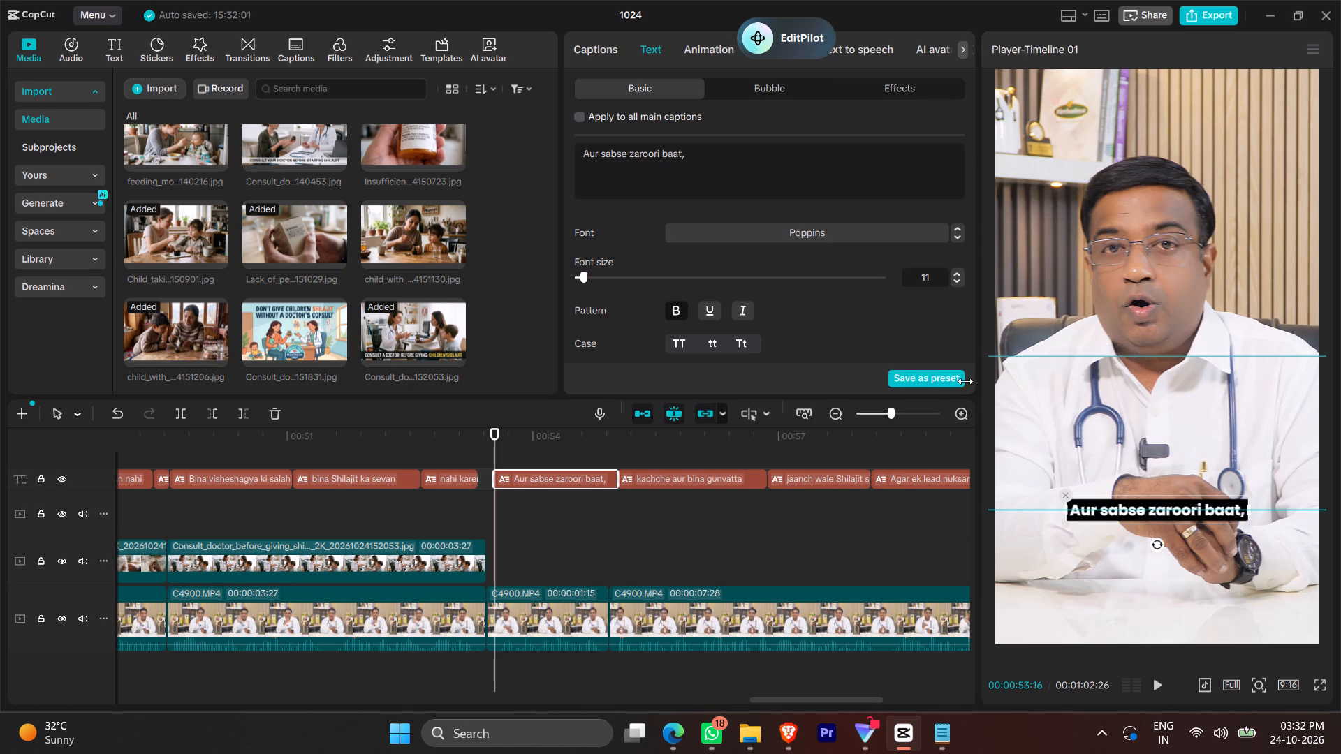
pyautogui.keyDown('ctrl'); pyautogui.scroll(-6, 731, 528); pyautogui.keyUp('ctrl')
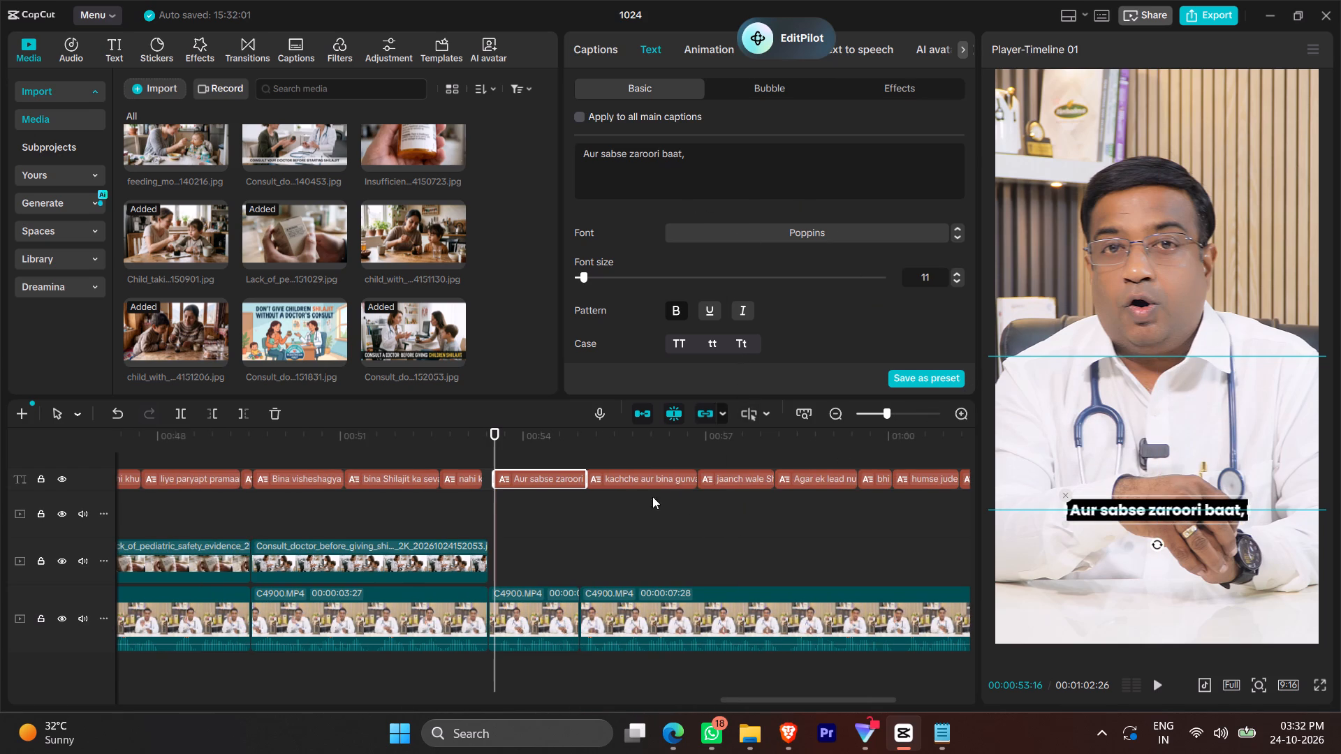
# Copy the "Aur sabse zaroori baat," caption's attributes and paste them, including location size, onto all captions from there to the timeline's end.
pyautogui.rightClick(552, 481)
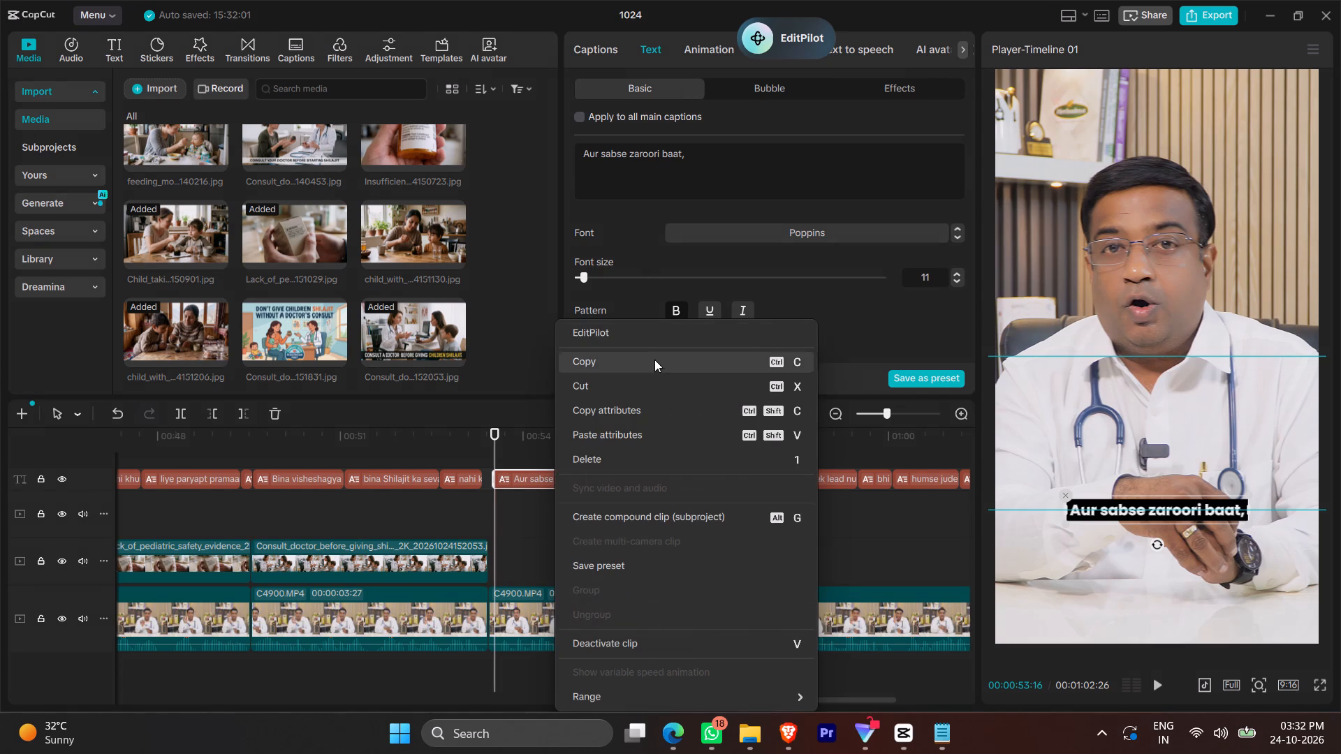
pyautogui.click(640, 411)
pyautogui.keyDown('ctrl'); pyautogui.scroll(-7, 564, 548); pyautogui.keyUp('ctrl')
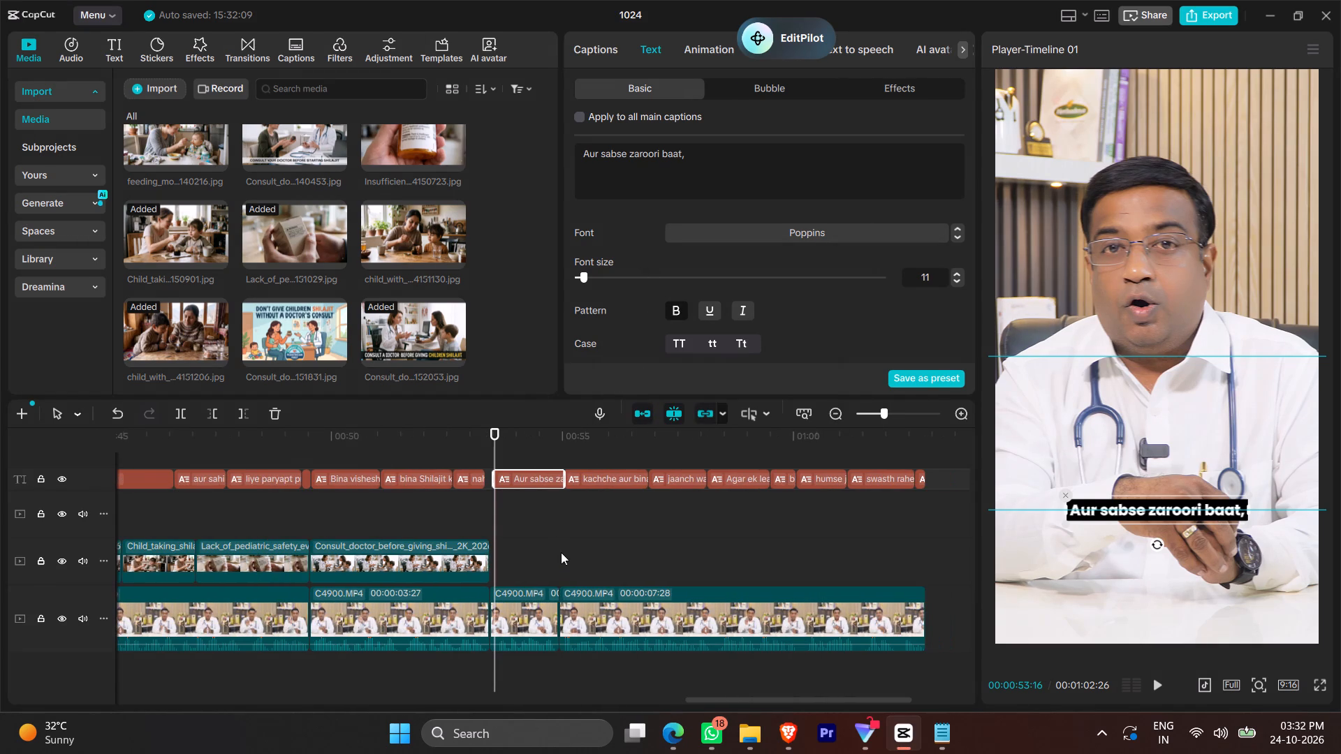
pyautogui.moveTo(511, 505); pyautogui.dragTo(924, 479)
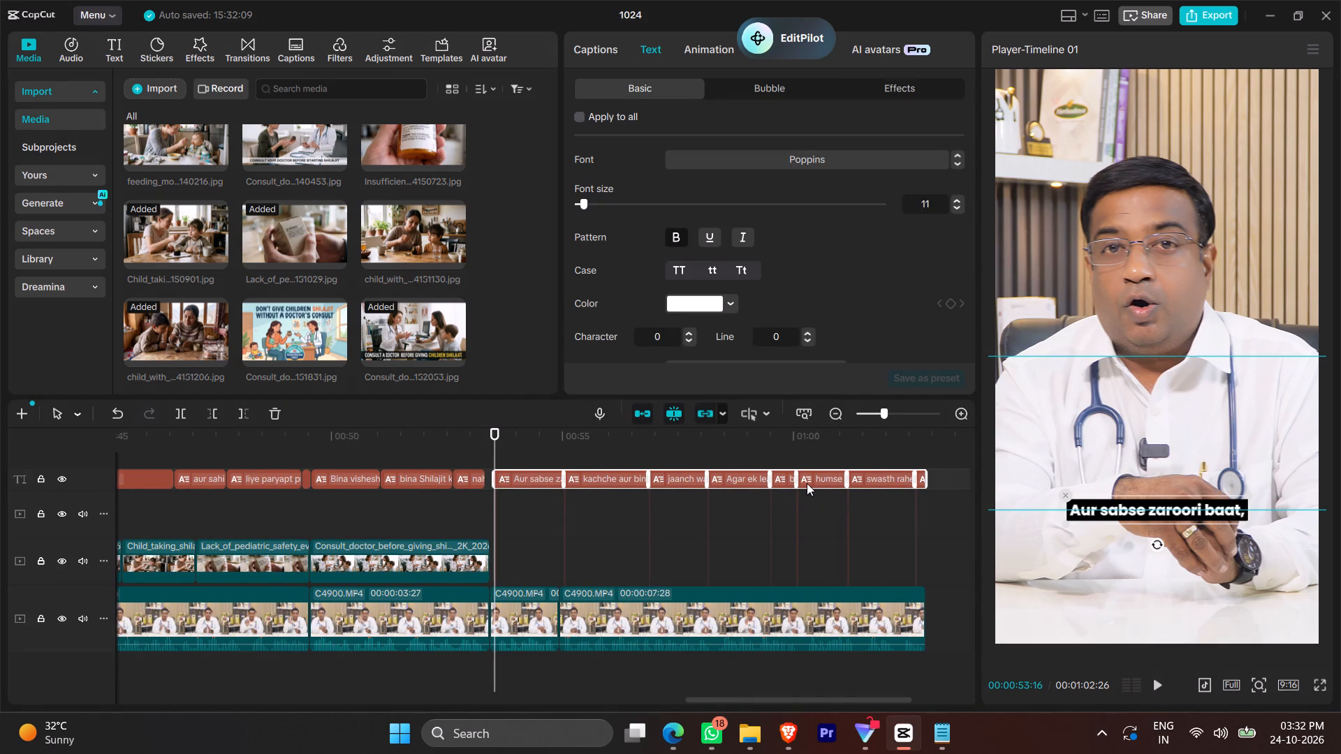
pyautogui.rightClick(807, 483)
pyautogui.click(895, 426)
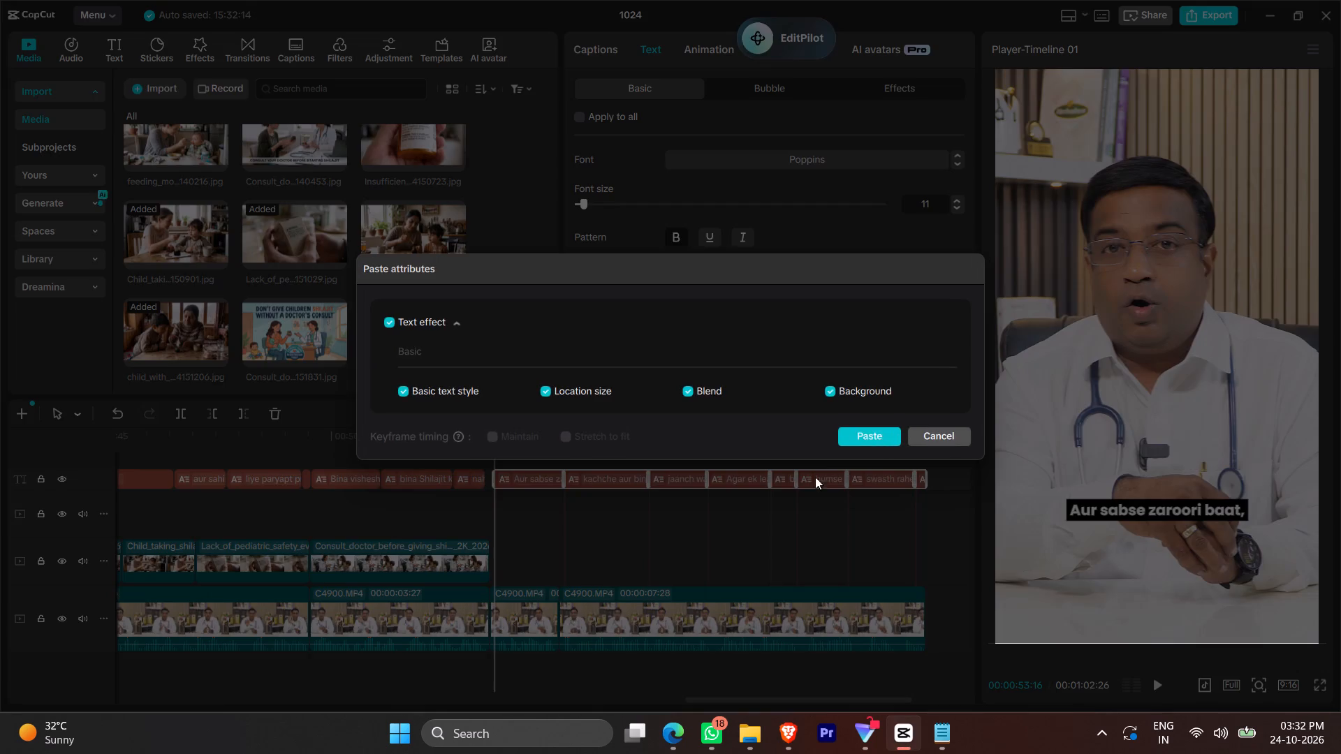
pyautogui.click(865, 443)
# Play and skim the closing doctor segment to check its caption placement, and look over the earlier timeline.
pyautogui.press('space')
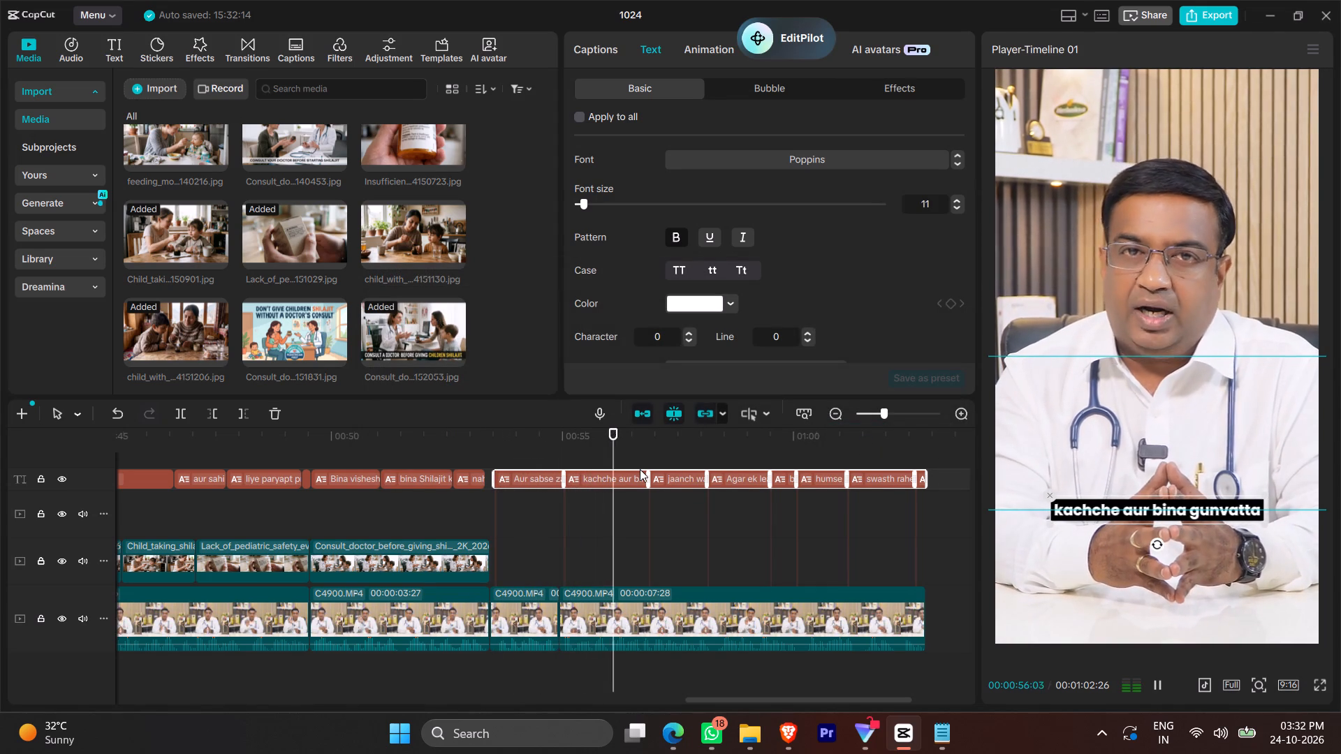
pyautogui.click(850, 440)
pyautogui.click(872, 452)
pyautogui.click(921, 454)
pyautogui.press('space')
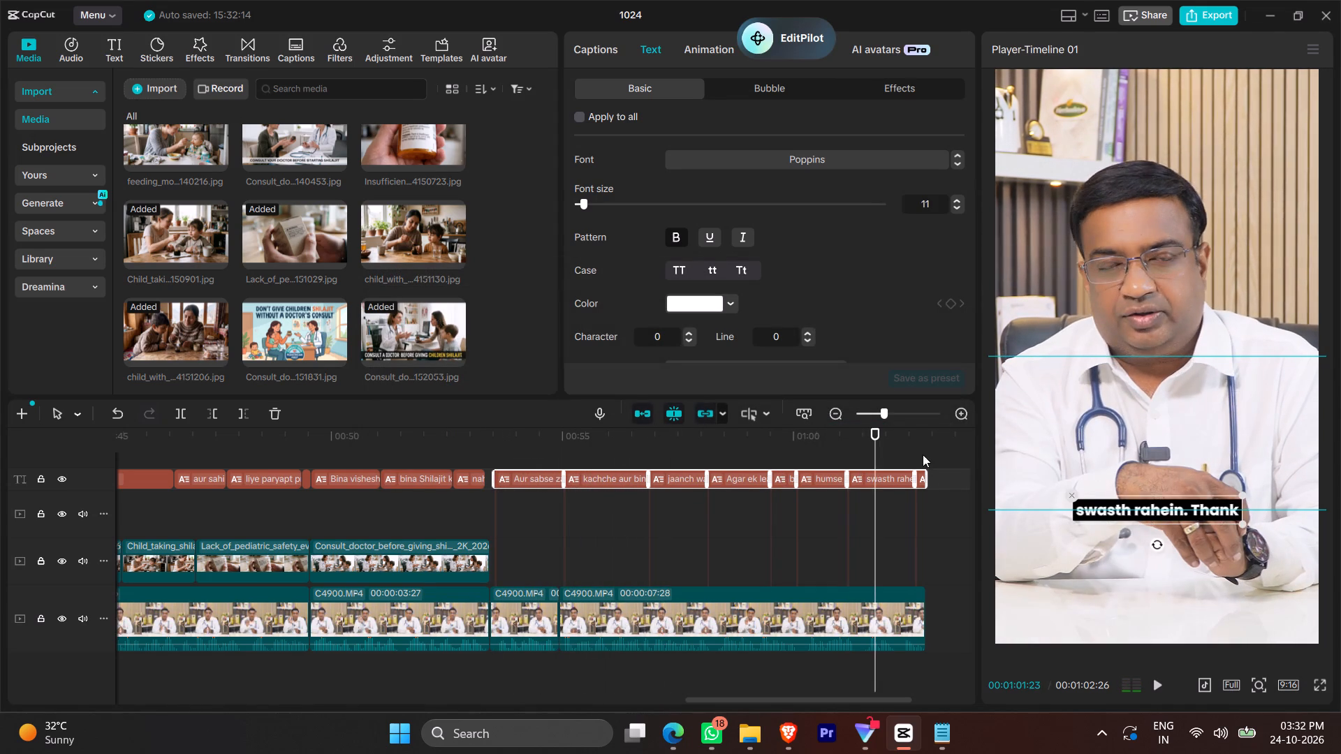
pyautogui.click(930, 463)
pyautogui.press('0')
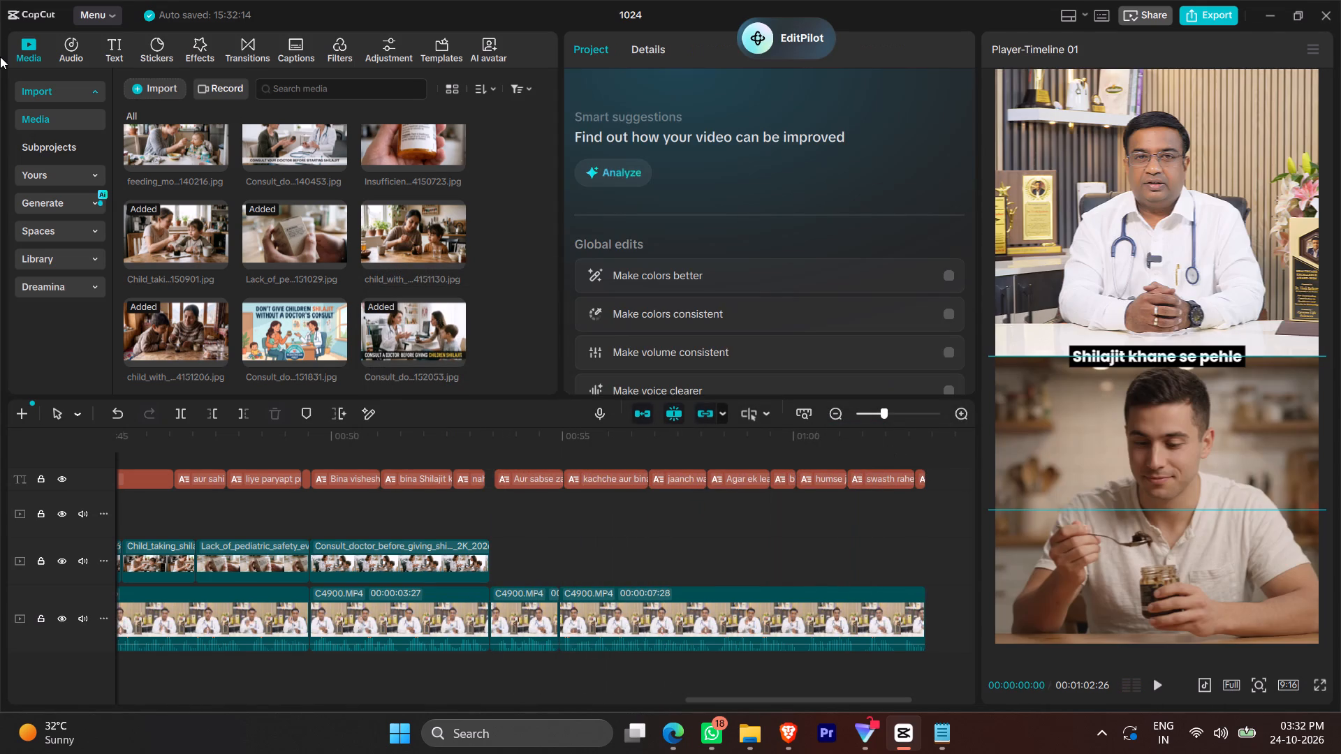
pyautogui.hscroll(15, 437, 660)
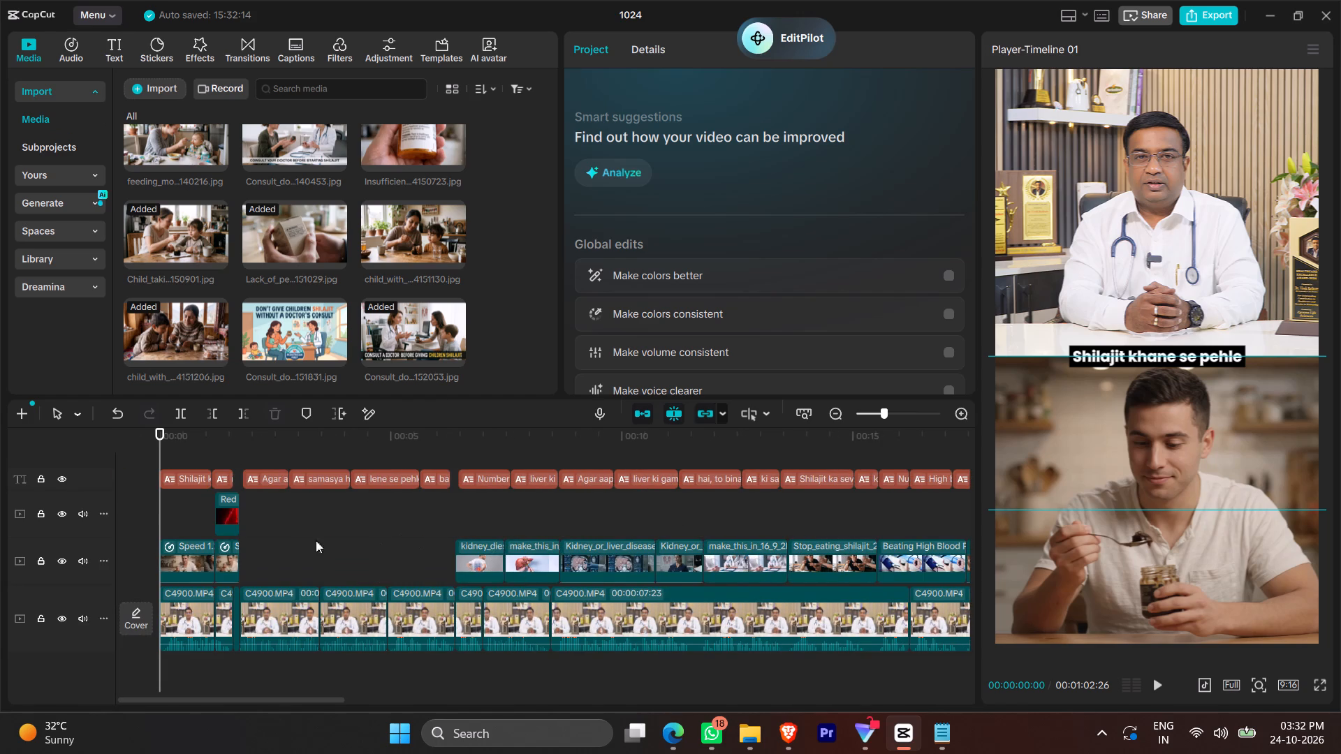
pyautogui.click(181, 451)
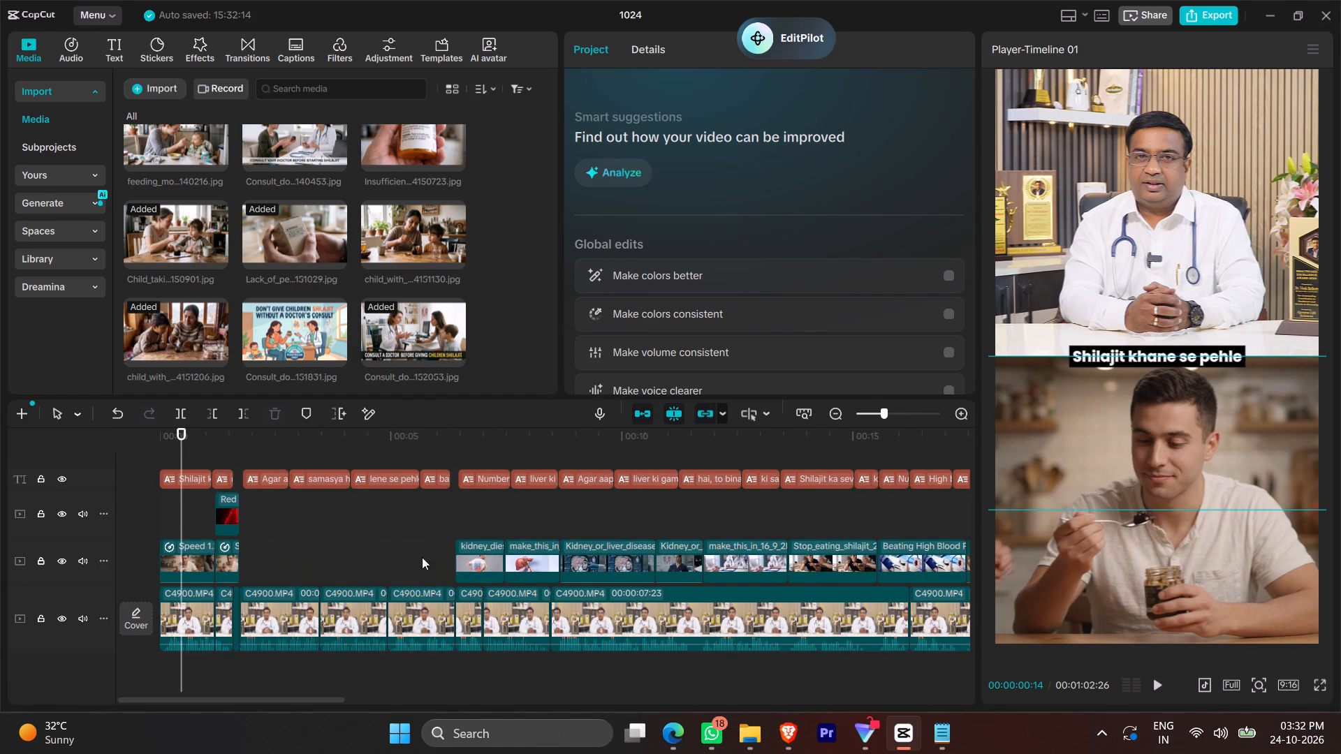
pyautogui.keyDown('ctrl'); pyautogui.scroll(-7, 476, 561); pyautogui.keyUp('ctrl')
pyautogui.hscroll(-5, 662, 515)
pyautogui.keyDown('ctrl'); pyautogui.scroll(5, 550, 605); pyautogui.keyUp('ctrl')
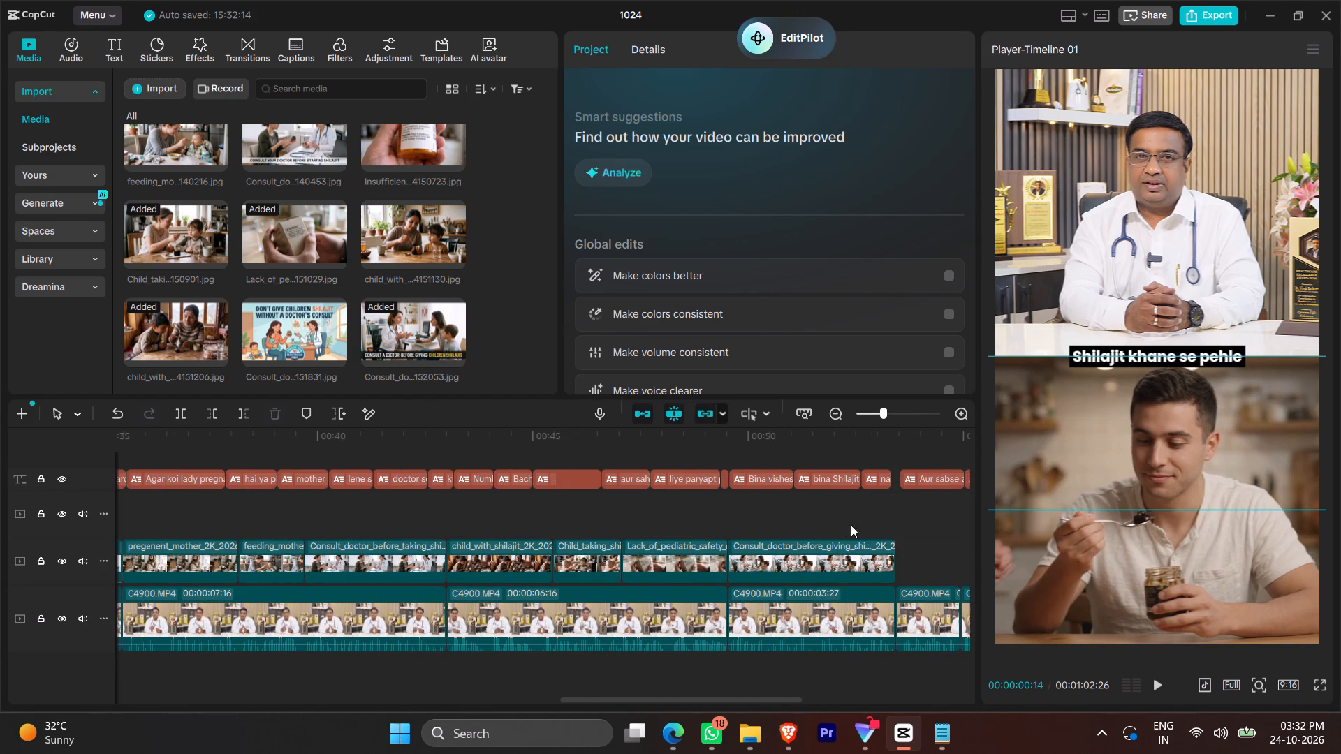
pyautogui.hscroll(-1, 819, 536)
# Enable Auto adjust at intensity 68 and Color correction at intensity 27 on the final C4900.MP4 clip.
pyautogui.click(736, 552)
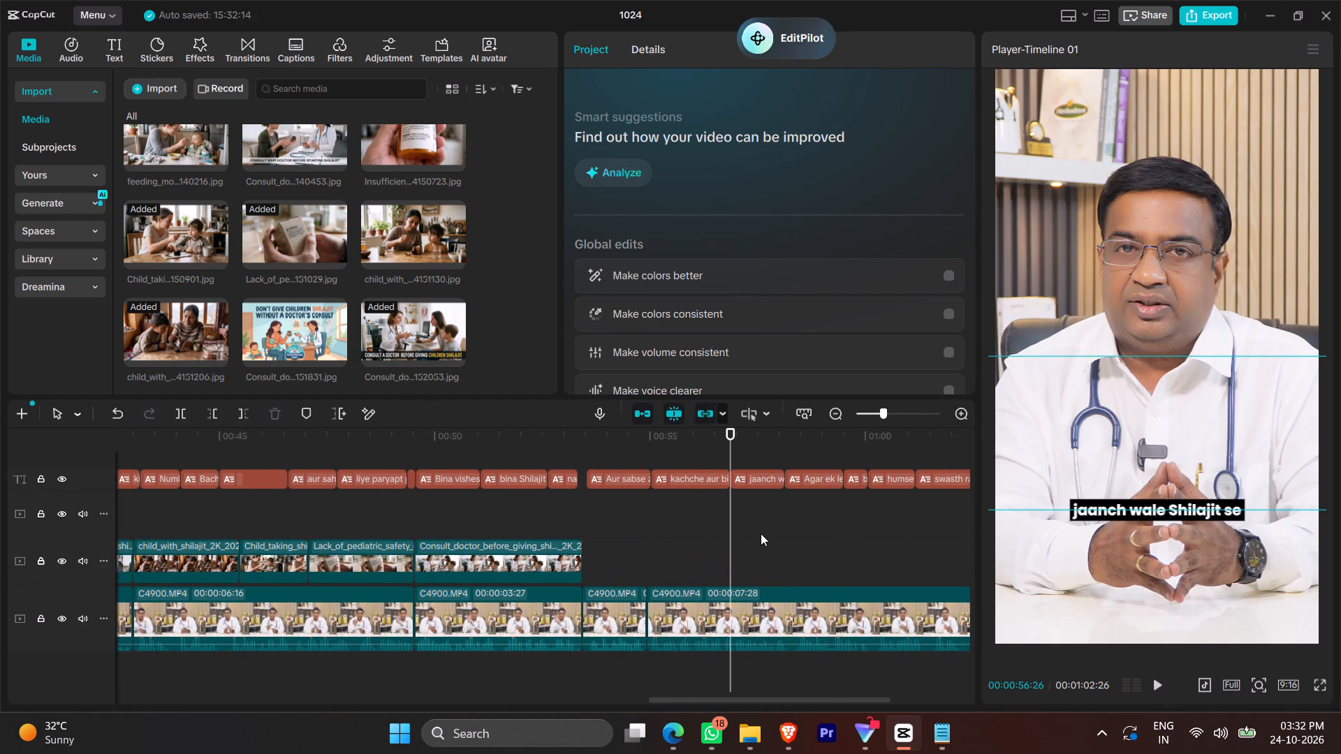
pyautogui.click(831, 625)
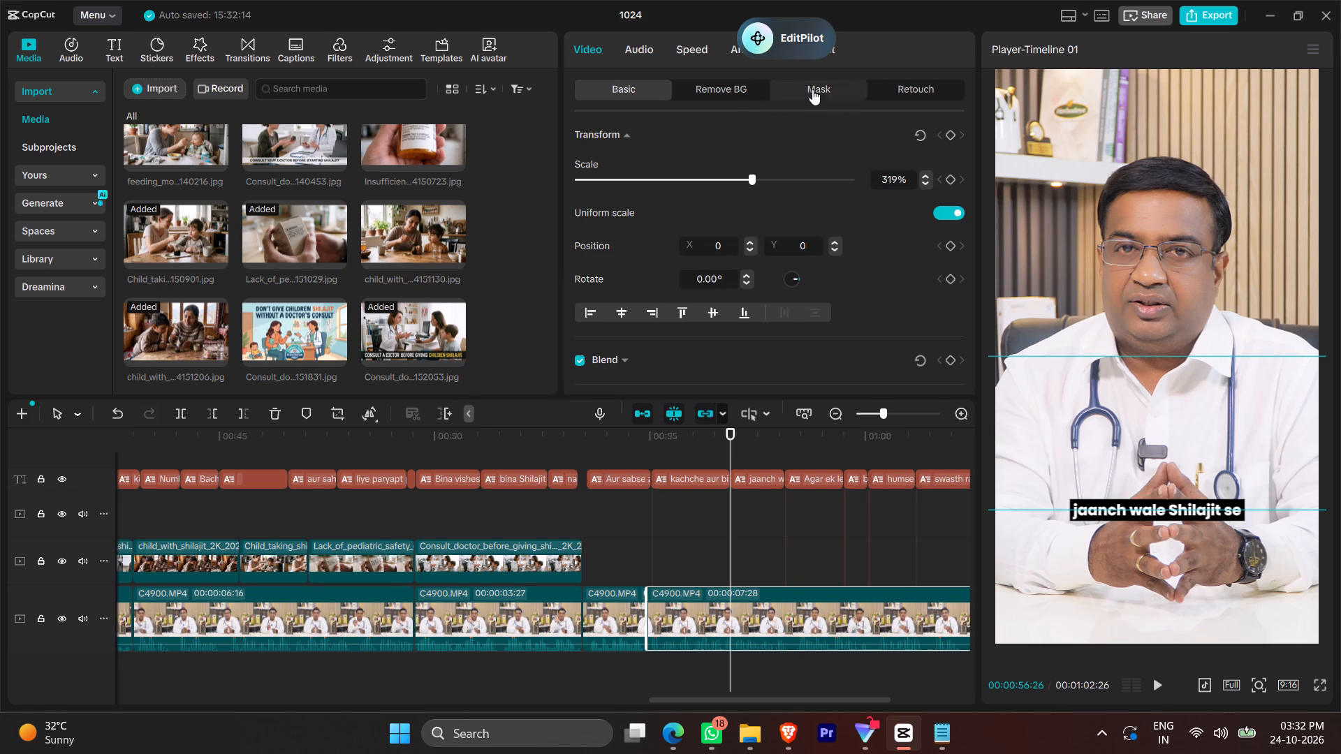
pyautogui.moveTo(782, 37); pyautogui.dragTo(503, 0)
pyautogui.click(815, 57)
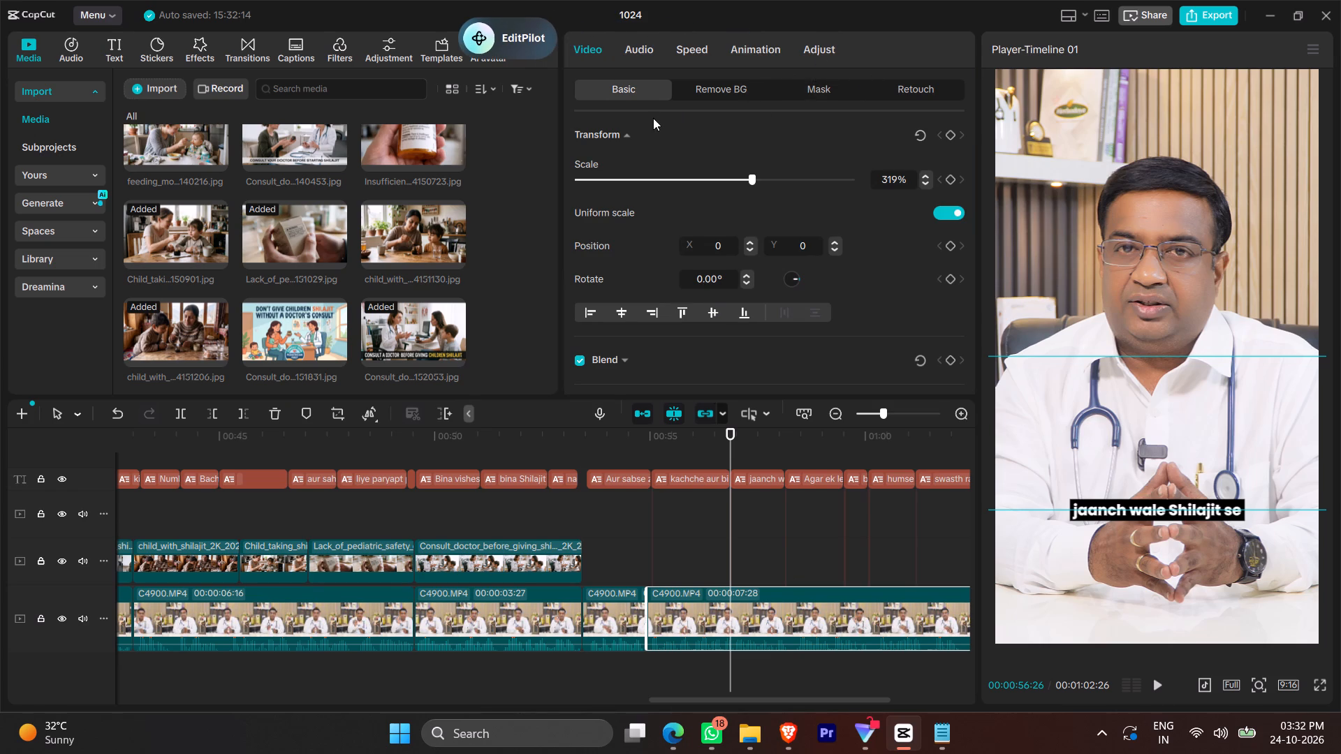
pyautogui.click(581, 137)
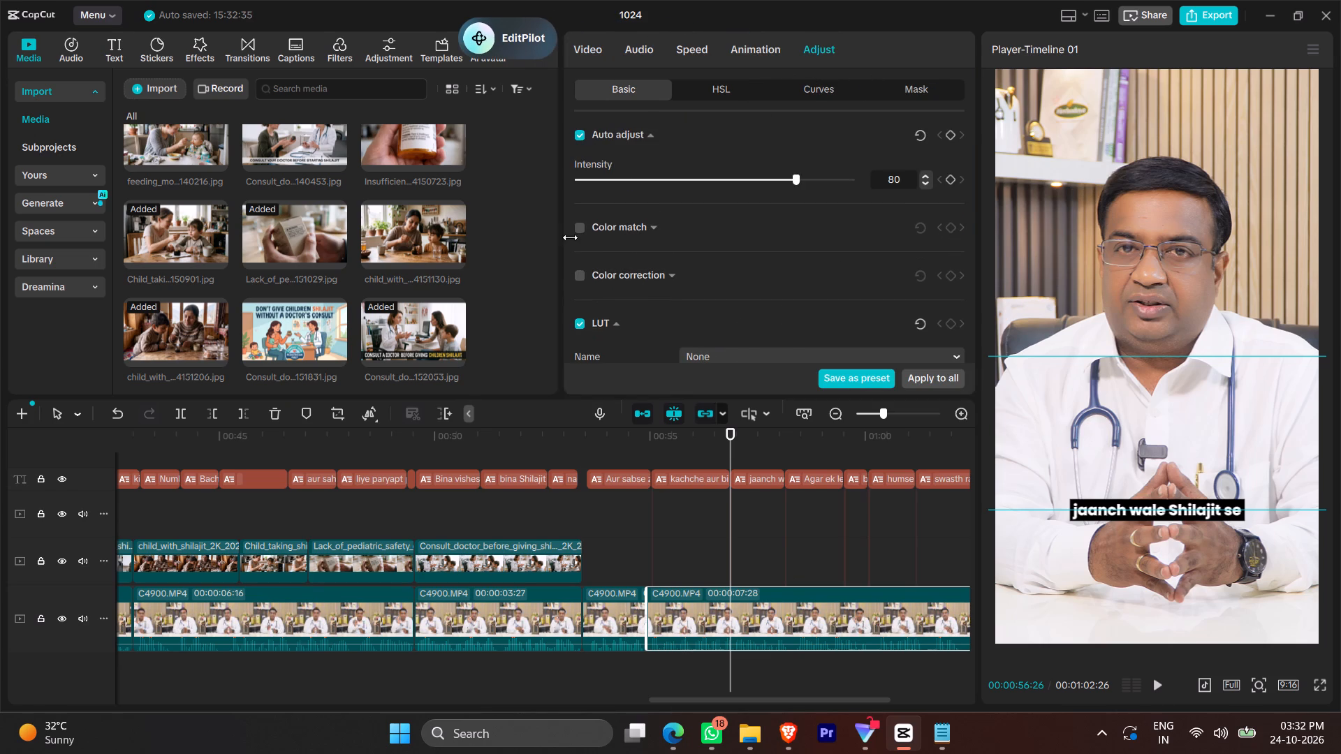
pyautogui.click(585, 272)
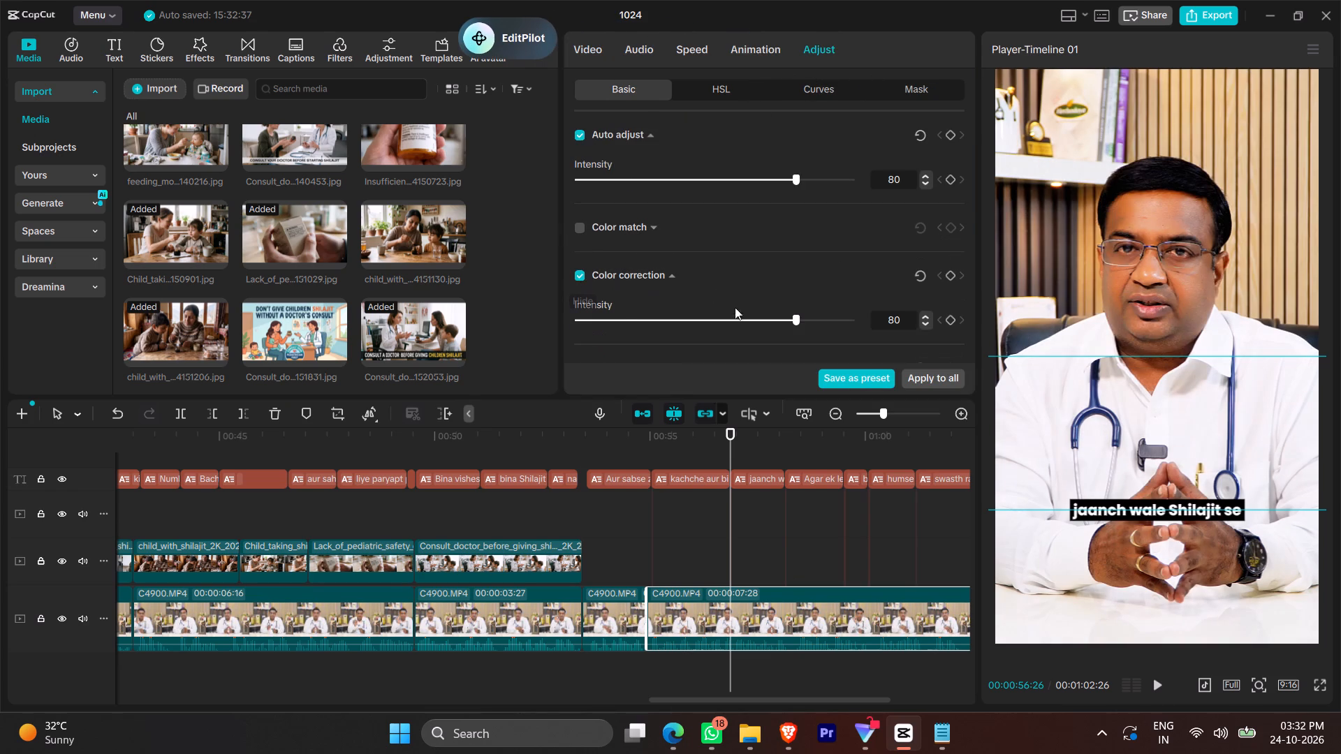
pyautogui.moveTo(617, 318); pyautogui.dragTo(657, 330)
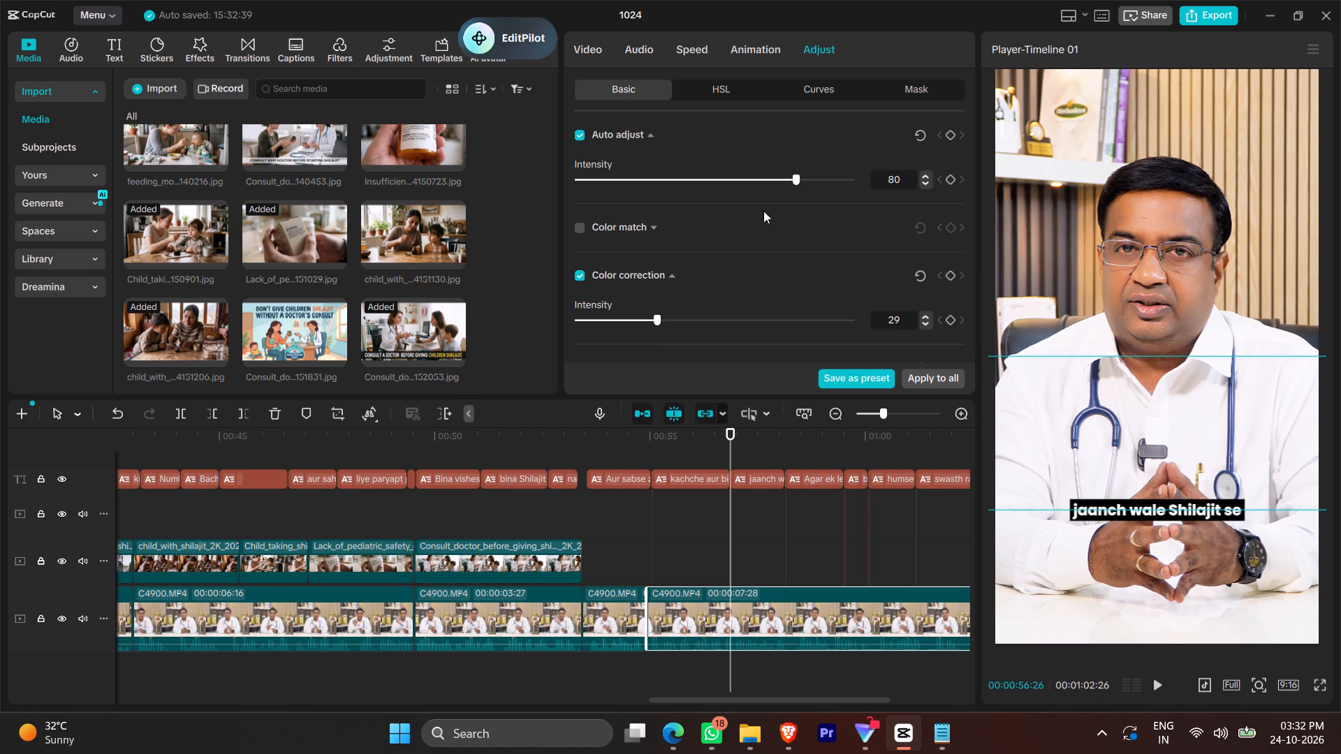
pyautogui.moveTo(798, 178); pyautogui.dragTo(784, 203)
pyautogui.moveTo(784, 203); pyautogui.dragTo(765, 212)
pyautogui.click(657, 320)
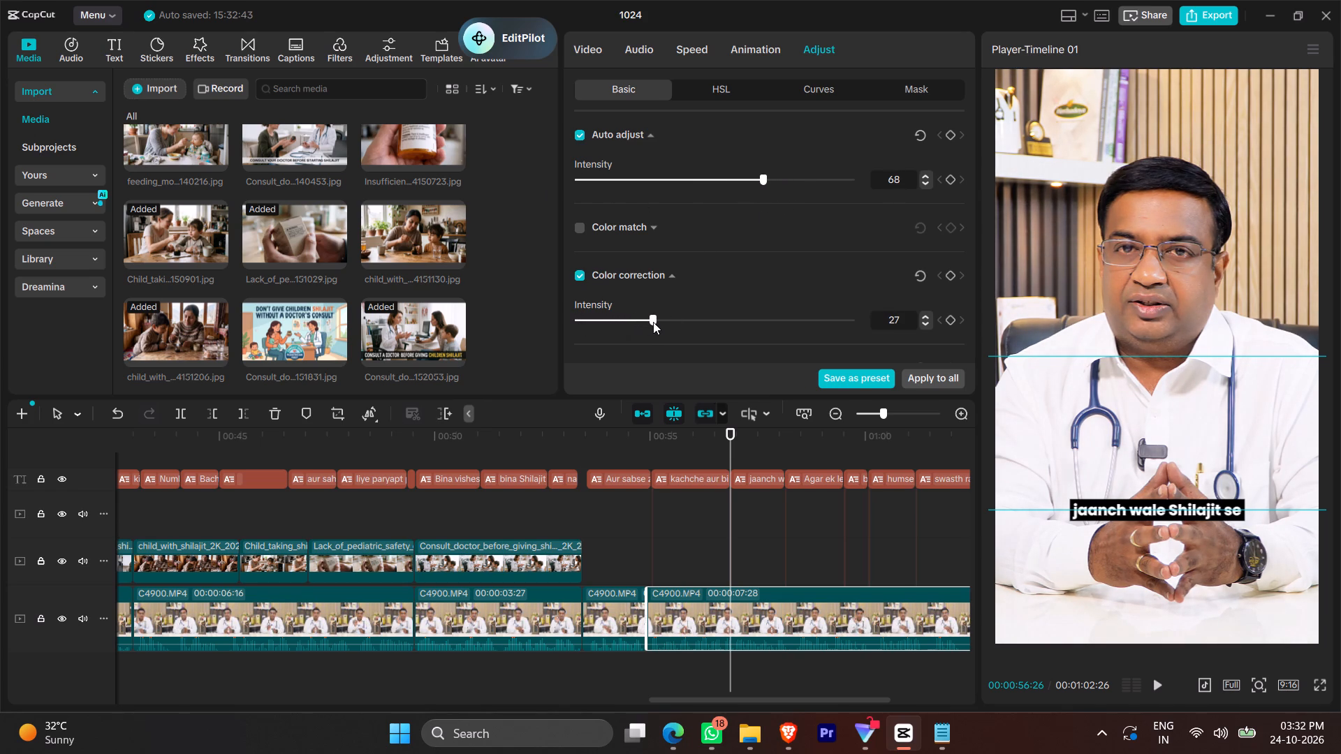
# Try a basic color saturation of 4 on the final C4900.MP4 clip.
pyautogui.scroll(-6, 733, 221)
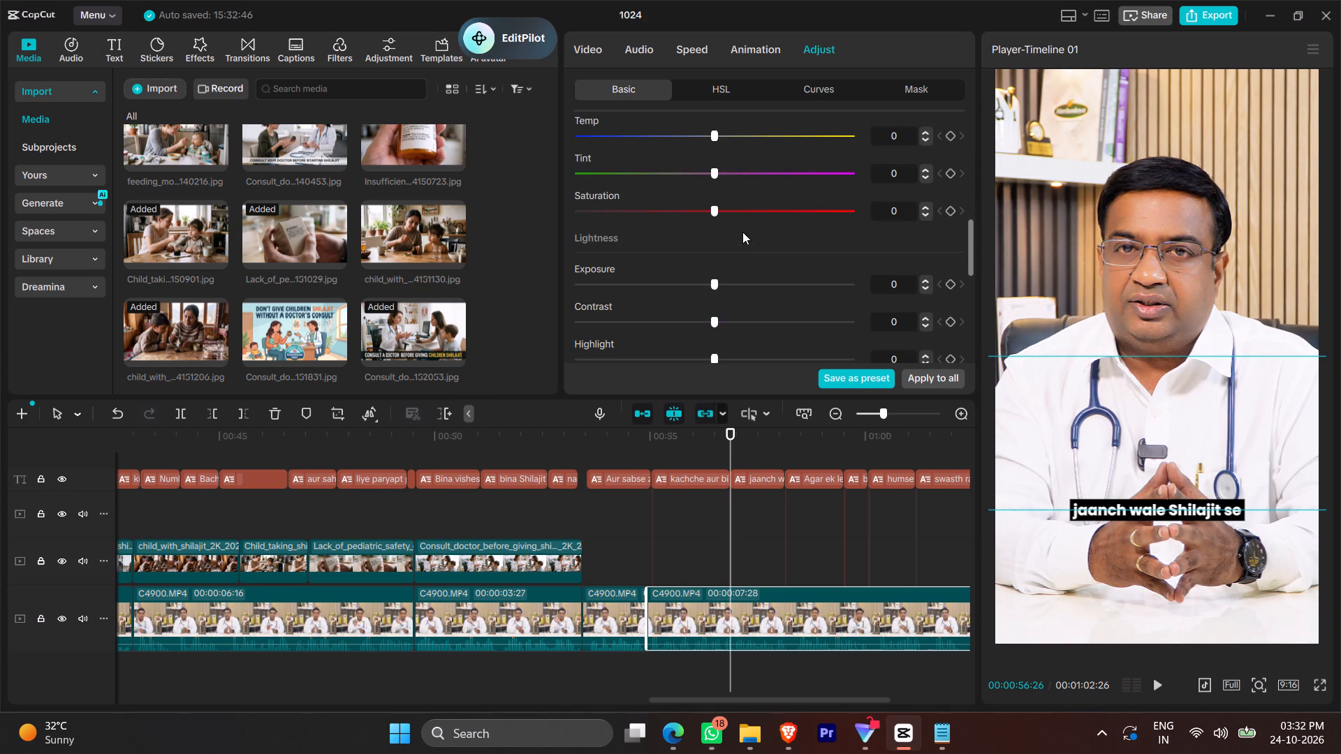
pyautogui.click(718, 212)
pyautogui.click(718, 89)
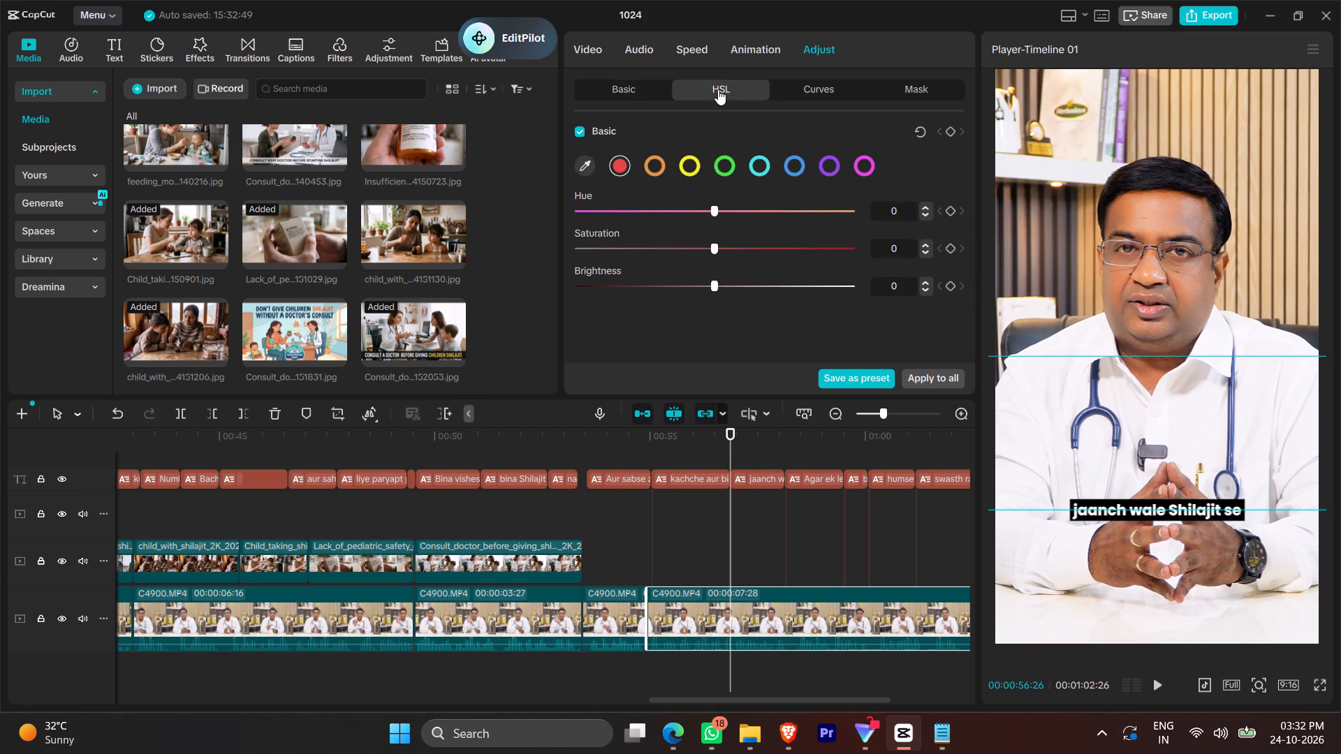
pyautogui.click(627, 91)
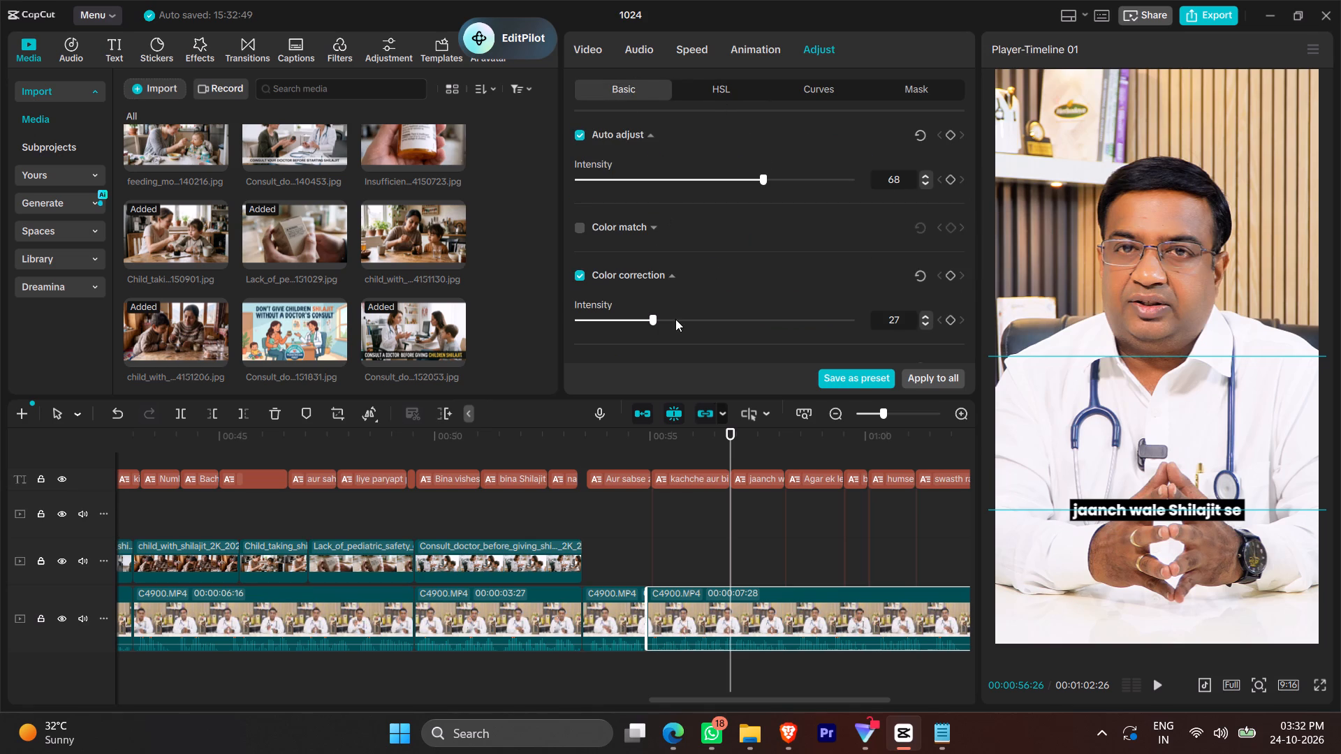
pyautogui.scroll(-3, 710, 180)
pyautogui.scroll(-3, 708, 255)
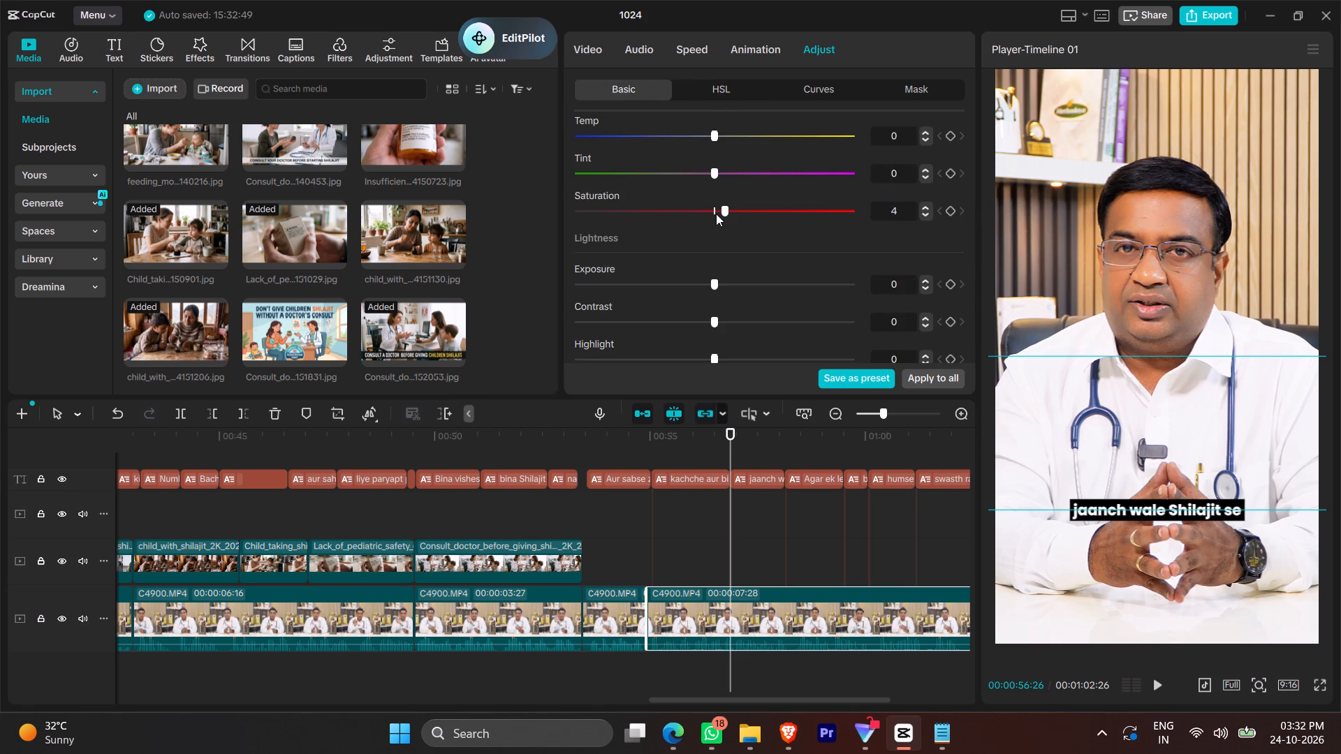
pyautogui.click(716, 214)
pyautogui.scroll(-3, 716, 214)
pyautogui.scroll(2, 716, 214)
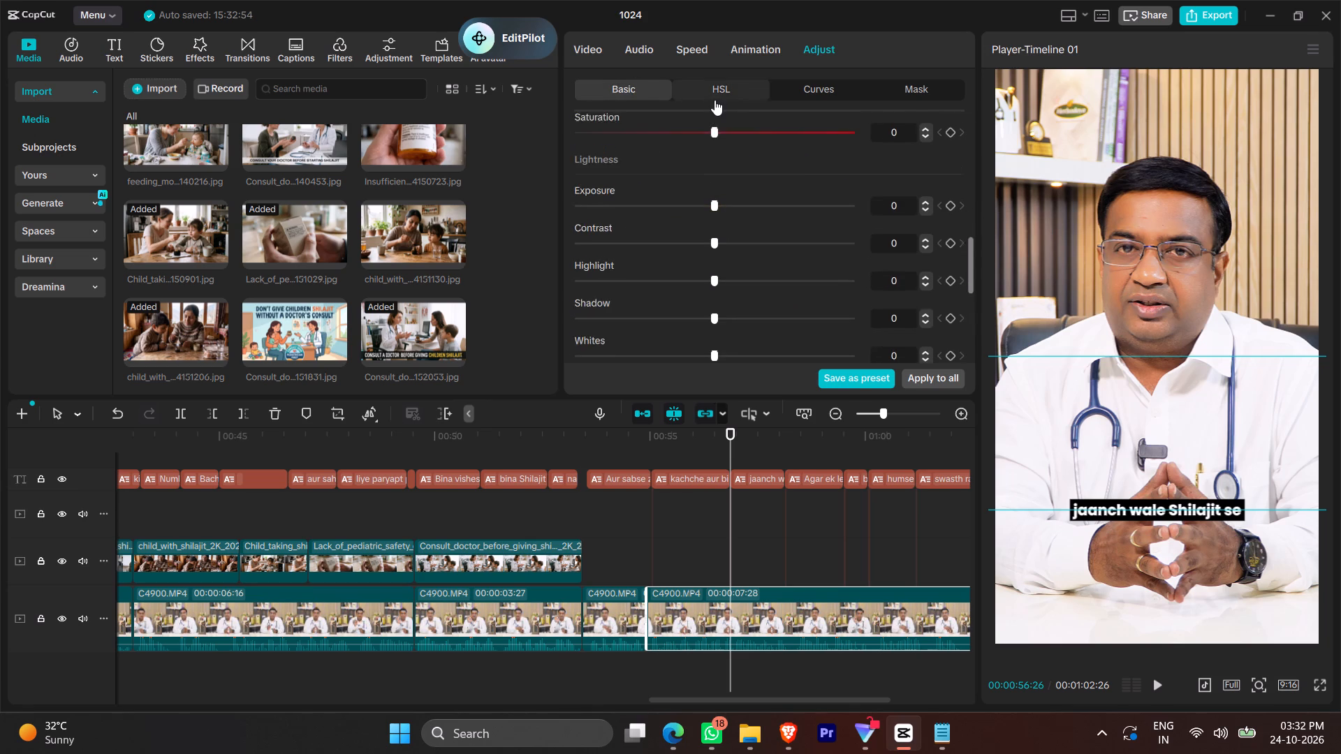
# Set the HSL saturation of the red range to 12 on the final C4900.MP4 clip.
pyautogui.click(715, 100)
pyautogui.click(715, 251)
pyautogui.scroll(3, 715, 251)
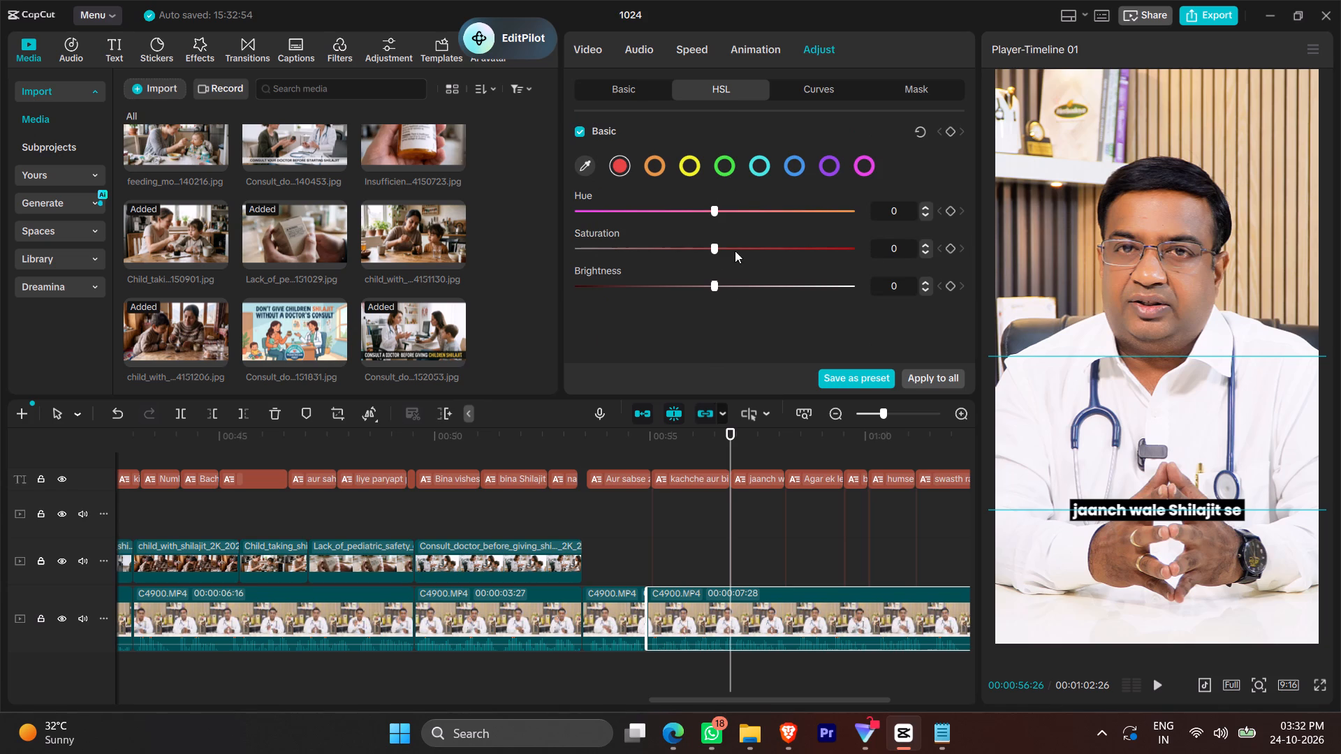
pyautogui.click(914, 246)
pyautogui.click(911, 247)
pyautogui.scroll(8, 911, 247)
pyautogui.scroll(-3, 911, 247)
pyautogui.scroll(9, 911, 247)
pyautogui.scroll(-2, 911, 247)
# Enable skin retouching on the final C4900.MP4 clip and set Smooth to 70.
pyautogui.click(589, 47)
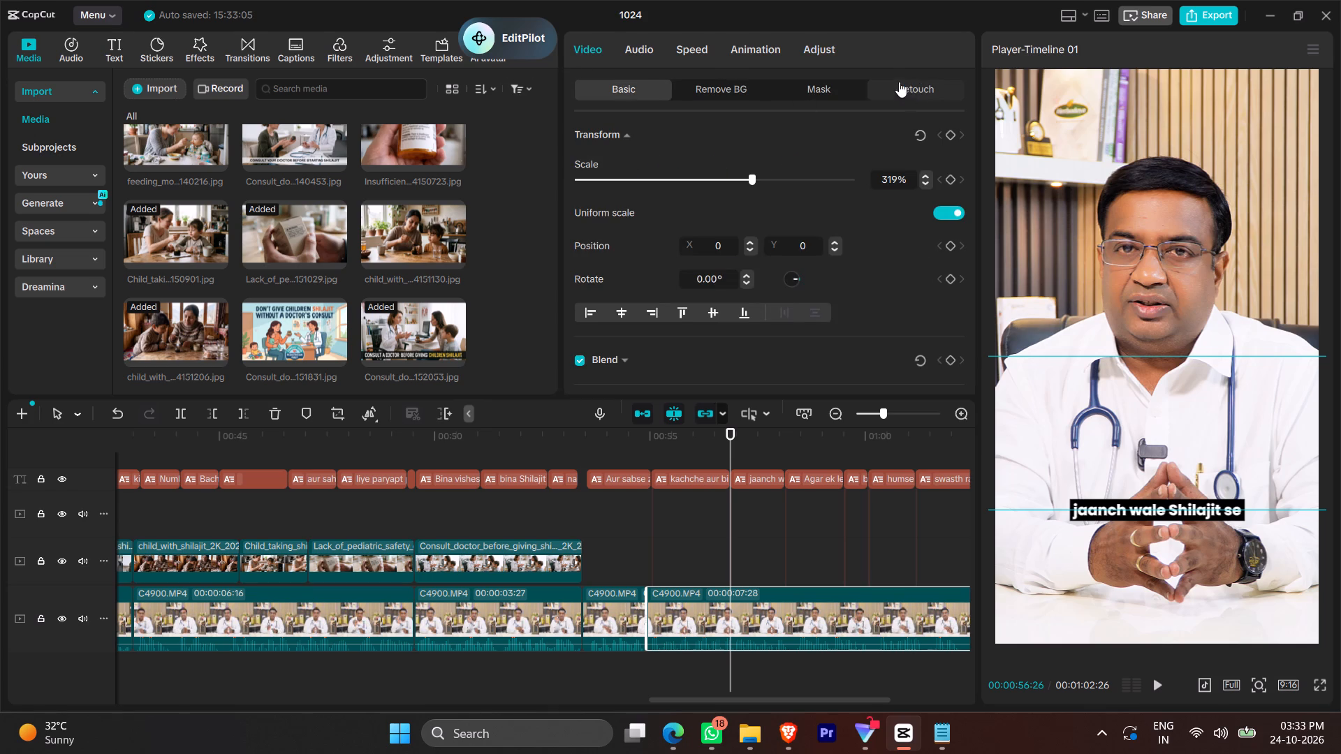
pyautogui.click(921, 87)
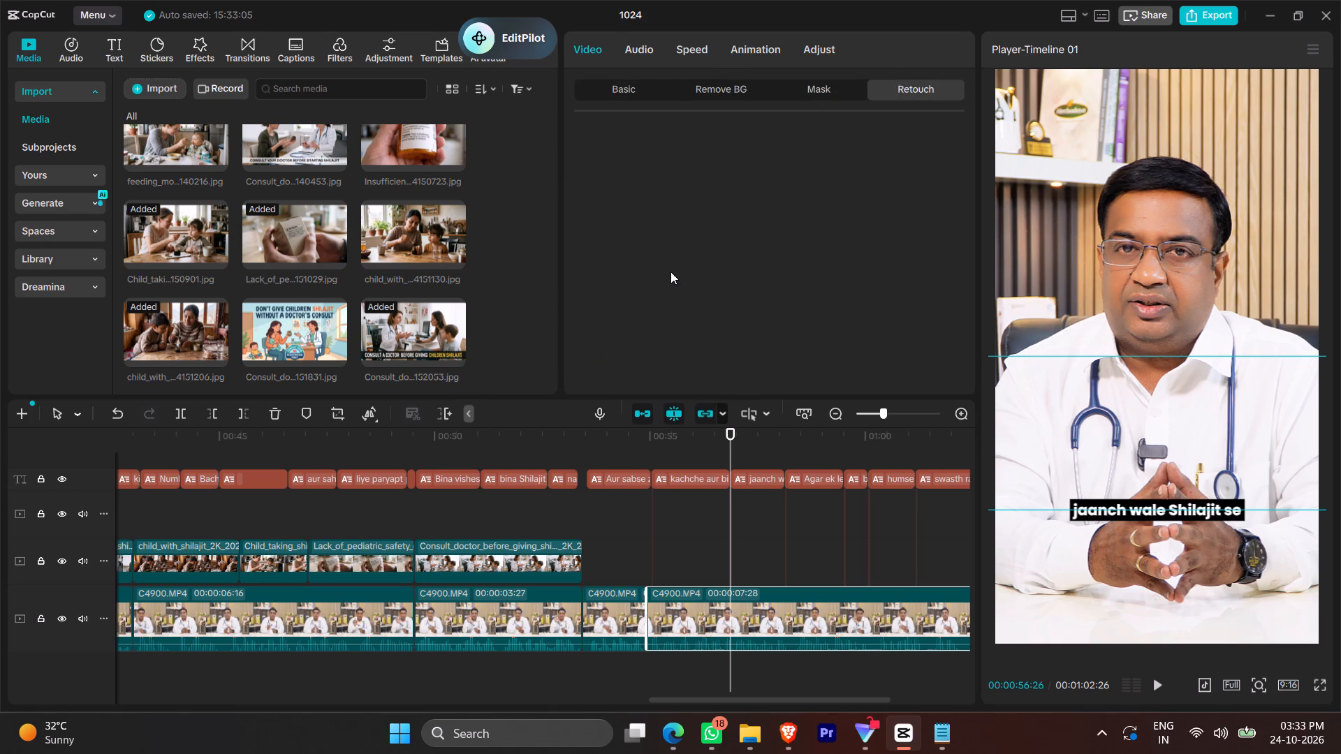
pyautogui.scroll(-1, 655, 254)
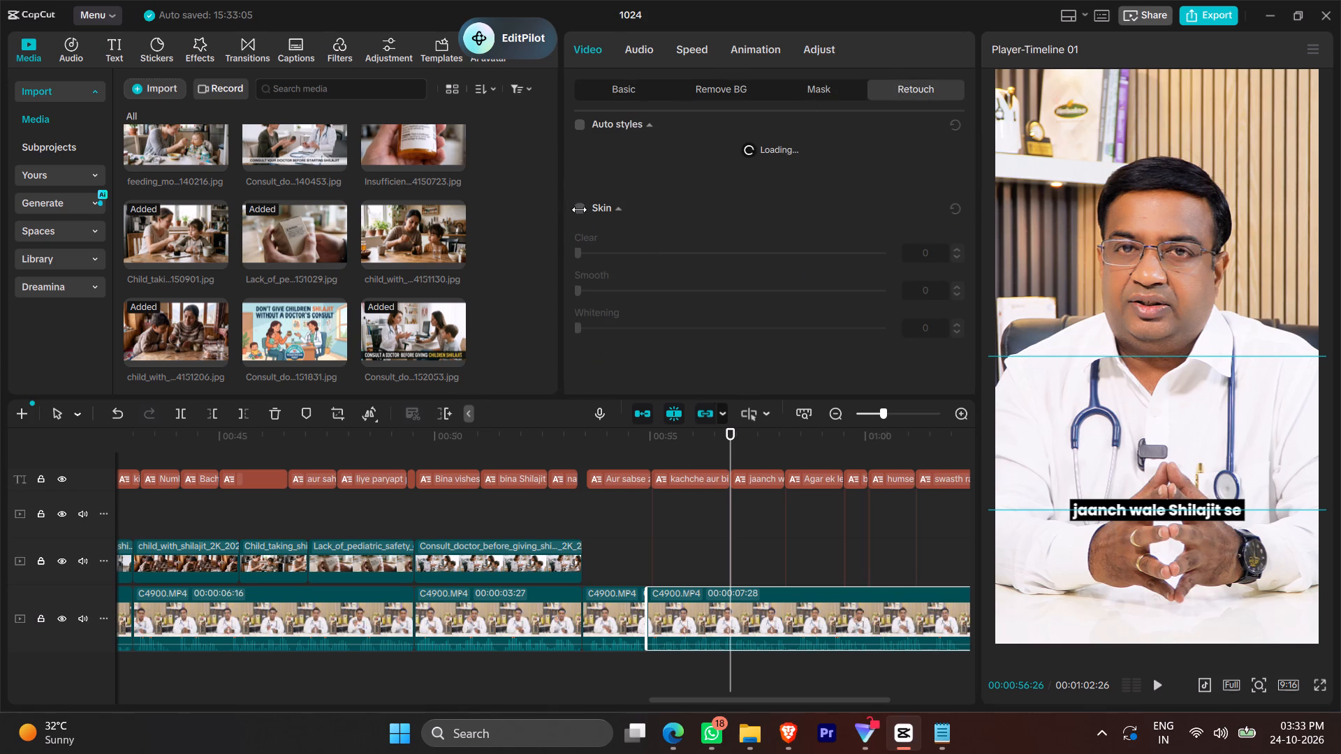
pyautogui.click(579, 209)
pyautogui.moveTo(581, 294); pyautogui.dragTo(612, 293)
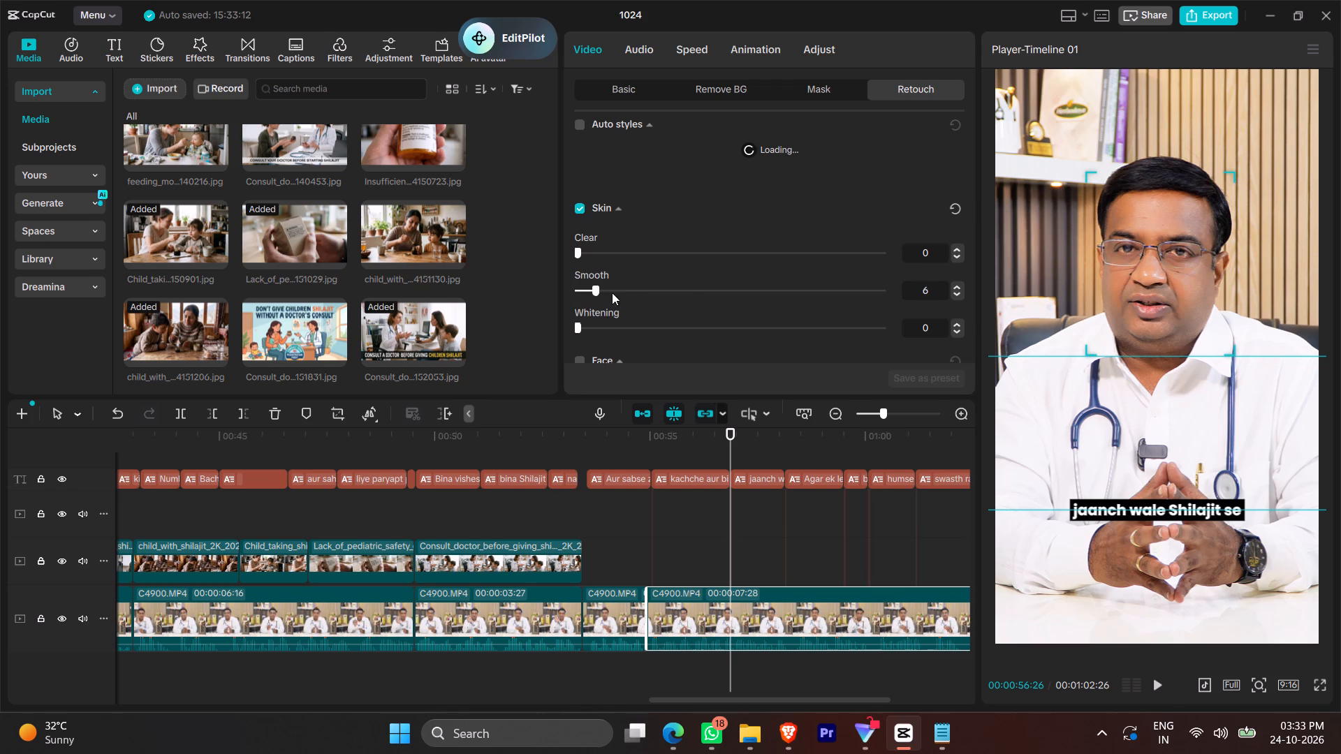
pyautogui.moveTo(612, 293); pyautogui.dragTo(816, 307)
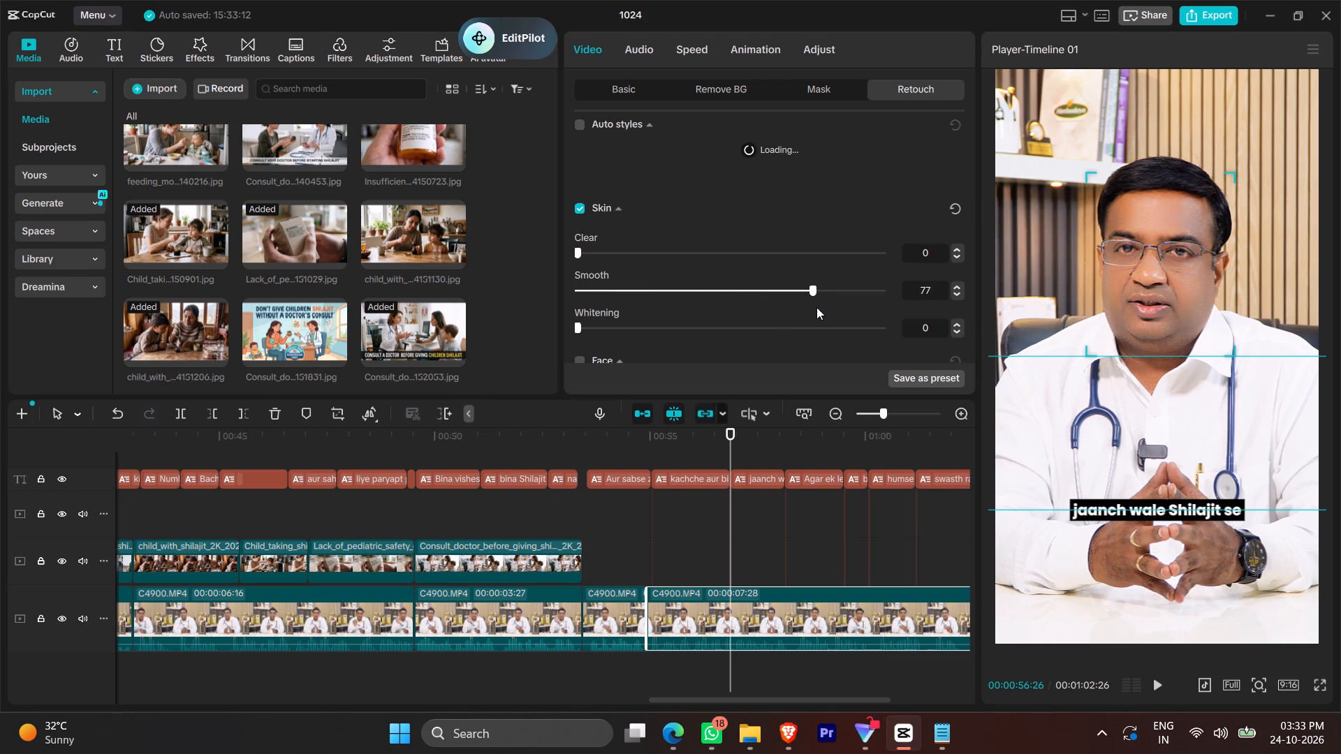
pyautogui.moveTo(816, 307); pyautogui.dragTo(807, 307)
pyautogui.moveTo(807, 307); pyautogui.dragTo(798, 306)
pyautogui.moveTo(798, 306); pyautogui.dragTo(795, 309)
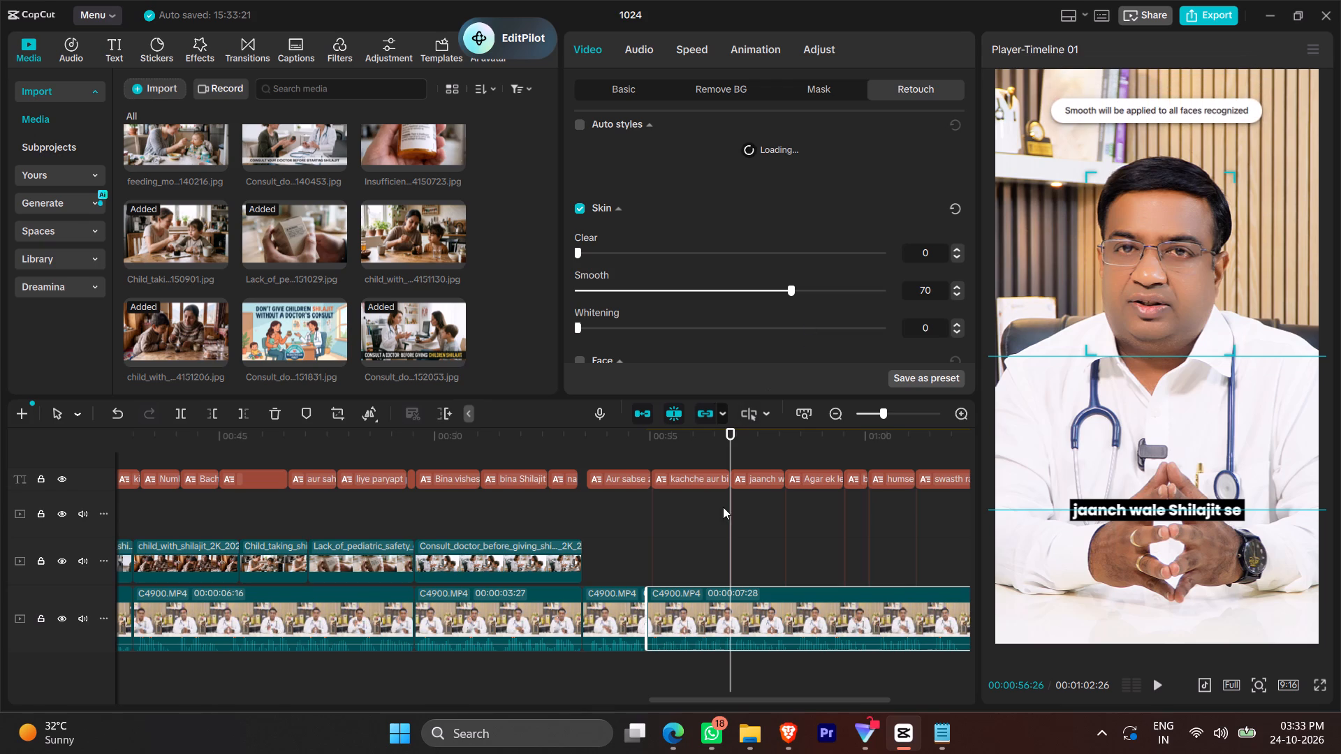
# Copy the attributes of the final C4900.MP4 clip on the main track.
pyautogui.click(698, 530)
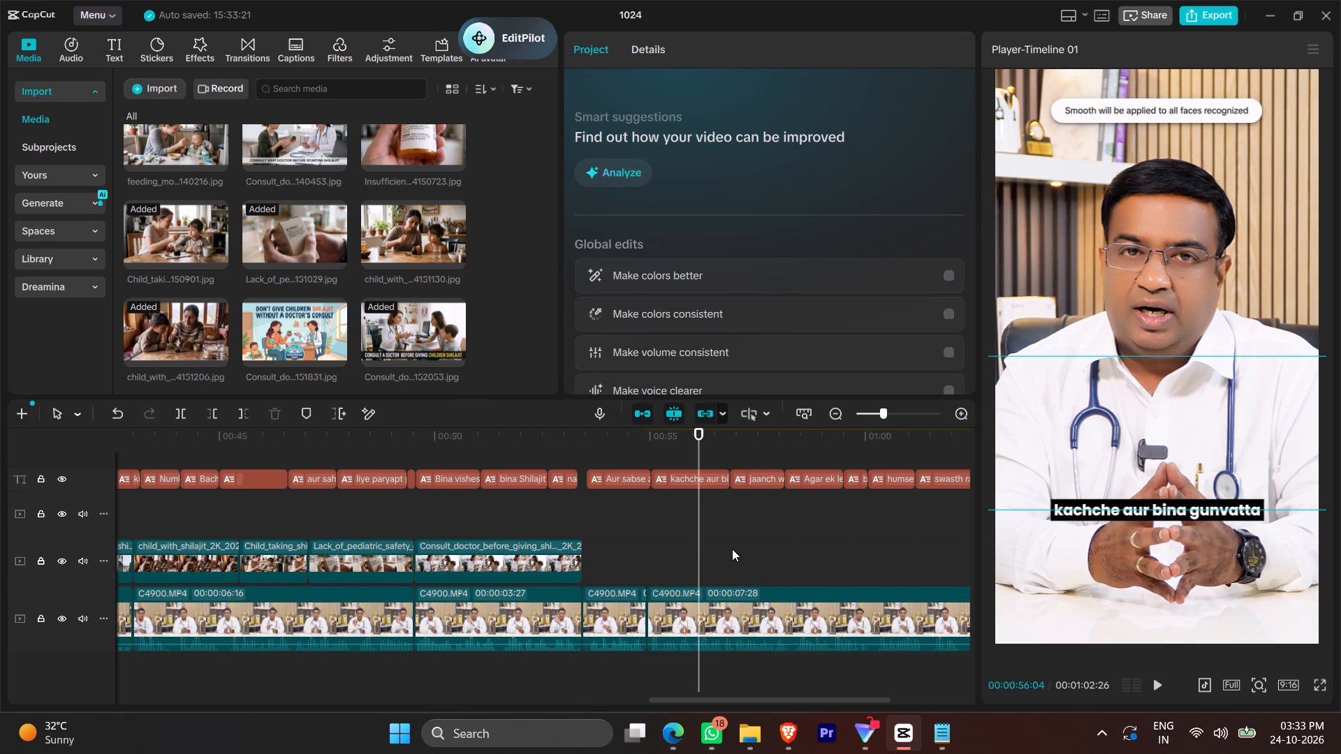
pyautogui.scroll(-1, 733, 556)
pyautogui.moveTo(703, 588); pyautogui.dragTo(716, 593, button='right')
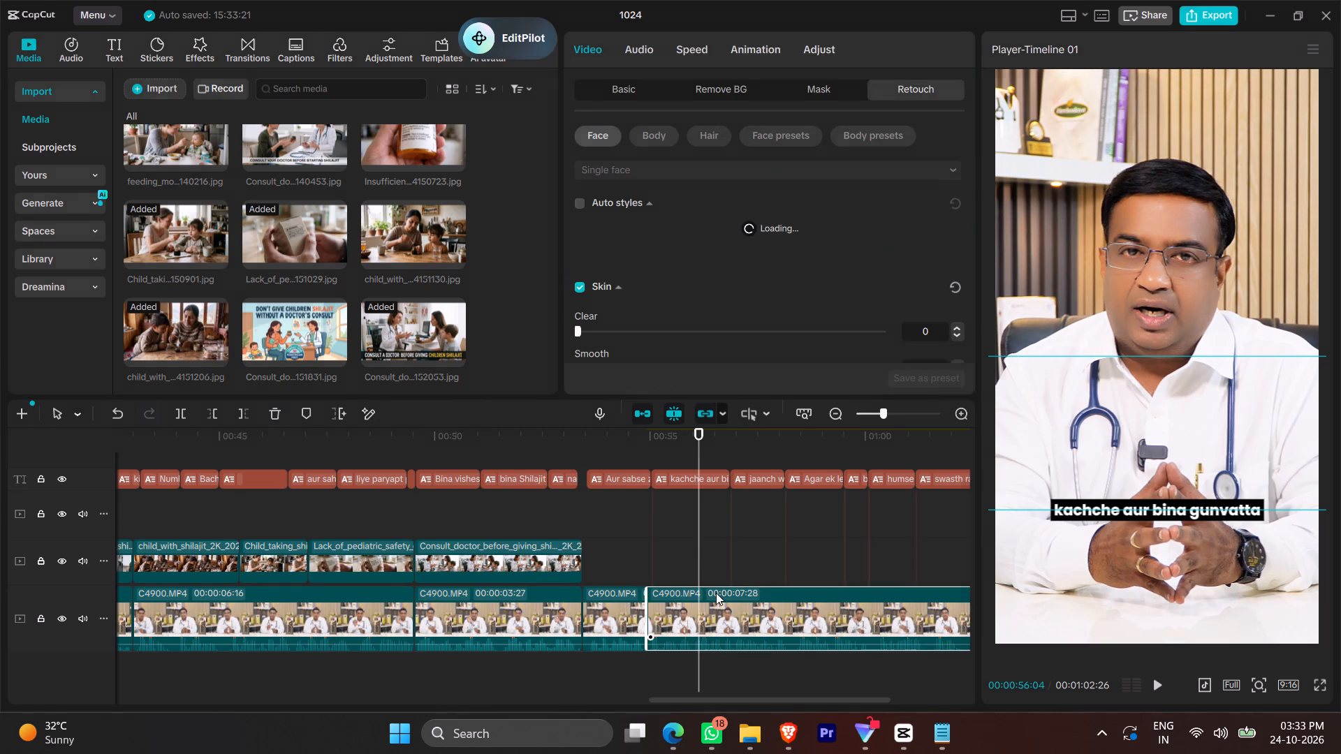
pyautogui.click(799, 89)
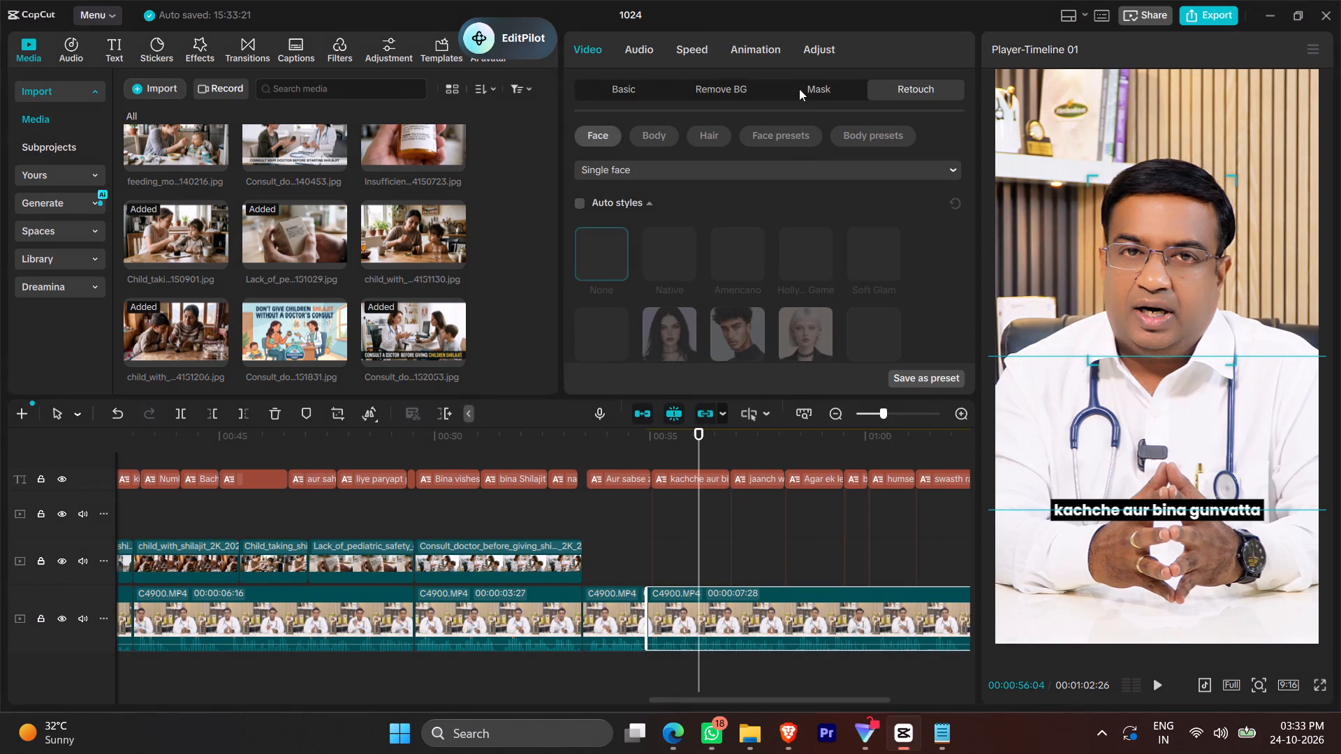
# Paste only the Skin and Adjustment attributes onto all main-track clips, leaving out location size, blend, canvas and audio.
pyautogui.keyDown('ctrl'); pyautogui.scroll(-20, 848, 524); pyautogui.keyUp('ctrl')
pyautogui.keyDown('ctrl'); pyautogui.scroll(-5, 848, 524); pyautogui.keyUp('ctrl')
pyautogui.keyDown('ctrl'); pyautogui.scroll(-20, 699, 561); pyautogui.keyUp('ctrl')
pyautogui.moveTo(698, 624); pyautogui.dragTo(437, 679)
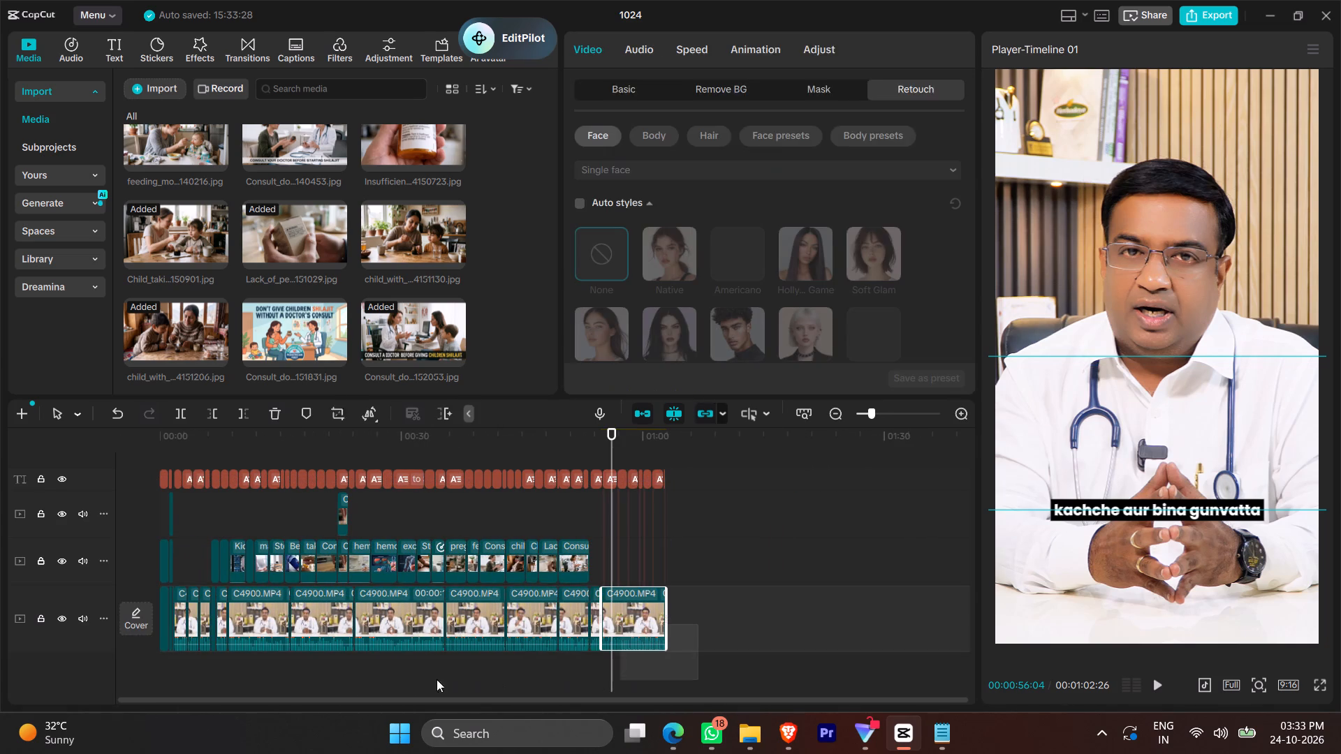
pyautogui.moveTo(437, 679); pyautogui.dragTo(93, 667)
pyautogui.rightClick(407, 619)
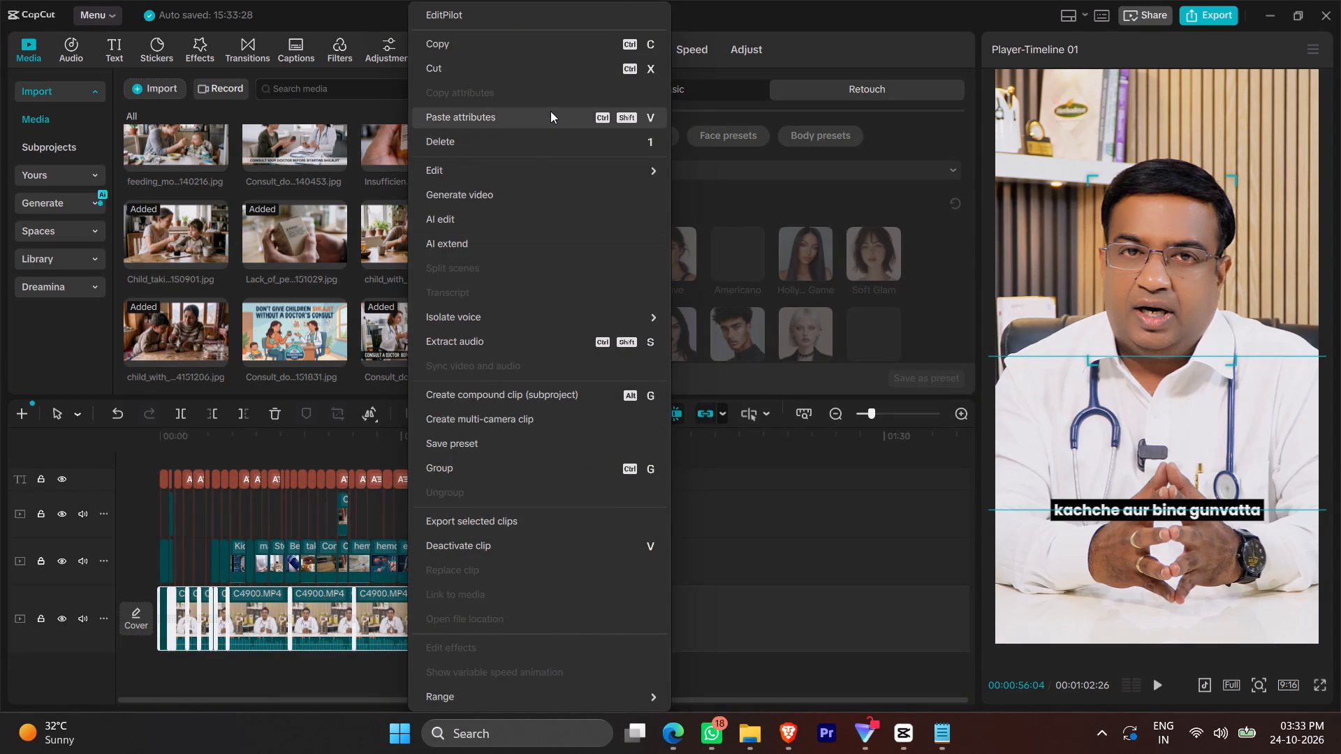
pyautogui.click(550, 111)
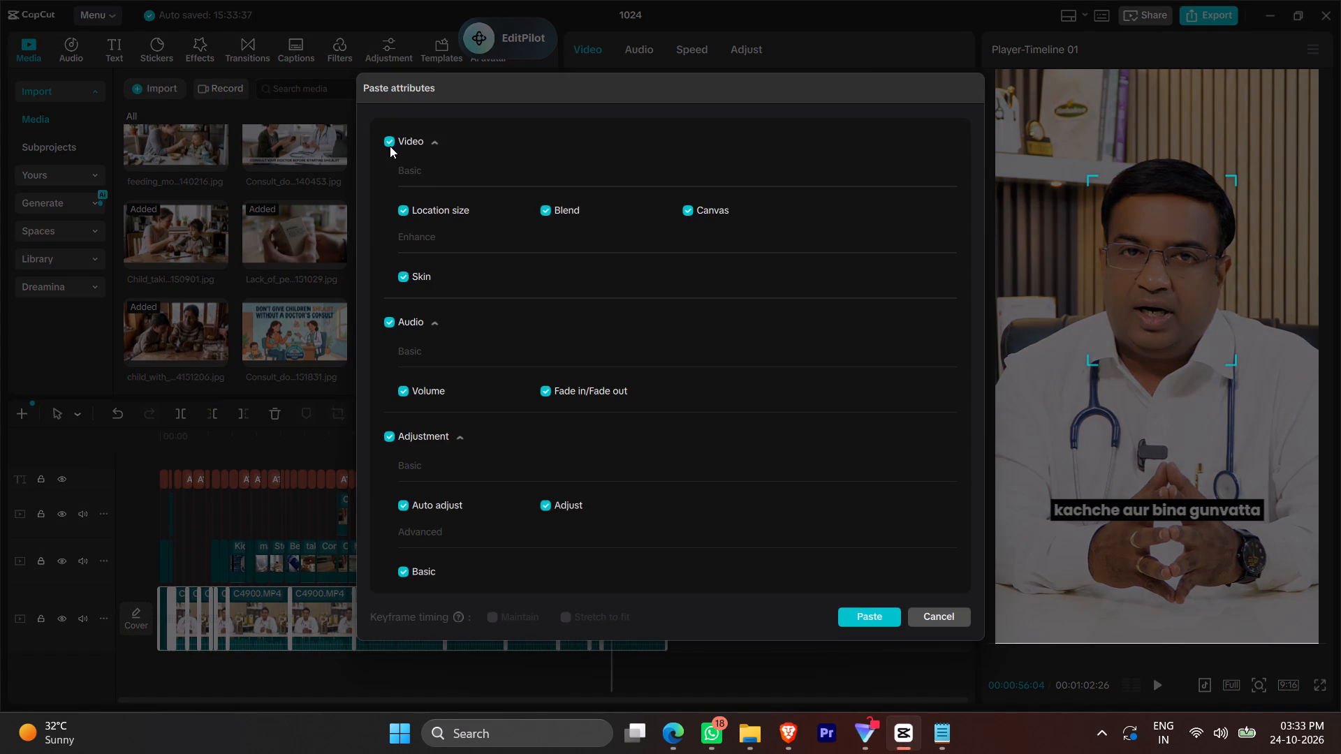
pyautogui.click(386, 144)
pyautogui.click(389, 320)
pyautogui.click(404, 274)
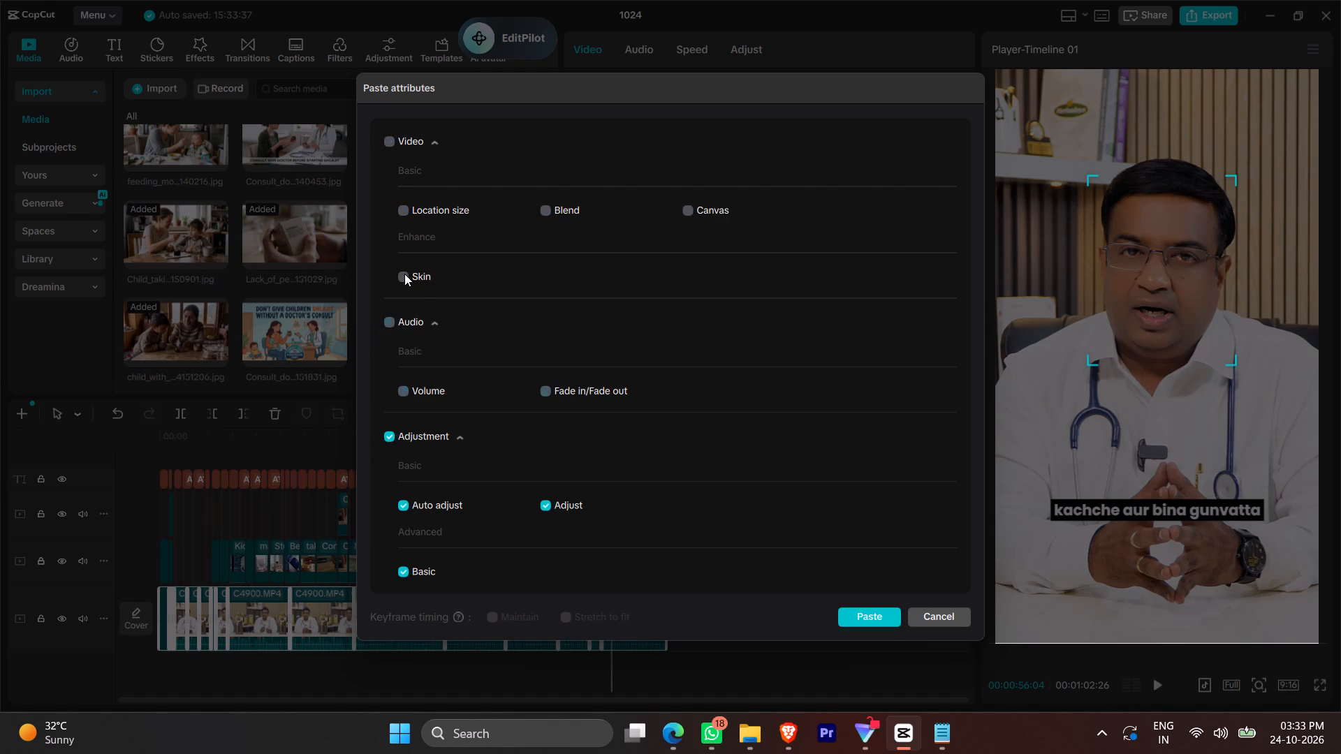
pyautogui.click(871, 618)
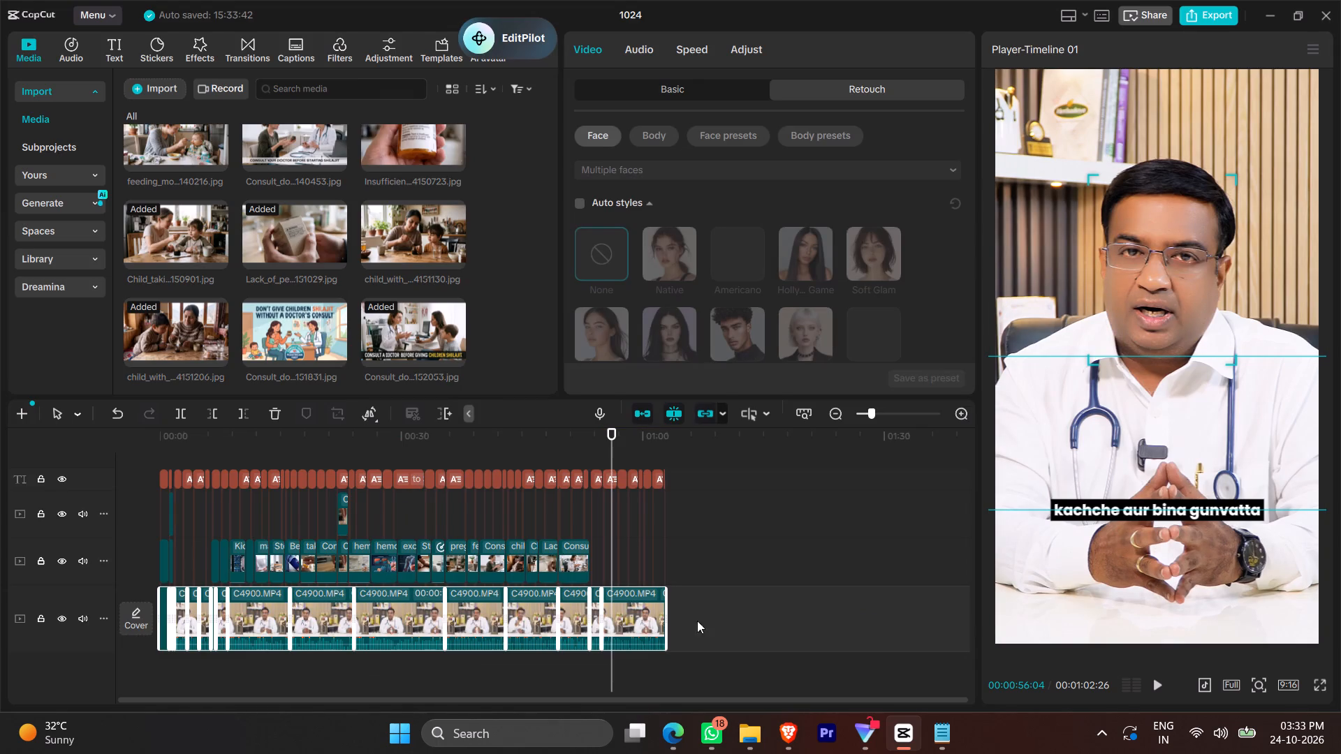
# Play the opening seconds of the video to check the pasted colour and skin enhancement.
pyautogui.click(642, 541)
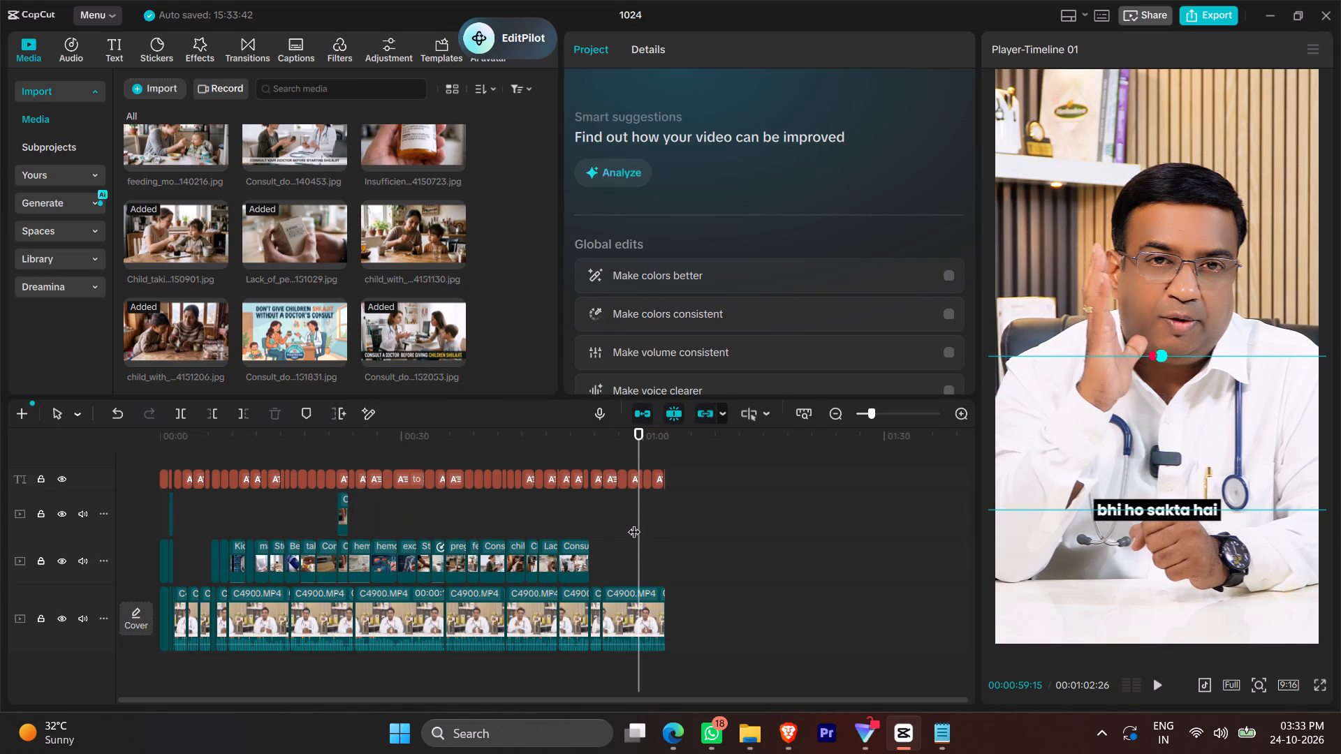
pyautogui.moveTo(638, 522); pyautogui.dragTo(138, 553)
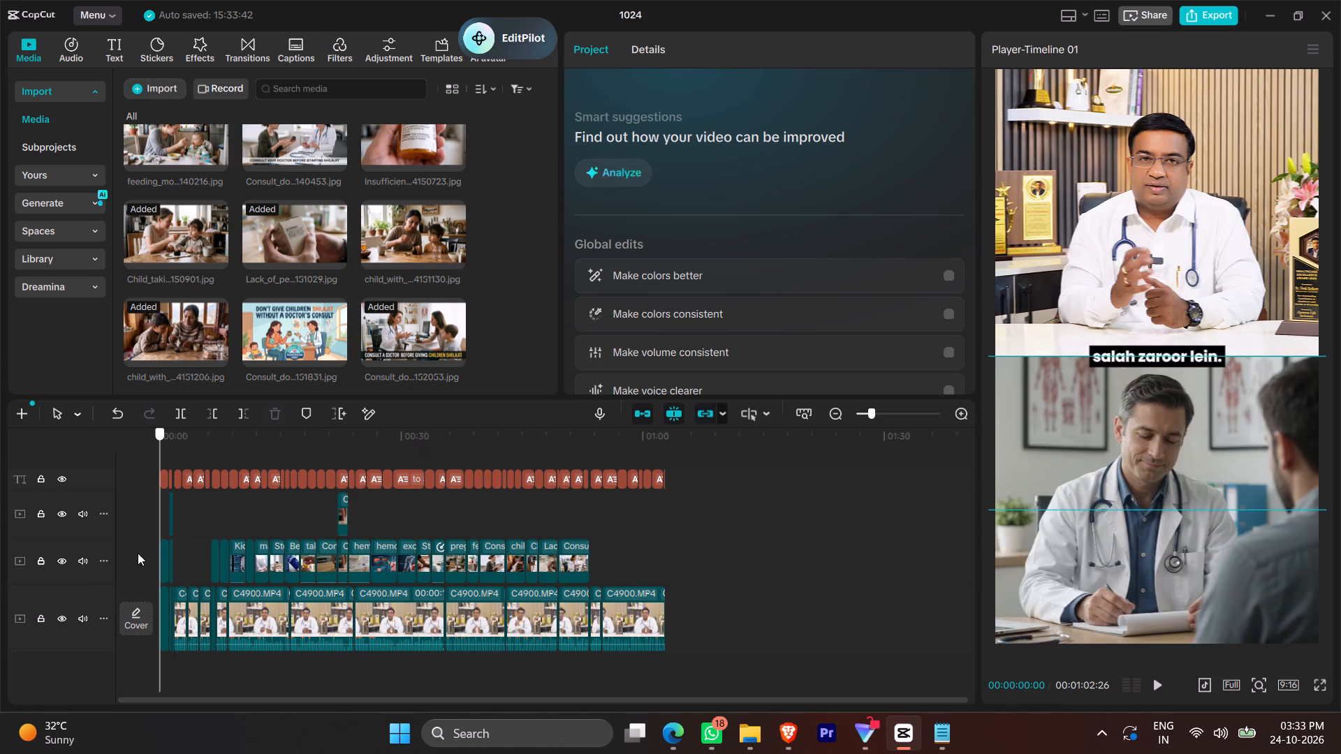
pyautogui.moveTo(138, 553); pyautogui.dragTo(67, 572)
pyautogui.press('space')
pyautogui.press('space')
pyautogui.press('space')
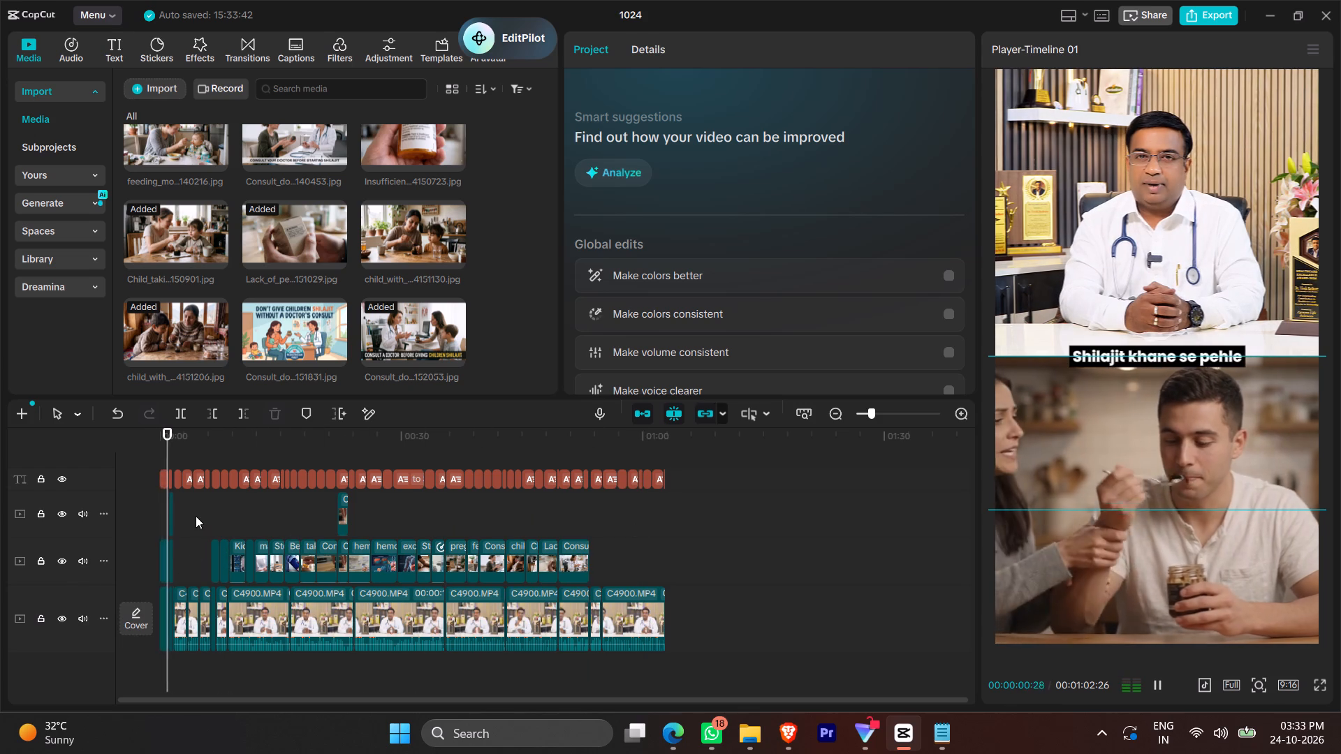
pyautogui.keyDown('ctrl'); pyautogui.scroll(10, 198, 537); pyautogui.keyUp('ctrl')
pyautogui.press('space')
pyautogui.press('space')
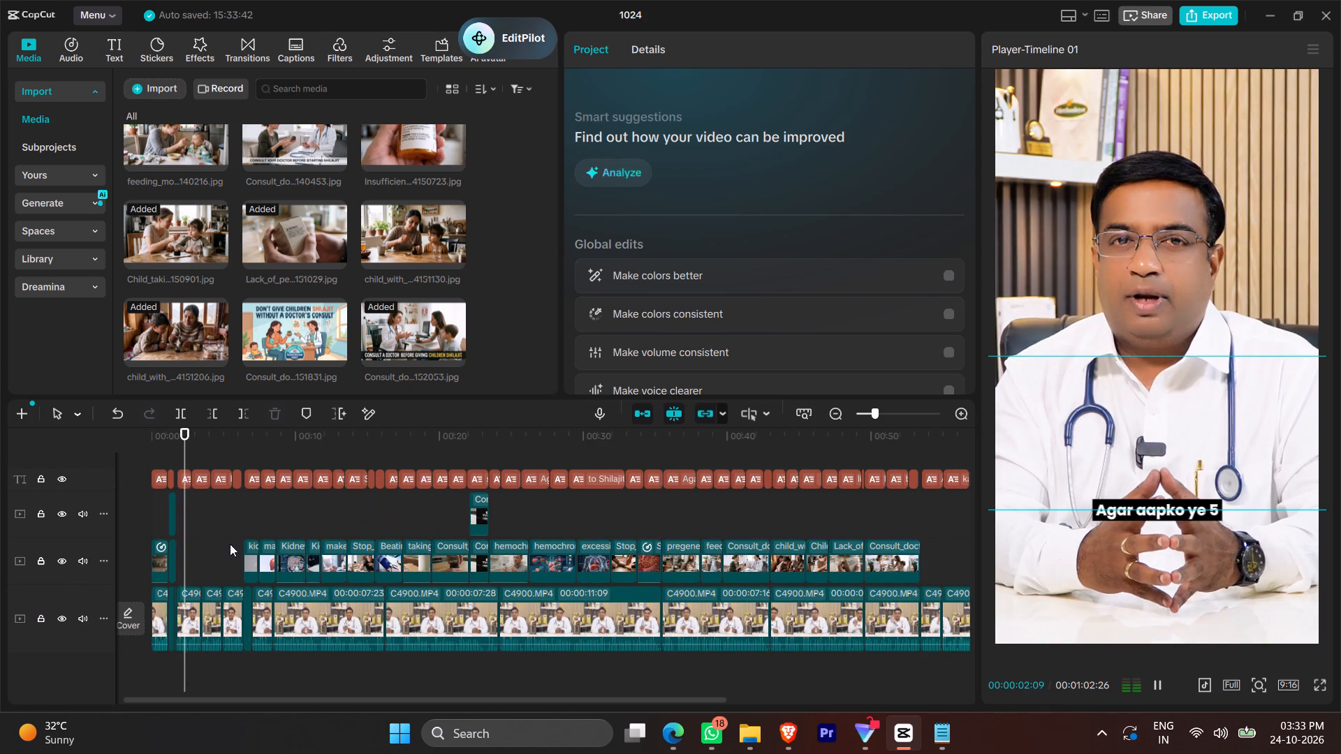
pyautogui.press('space')
# Apply the favourite Zoom Out in-animation to the full-frame C4900.MP4 clip starting at 00:00:01:22 and preview it.
pyautogui.keyDown('ctrl'); pyautogui.scroll(16, 263, 585); pyautogui.keyUp('ctrl')
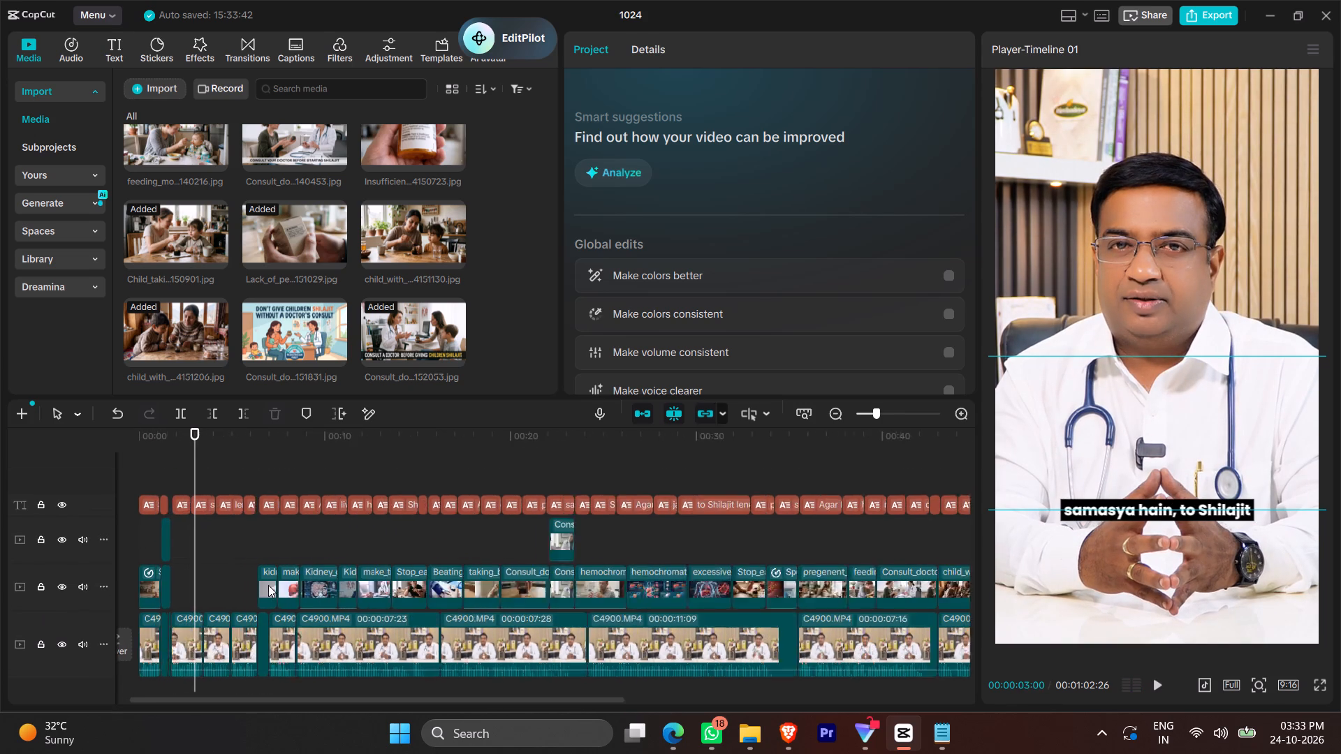
pyautogui.keyDown('ctrl'); pyautogui.scroll(20, 268, 585); pyautogui.keyUp('ctrl')
pyautogui.keyDown('ctrl'); pyautogui.scroll(14, 268, 585); pyautogui.keyUp('ctrl')
pyautogui.scroll(-1, 268, 585)
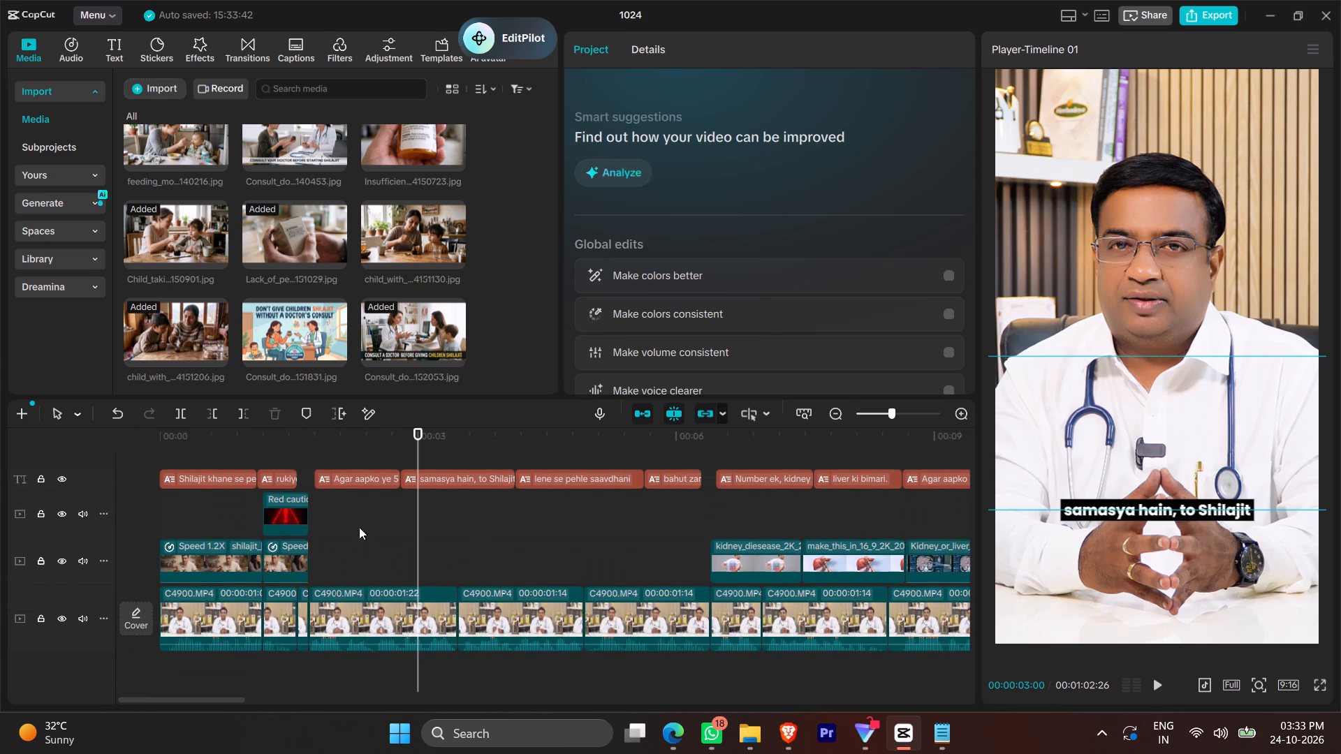
pyautogui.scroll(-1, 359, 527)
pyautogui.click(307, 448)
pyautogui.click(362, 619)
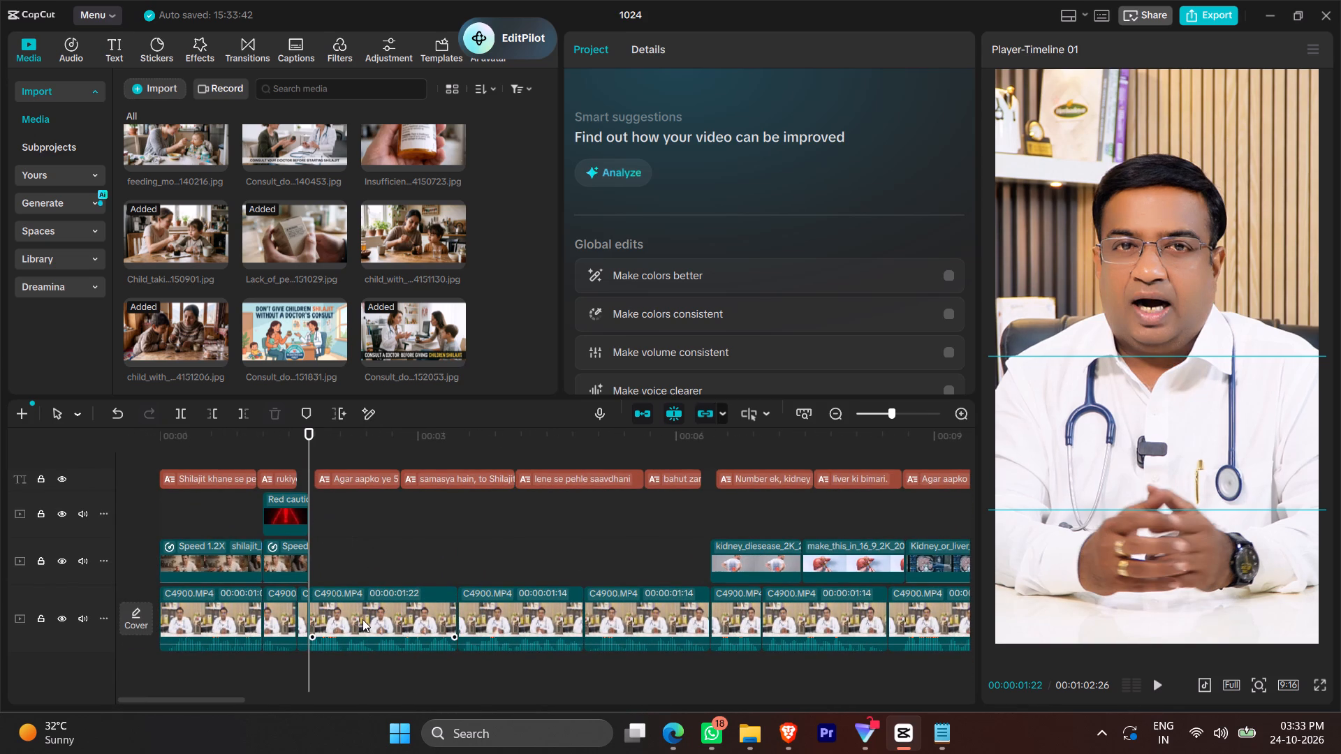
pyautogui.moveTo(756, 44); pyautogui.dragTo(763, 38)
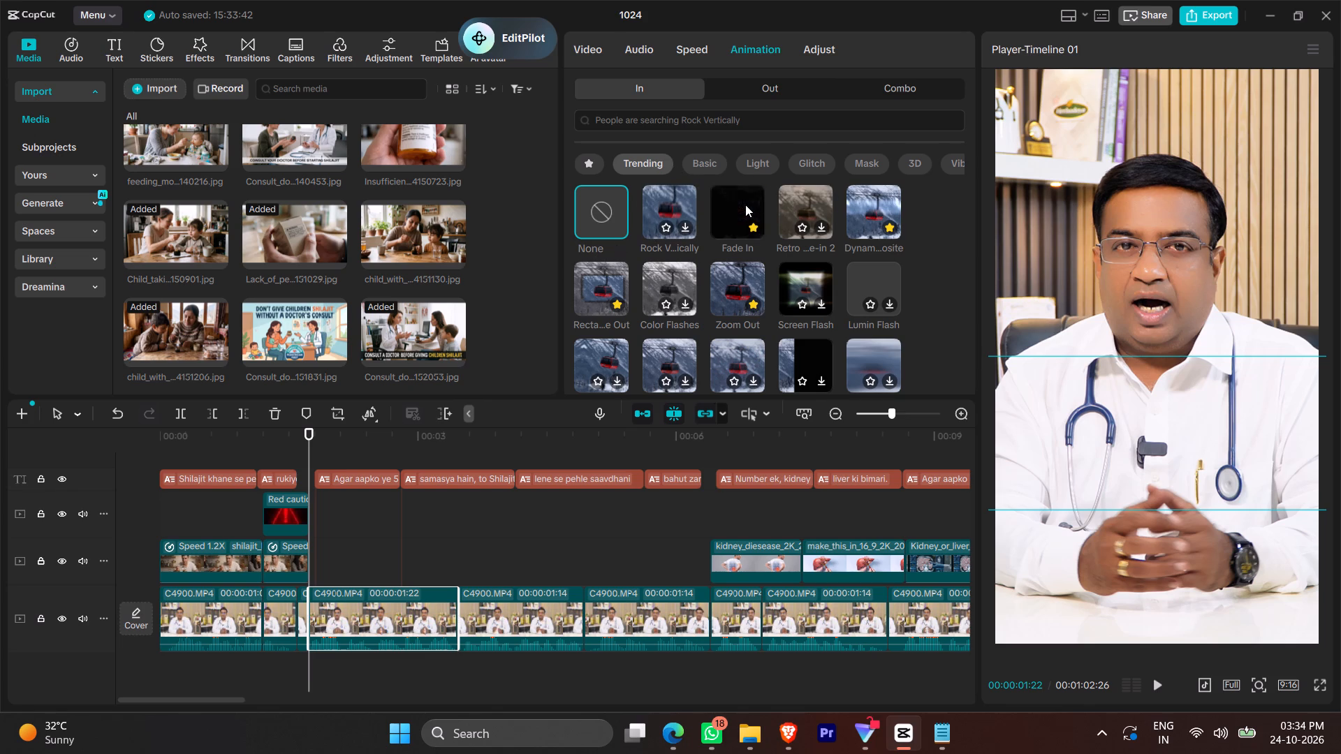
pyautogui.click(579, 164)
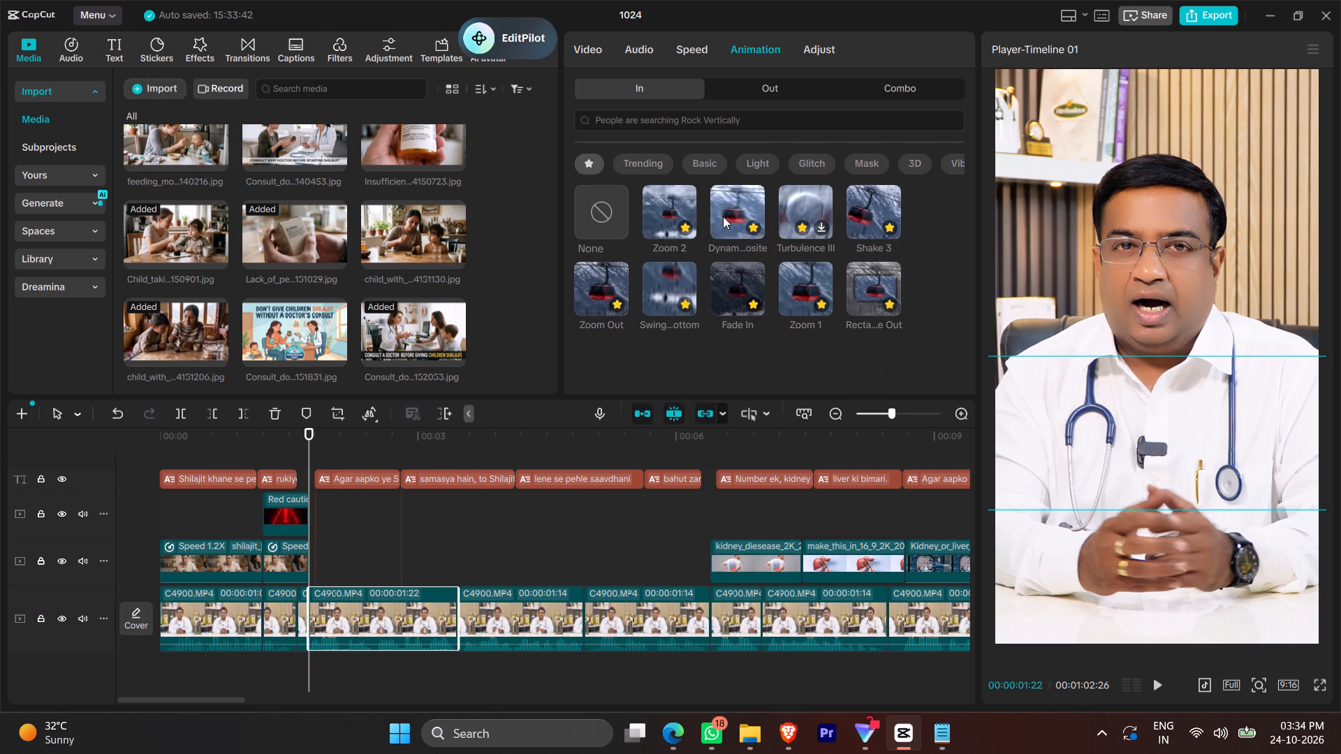
pyautogui.click(598, 283)
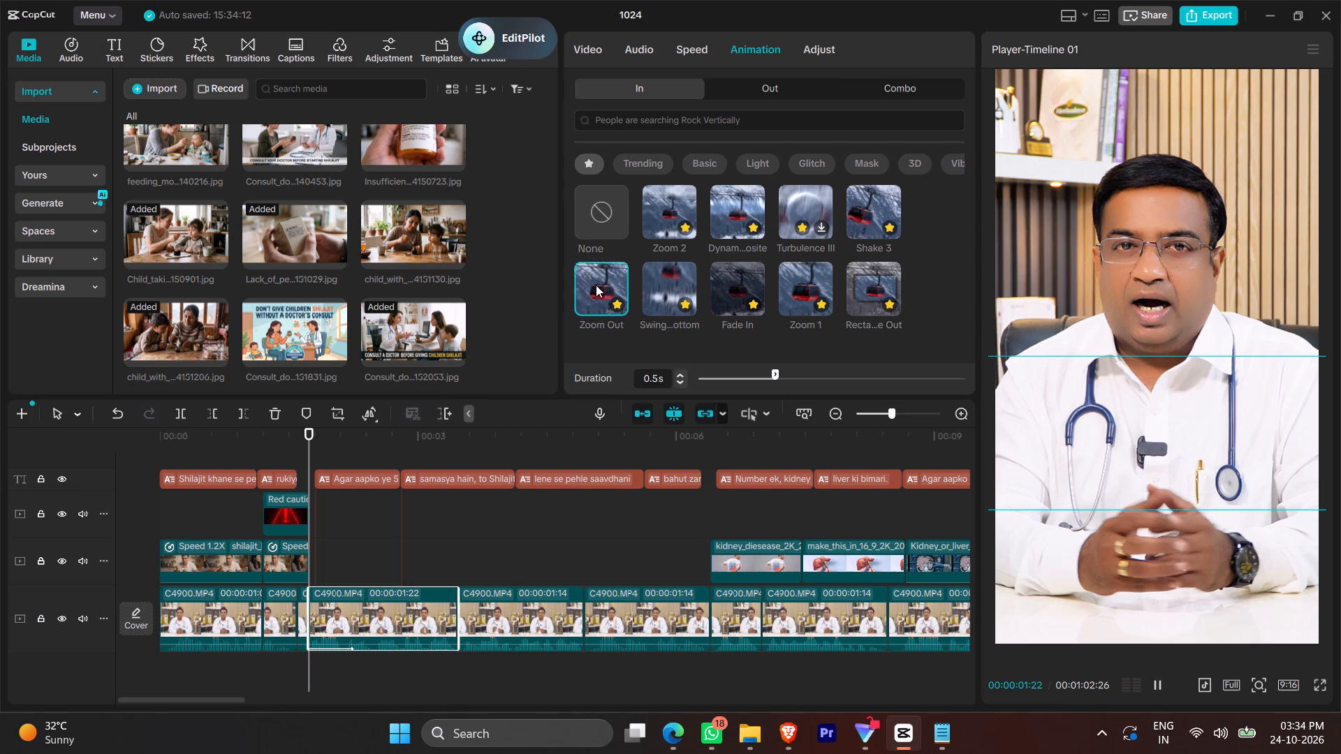
pyautogui.press('space')
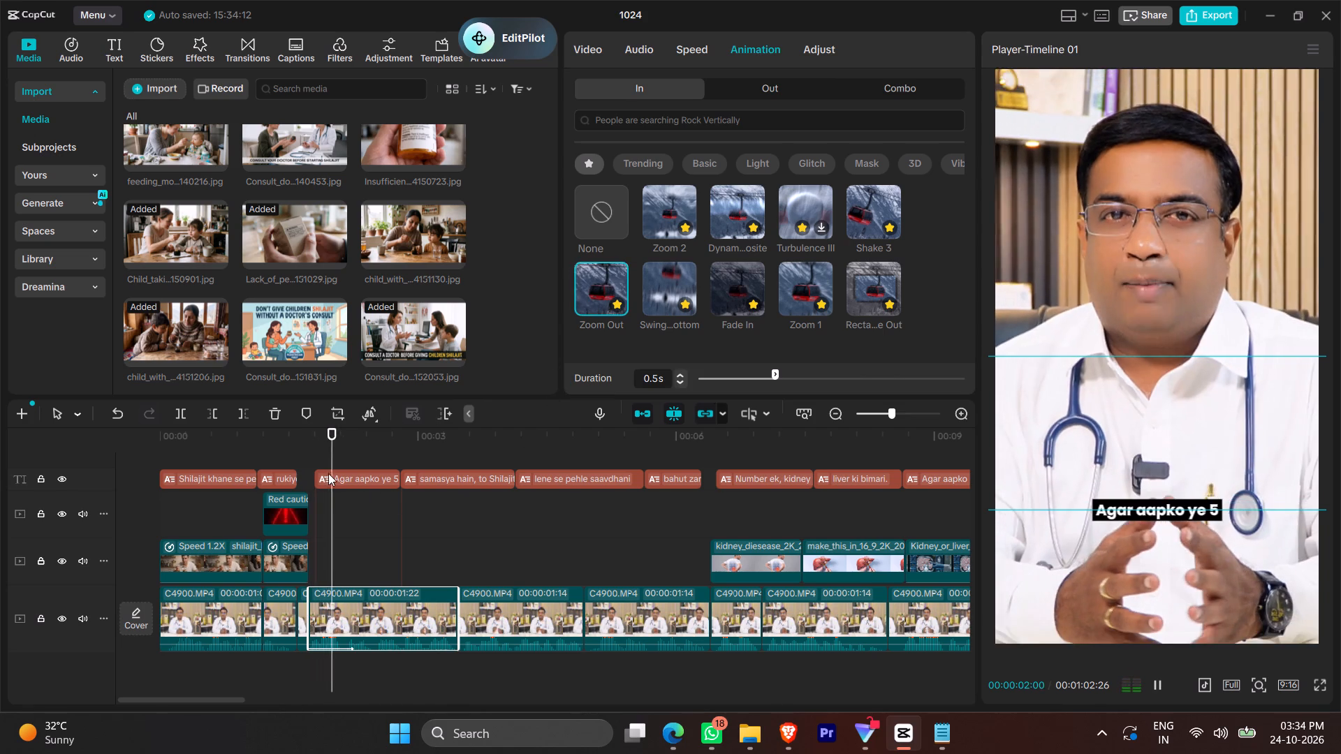
# Replay the cut into the full-frame C4900.MP4 clip and review its Zoom Out animation settings.
pyautogui.click(300, 450)
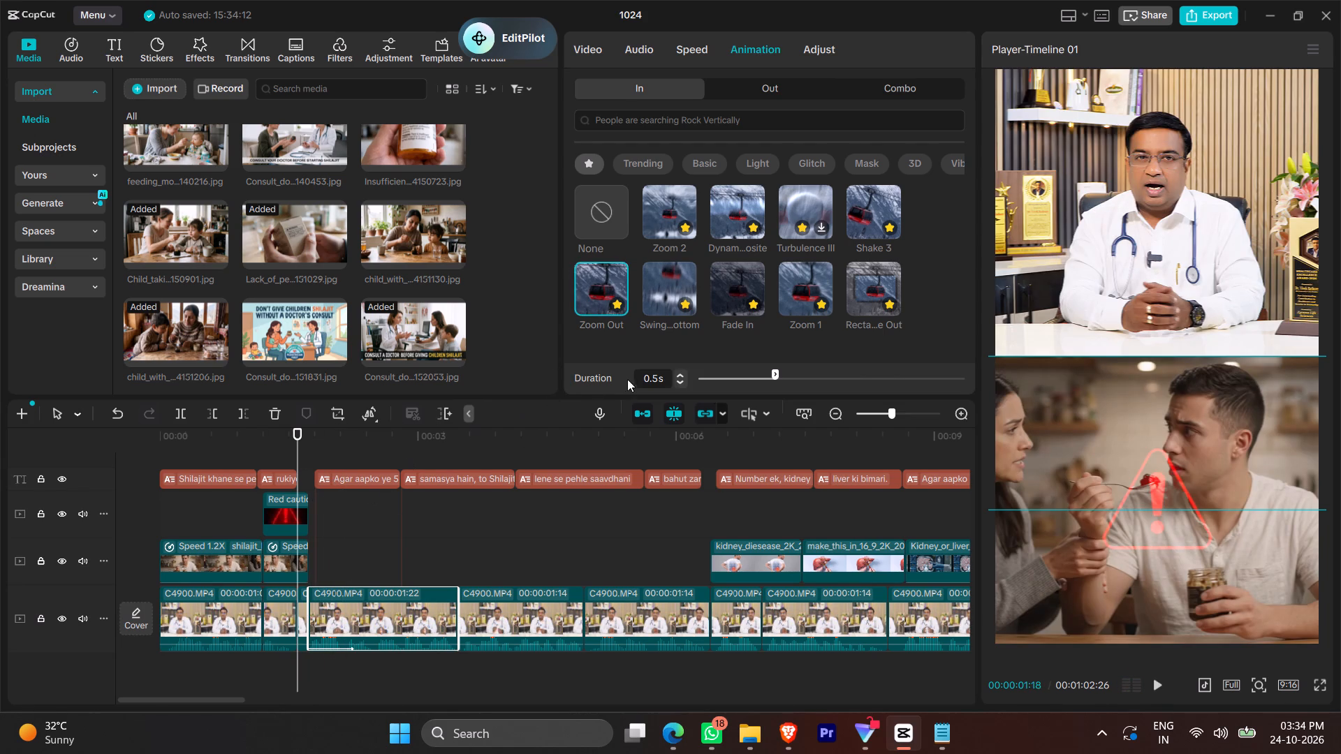
pyautogui.click(356, 554)
pyautogui.click(344, 607)
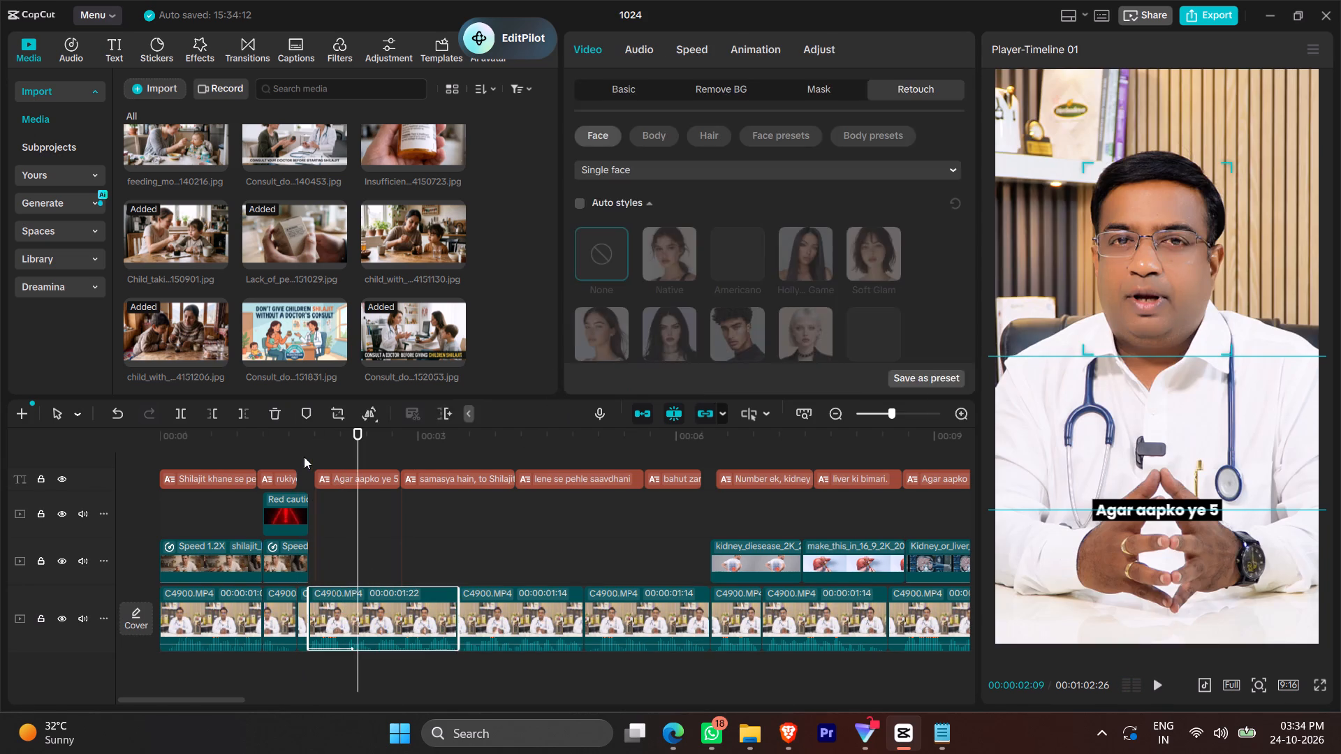
pyautogui.click(304, 457)
pyautogui.press('space')
pyautogui.press('space')
pyautogui.click(376, 624)
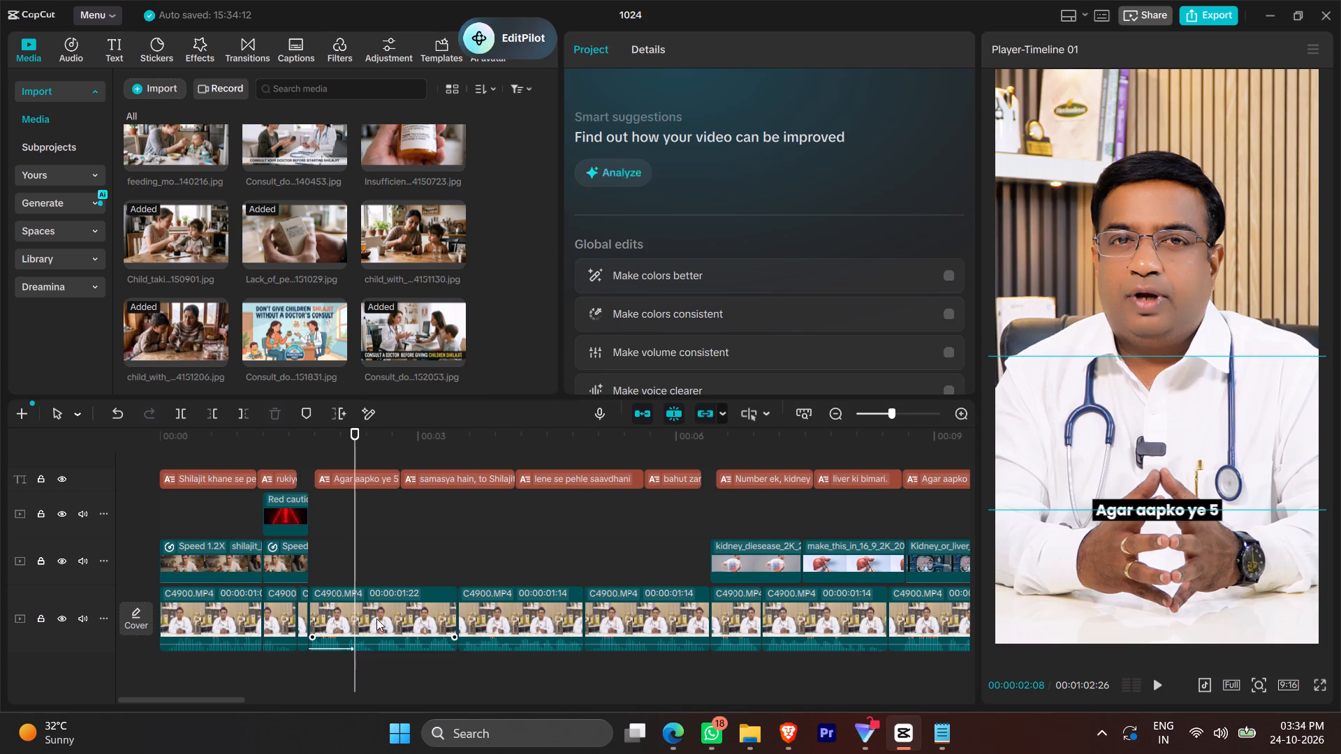
pyautogui.scroll(-3, 675, 235)
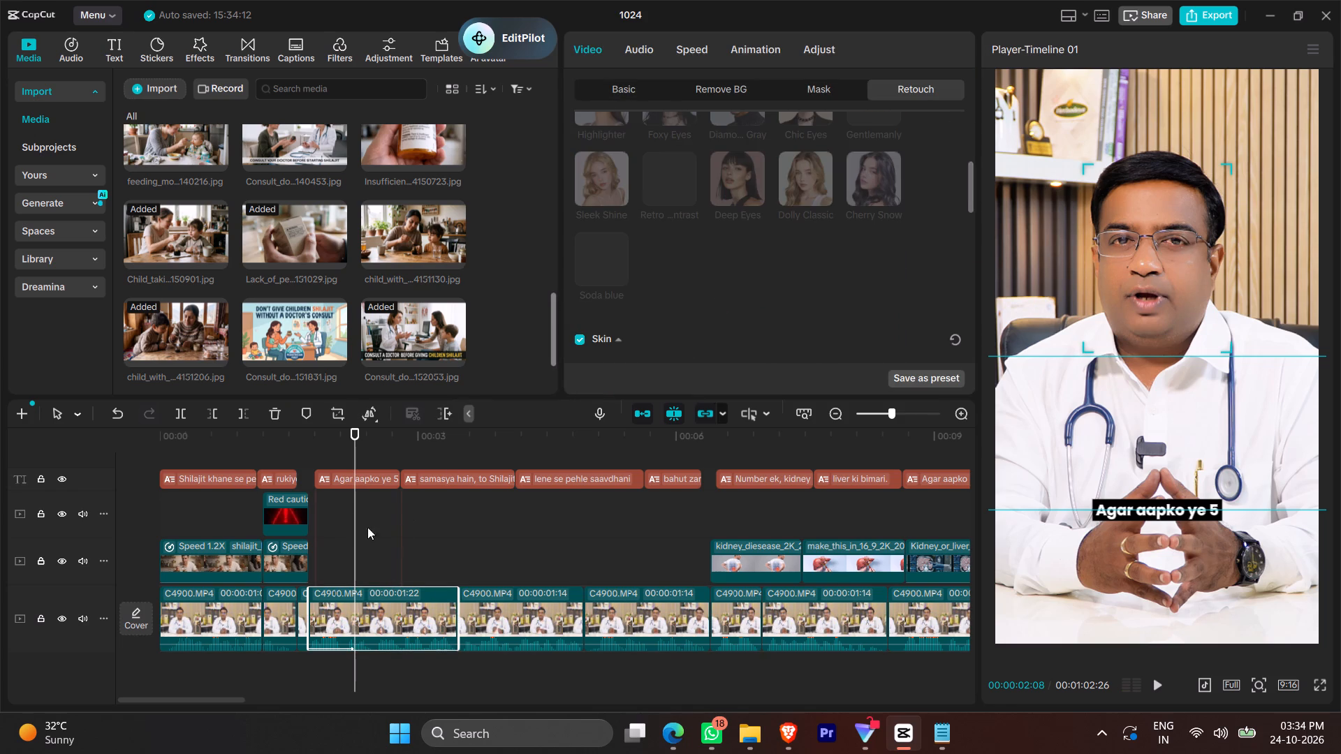
pyautogui.click(305, 452)
pyautogui.click(354, 609)
pyautogui.click(765, 57)
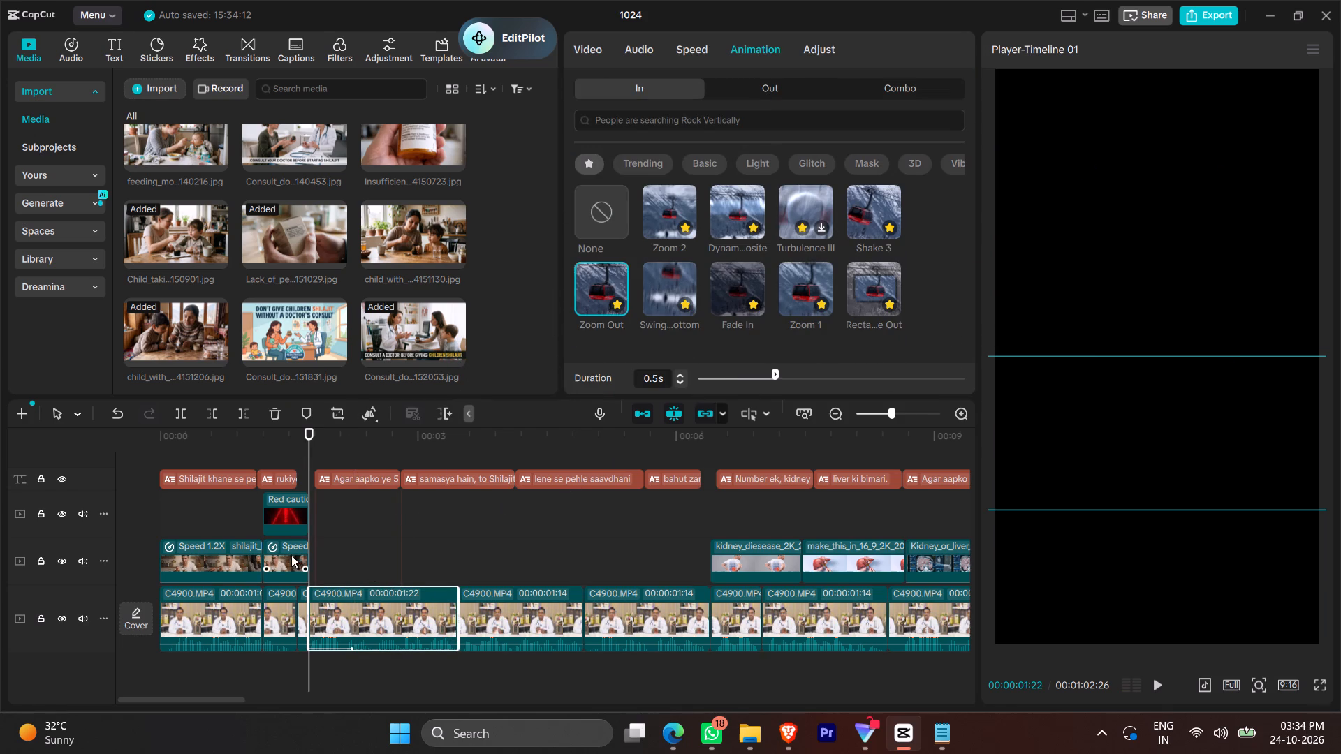
# Combine the Red caution overlay, the B-roll clip and the C4900.MP4 pieces beneath it into one compound clip.
pyautogui.click(260, 448)
pyautogui.moveTo(305, 668); pyautogui.dragTo(288, 666)
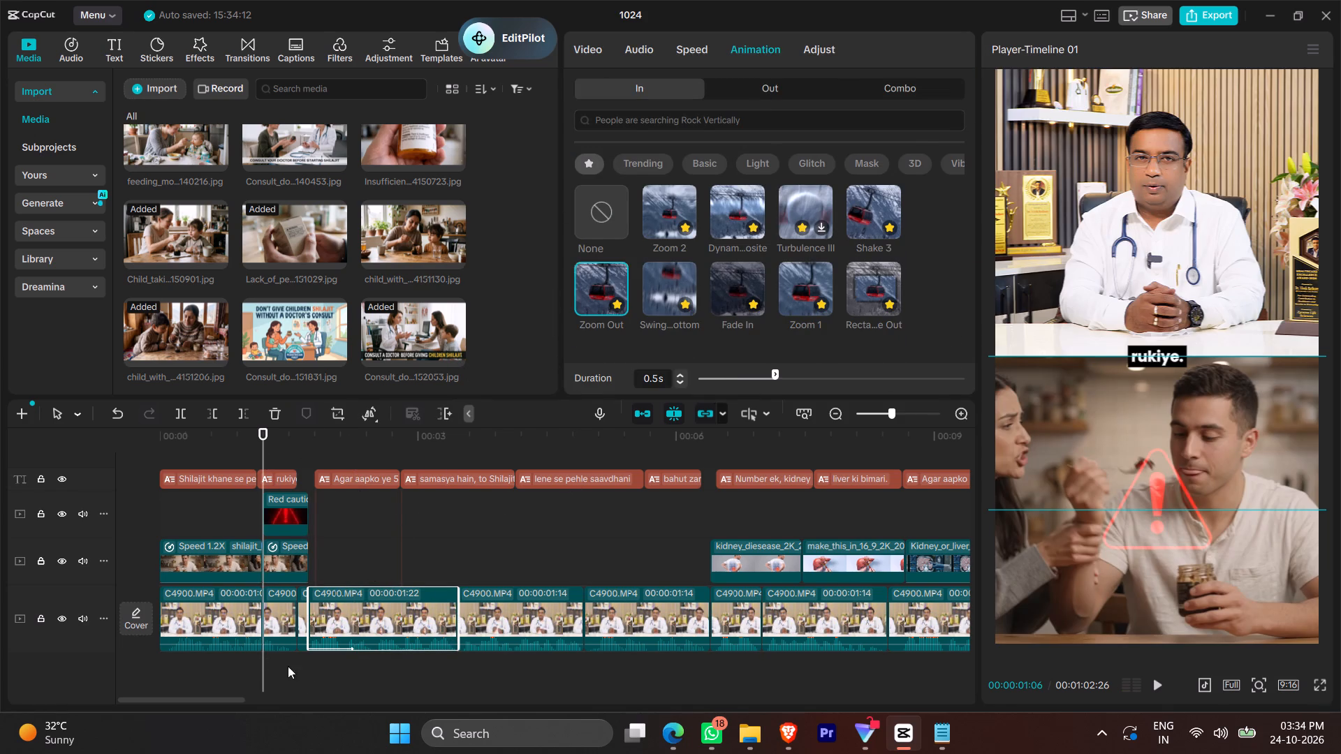
pyautogui.moveTo(288, 666); pyautogui.dragTo(279, 524)
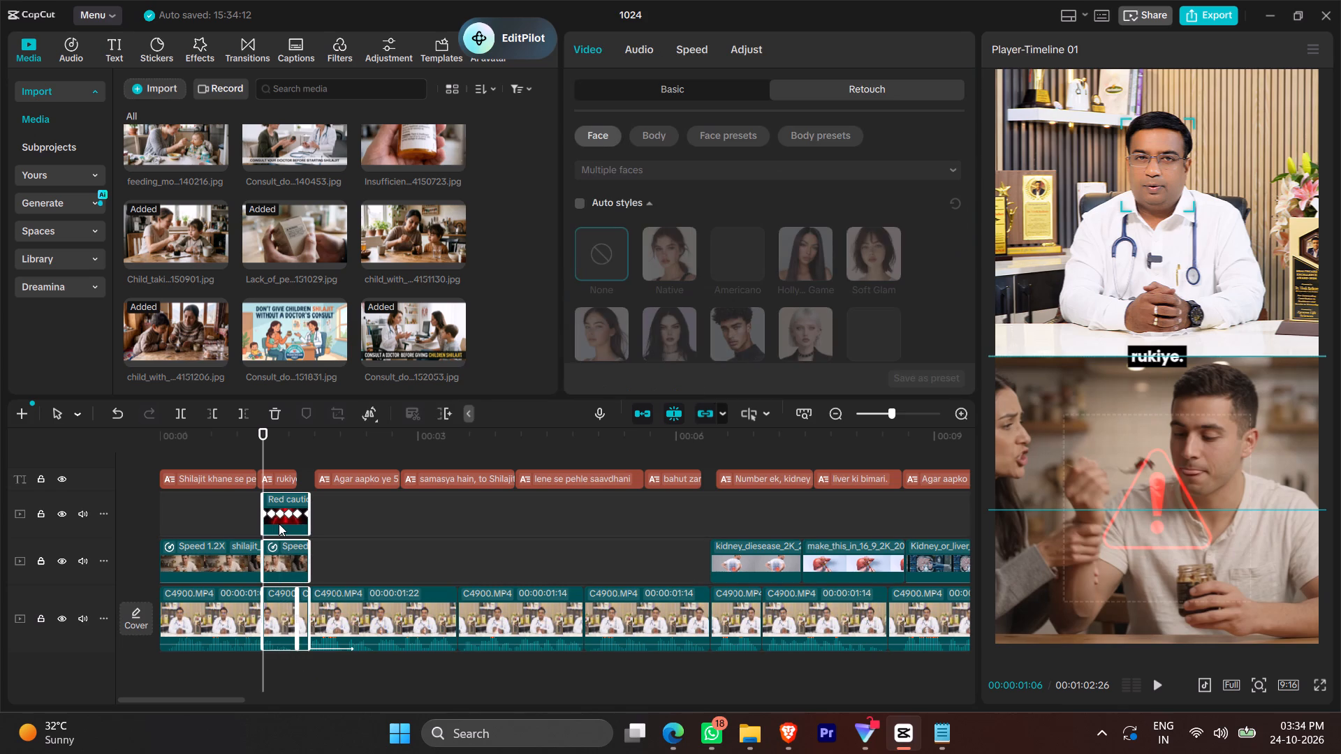
pyautogui.hotkey('alt', 'g')
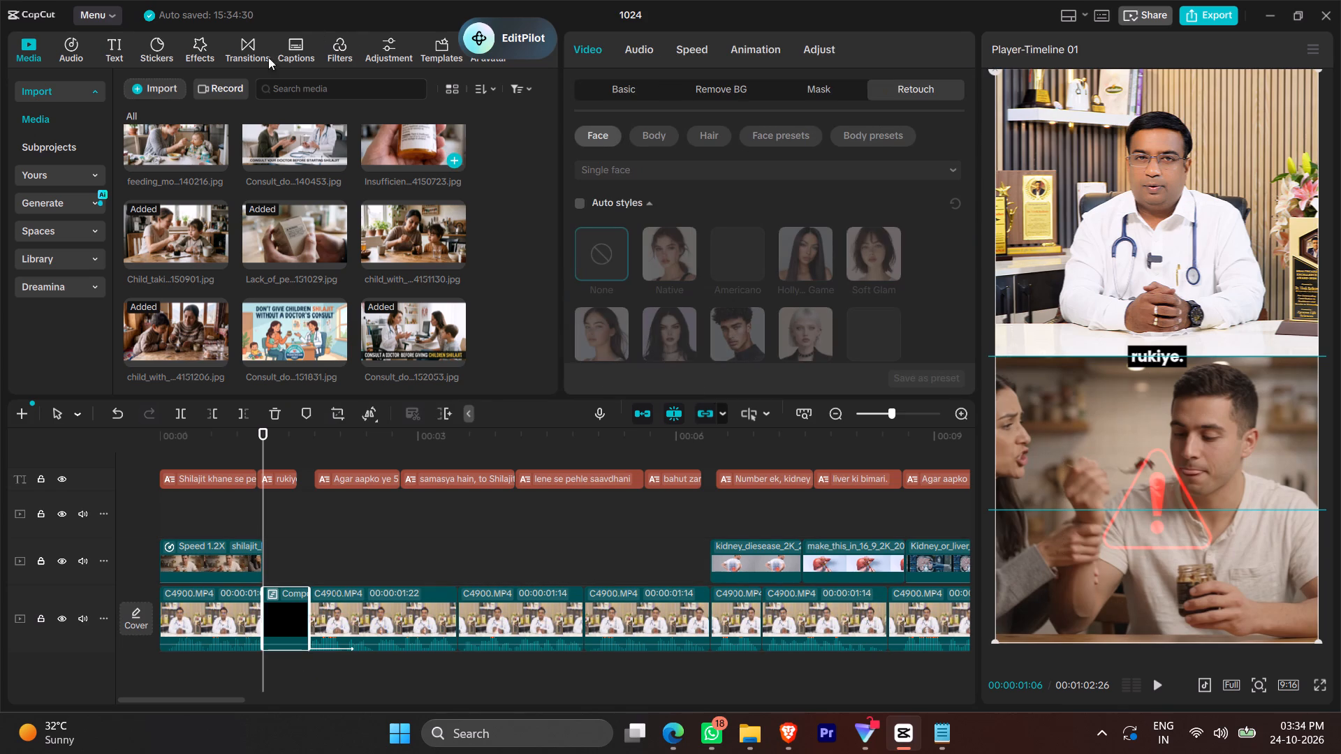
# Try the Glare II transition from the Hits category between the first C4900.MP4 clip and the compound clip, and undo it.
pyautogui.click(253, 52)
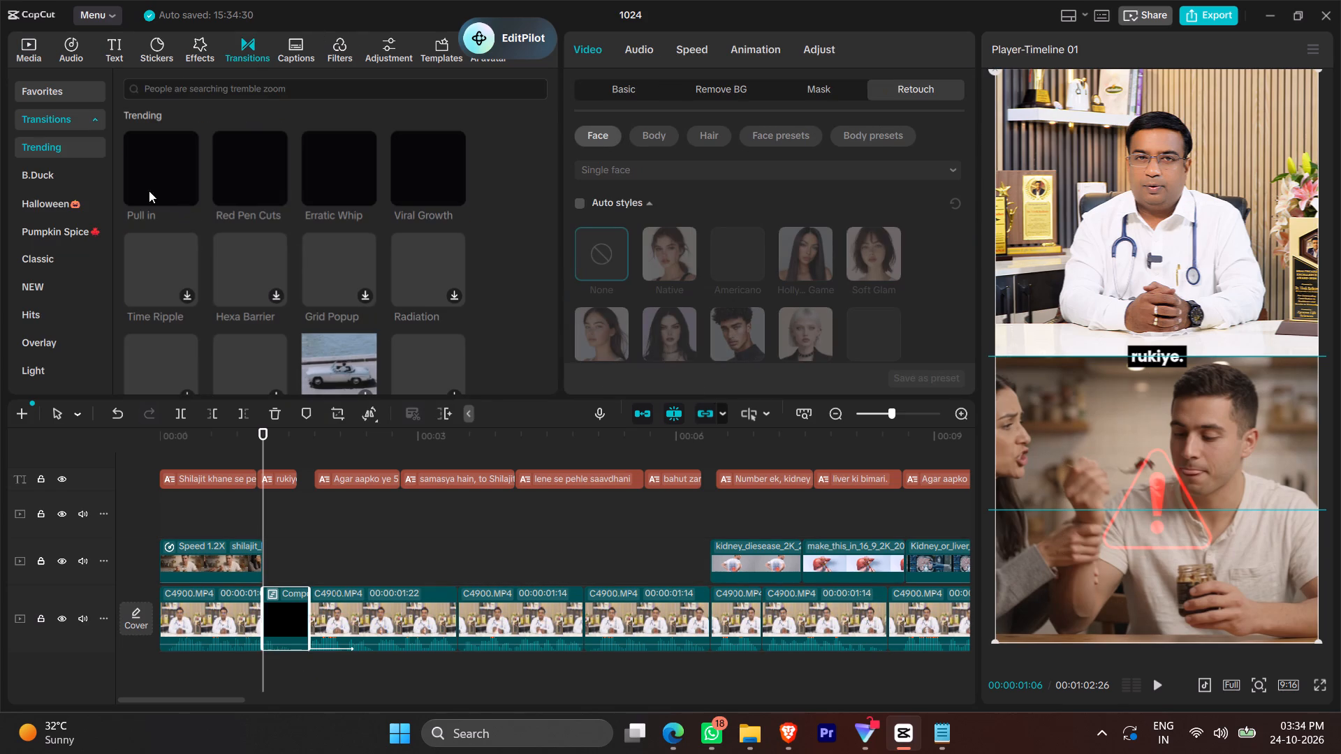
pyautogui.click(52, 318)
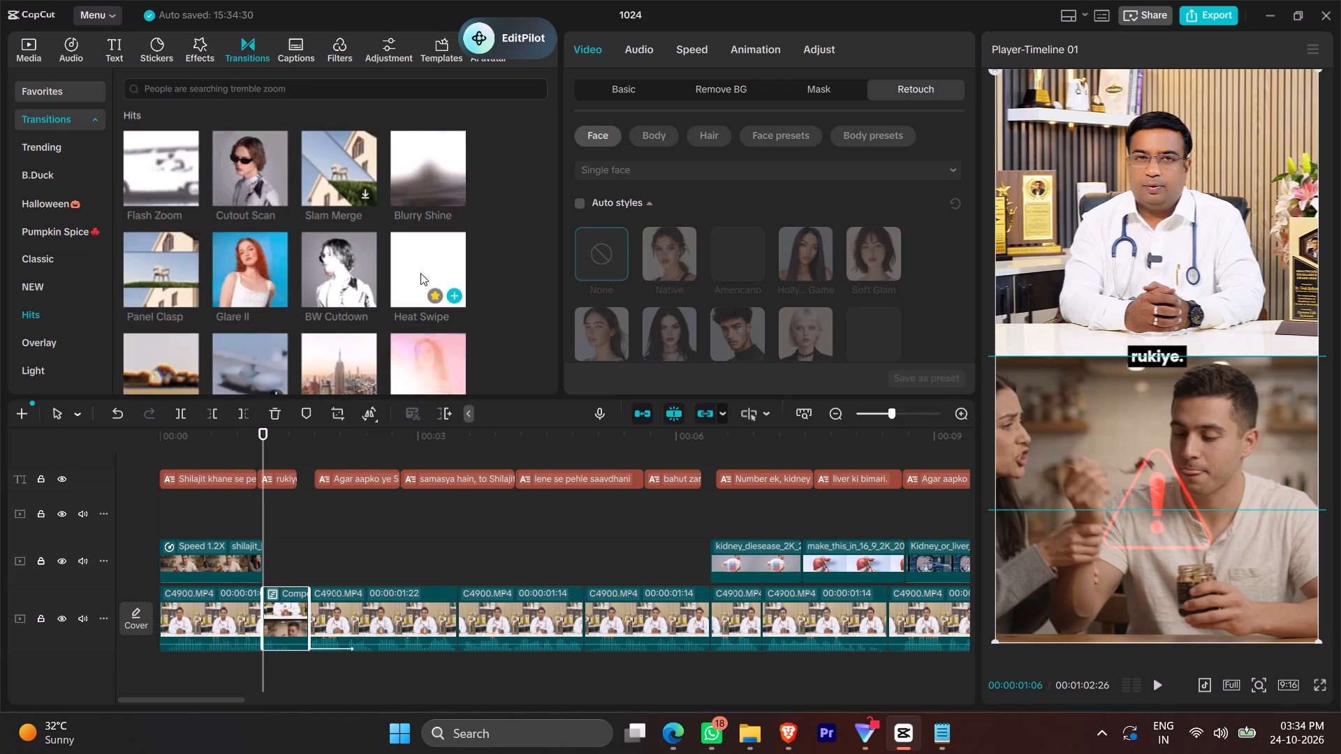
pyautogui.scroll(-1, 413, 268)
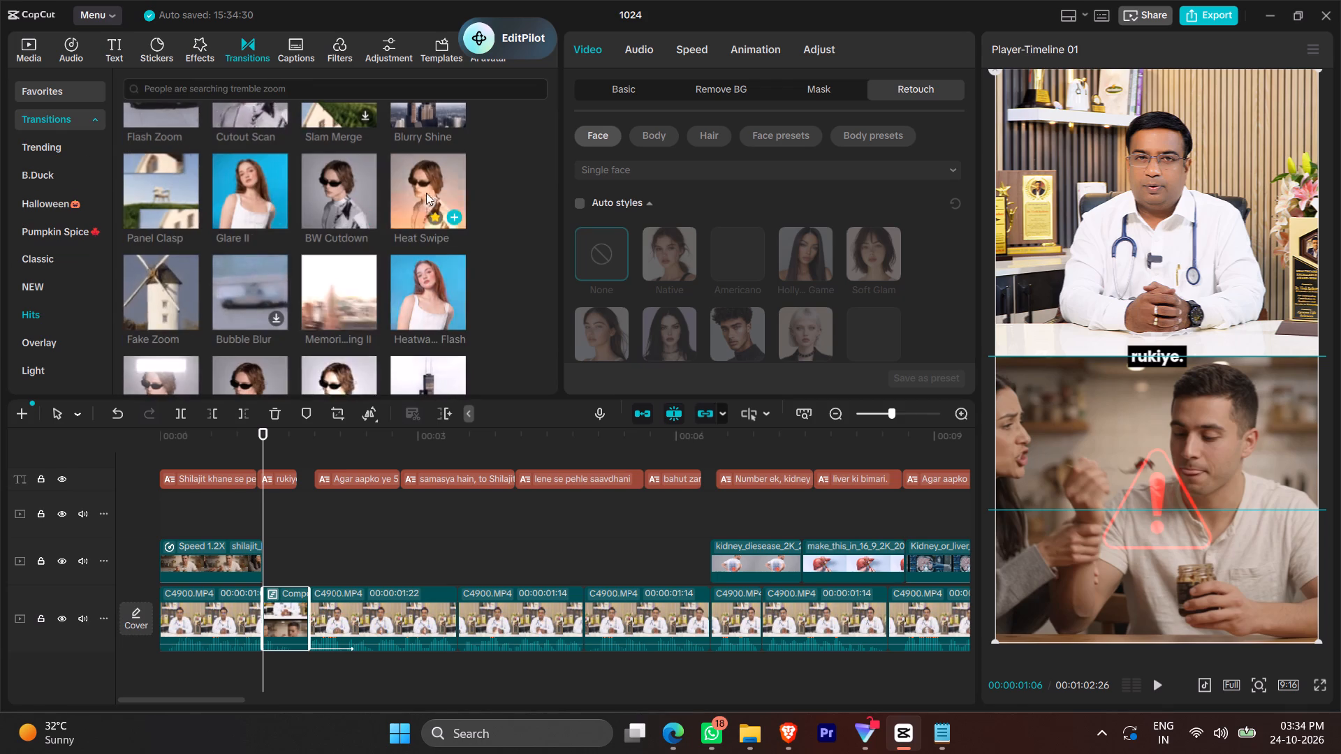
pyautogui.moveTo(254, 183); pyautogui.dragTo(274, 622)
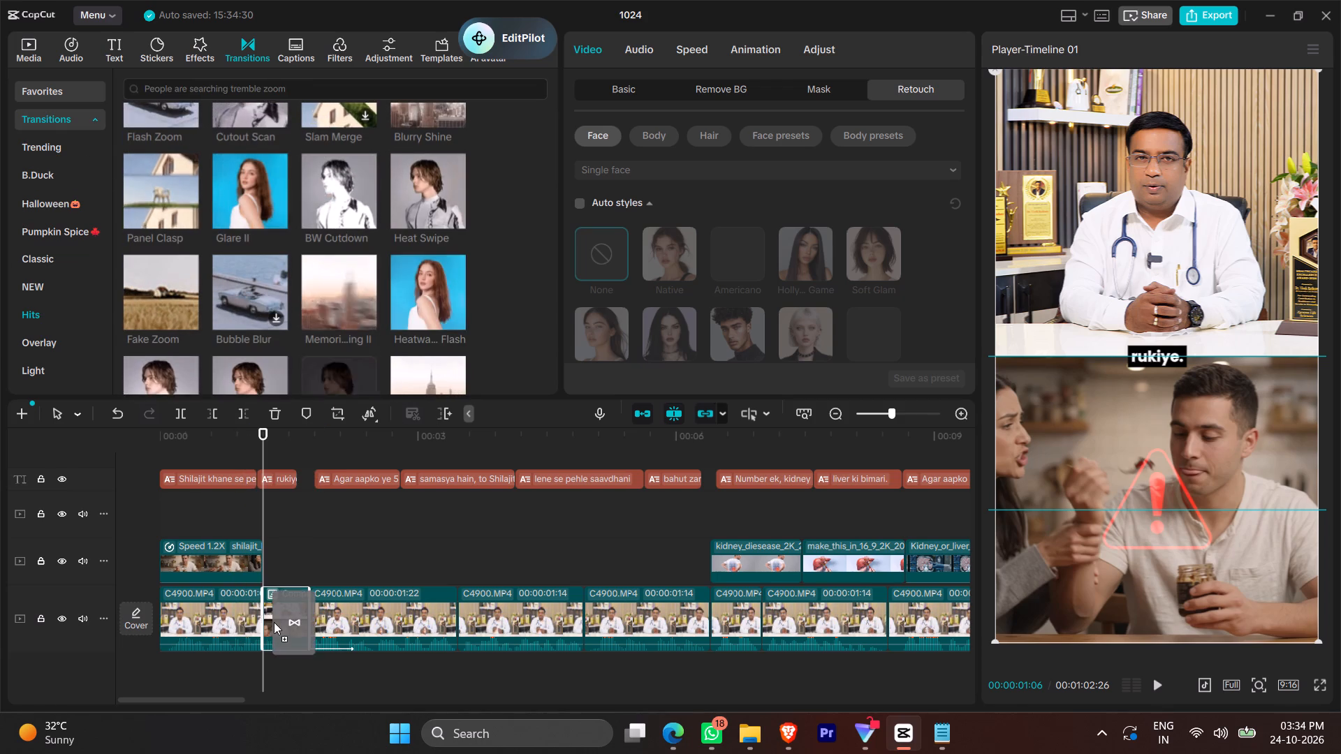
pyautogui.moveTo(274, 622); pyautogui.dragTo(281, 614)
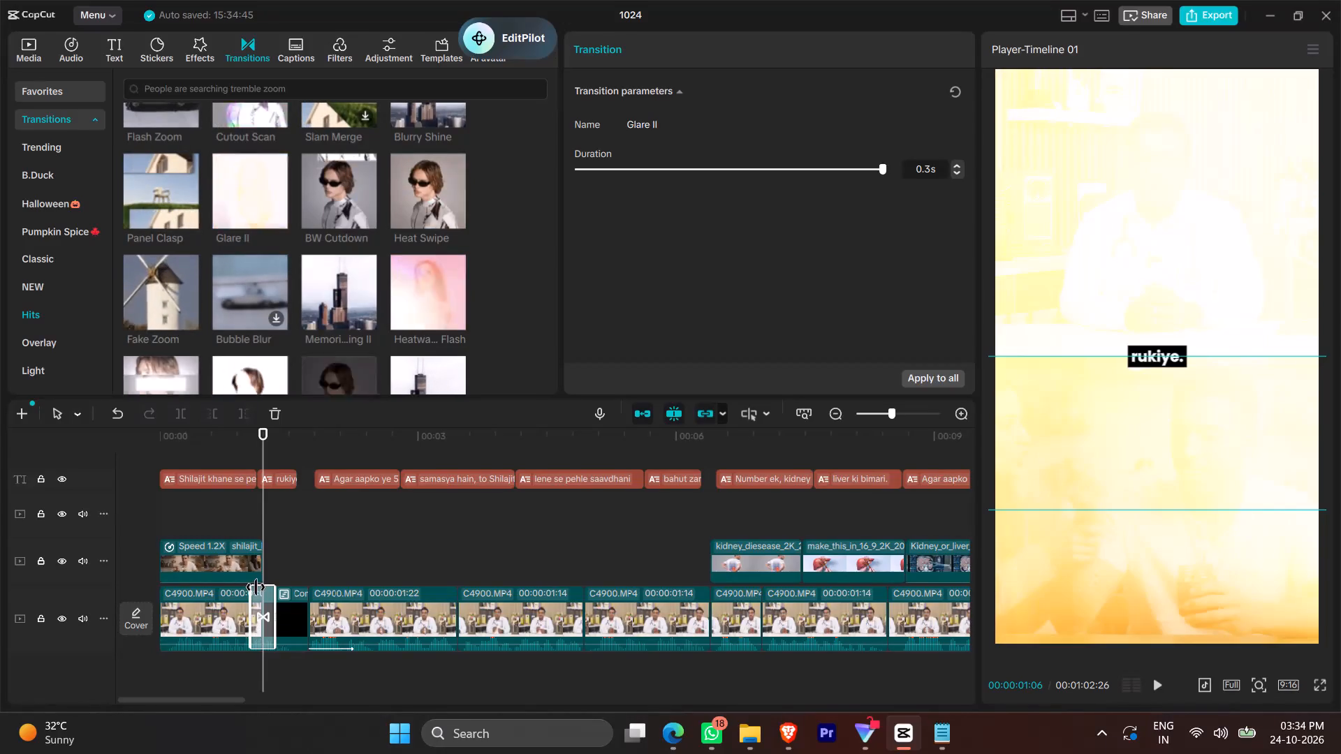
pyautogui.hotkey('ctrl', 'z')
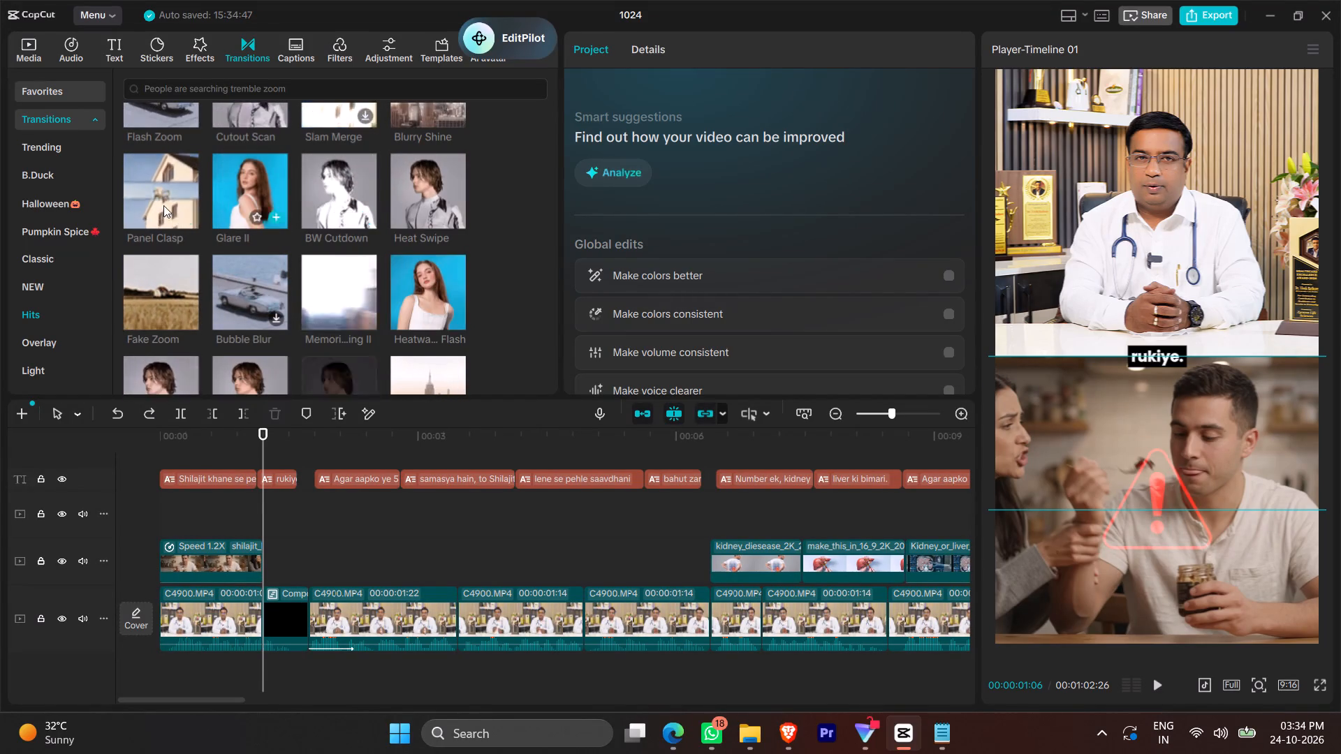
# Add the Glare II transition between the compound clip and the full-frame C4900.MP4 clip that follows it.
pyautogui.moveTo(251, 187); pyautogui.dragTo(300, 600)
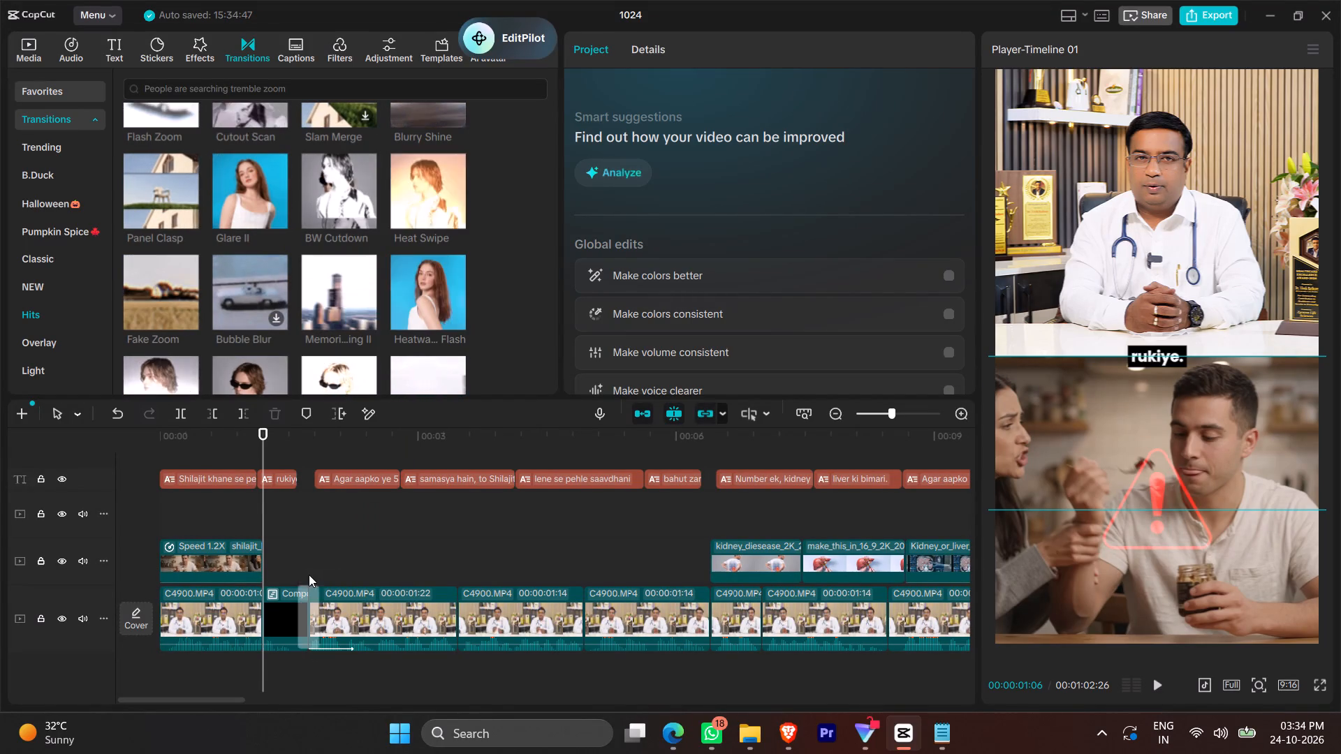
pyautogui.click(299, 565)
pyautogui.click(310, 604)
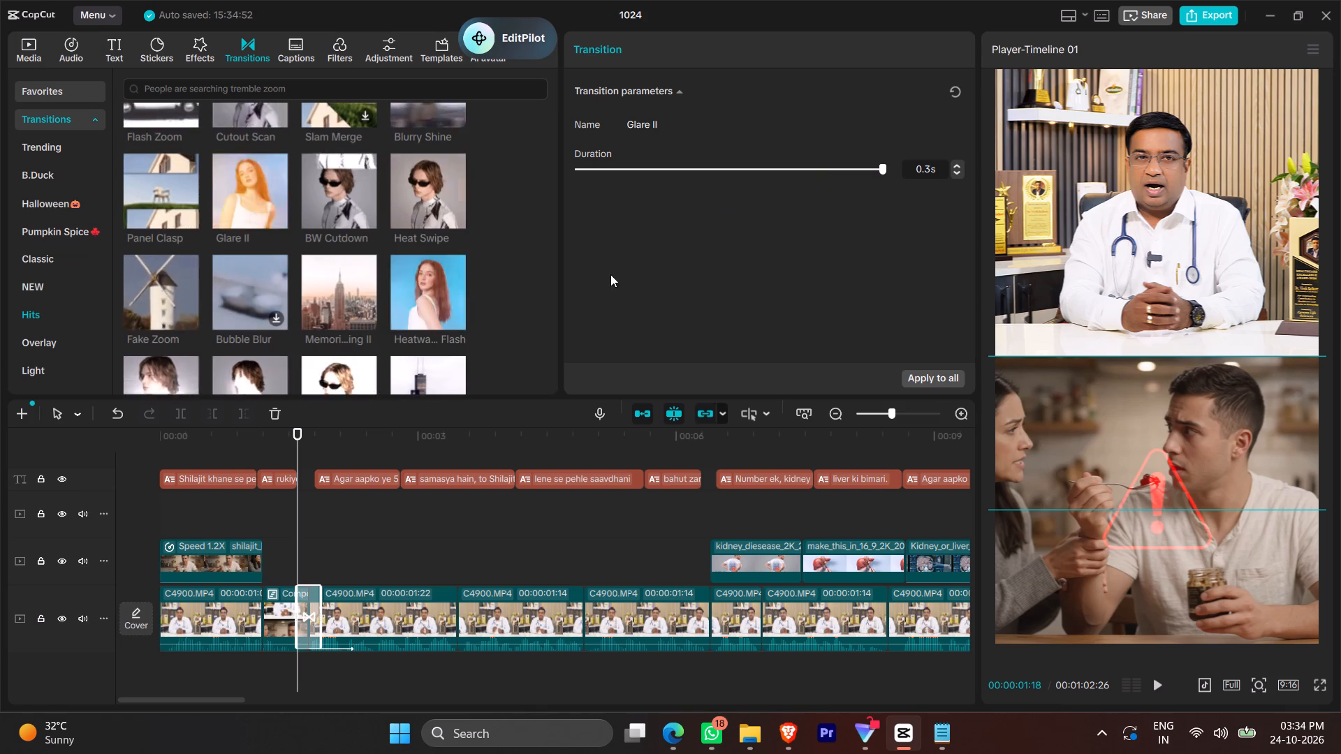
# Play back the Glare II transition from the compound clip into the full-frame C4900.MP4 clip twice.
pyautogui.click(283, 557)
pyautogui.press('space')
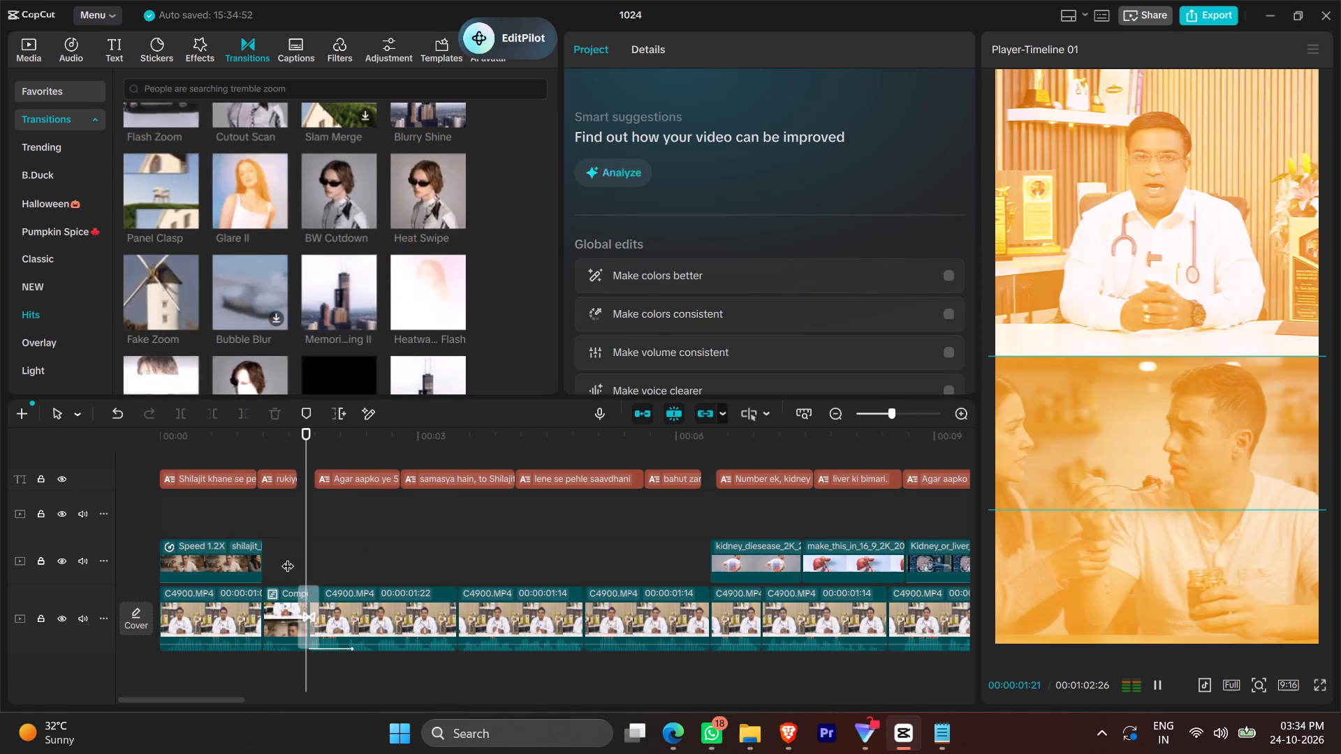
pyautogui.press('space')
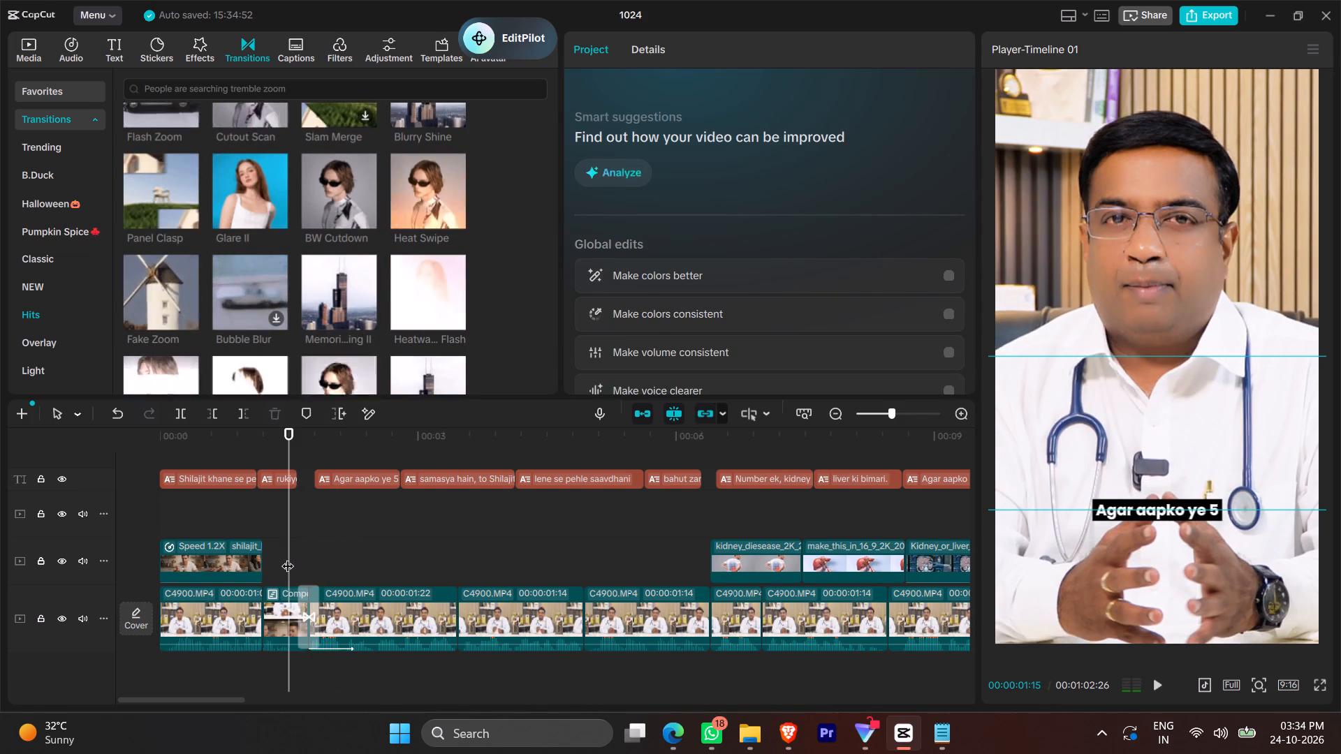
pyautogui.press('space')
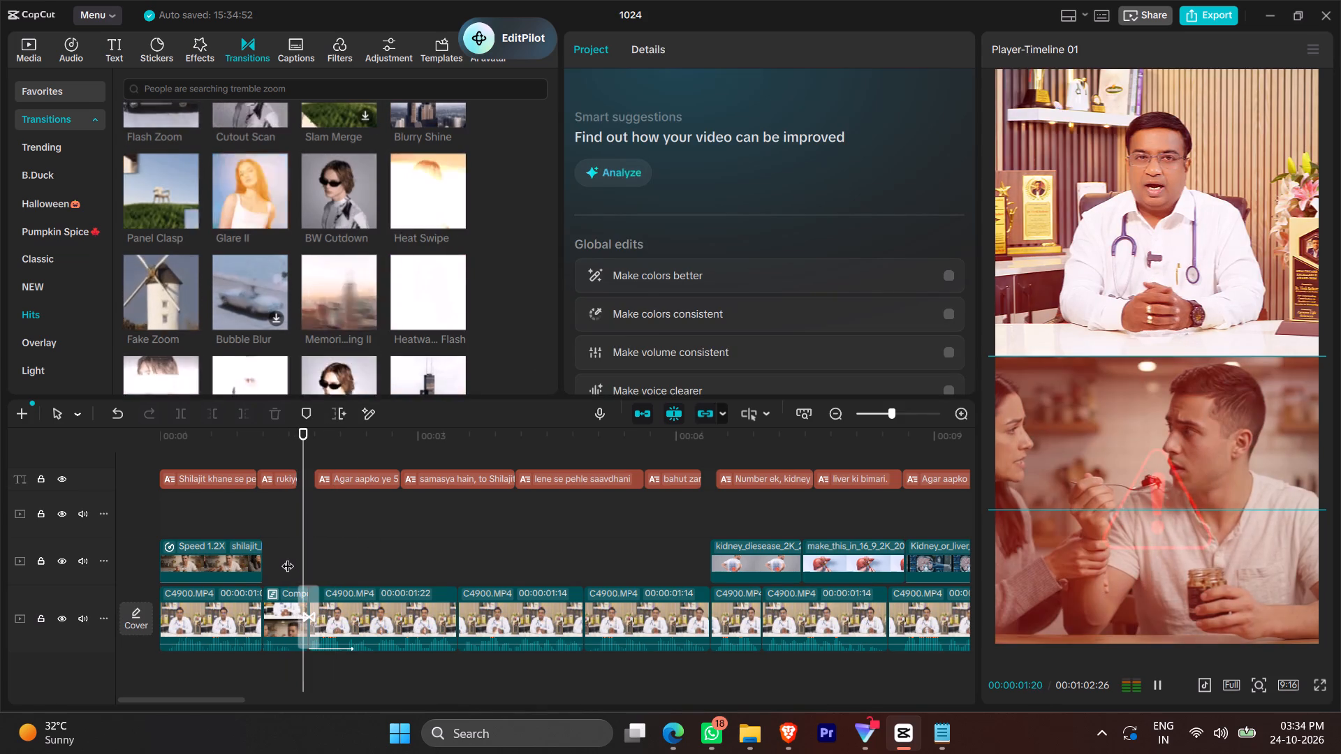
pyautogui.press('space')
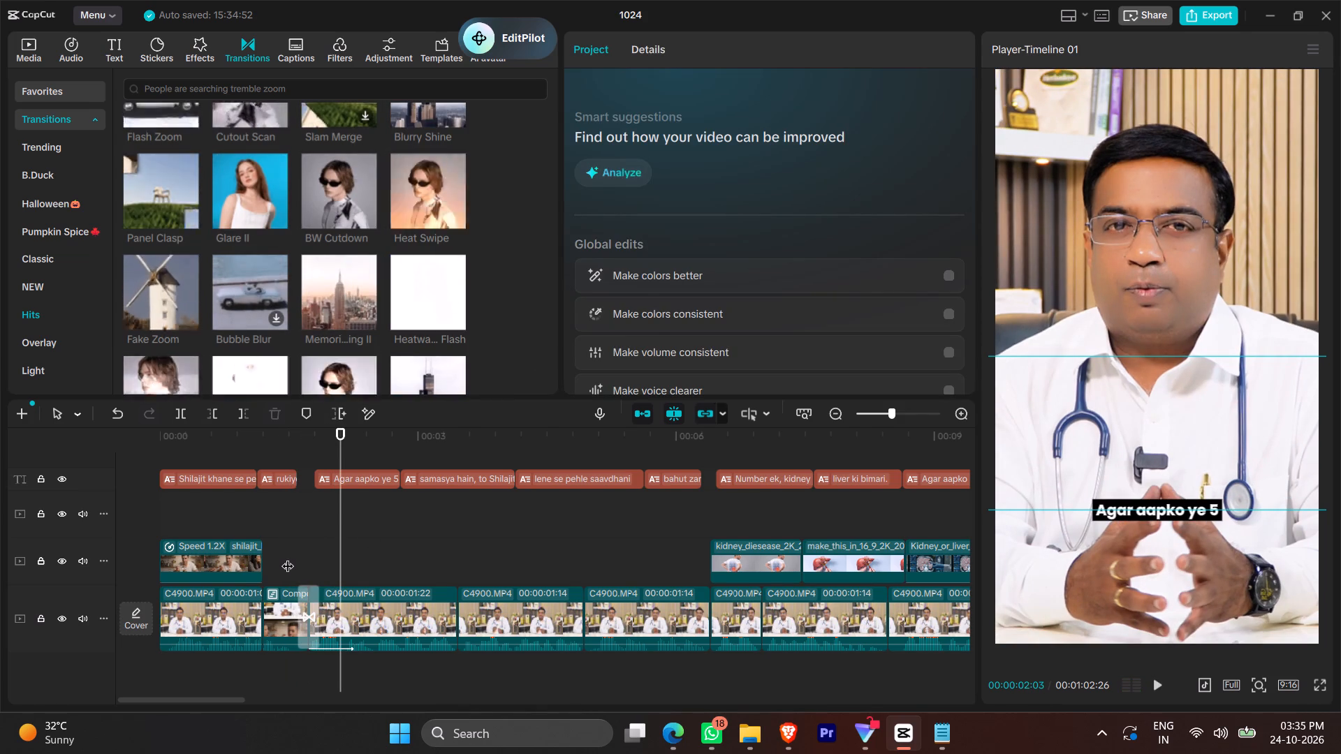
# Replace the transition after the compound clip with Heat Rush from the Hits category, accepting duplicate frames.
pyautogui.scroll(-1, 340, 300)
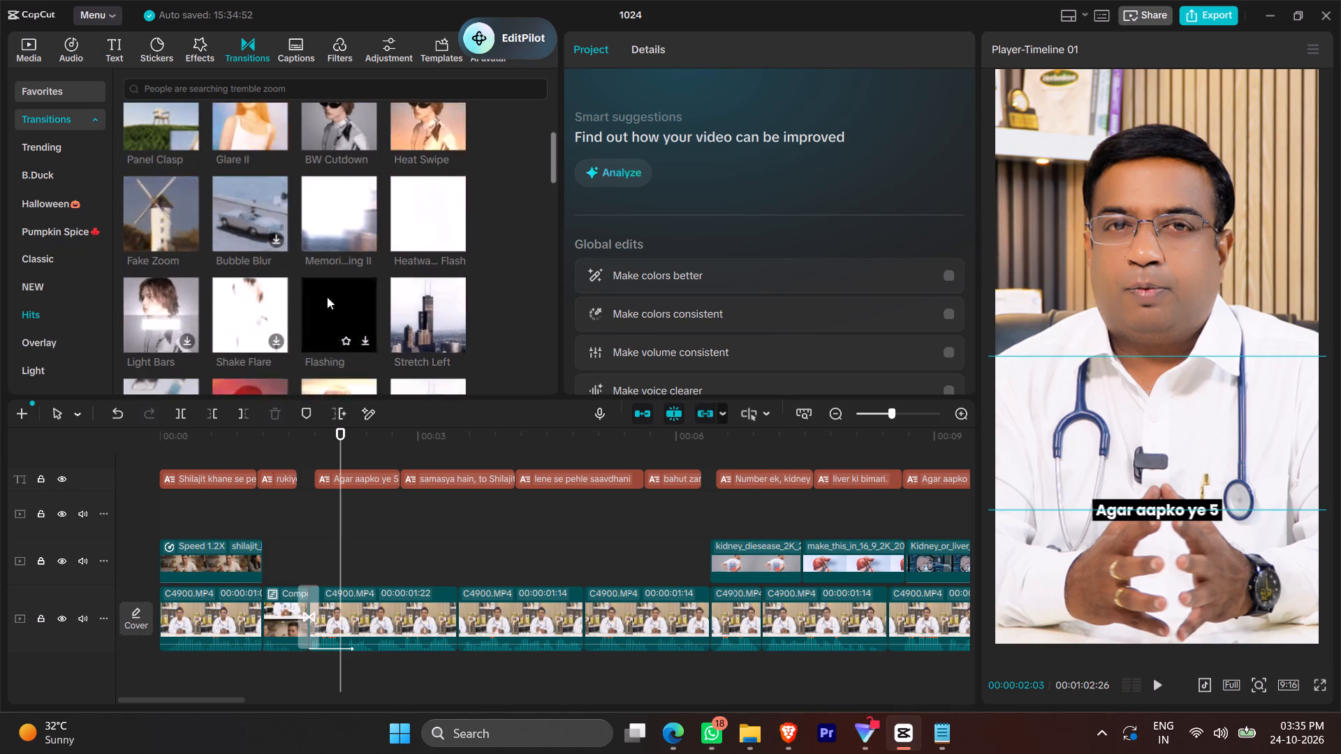
pyautogui.scroll(-1, 359, 325)
pyautogui.moveTo(242, 336); pyautogui.dragTo(328, 472)
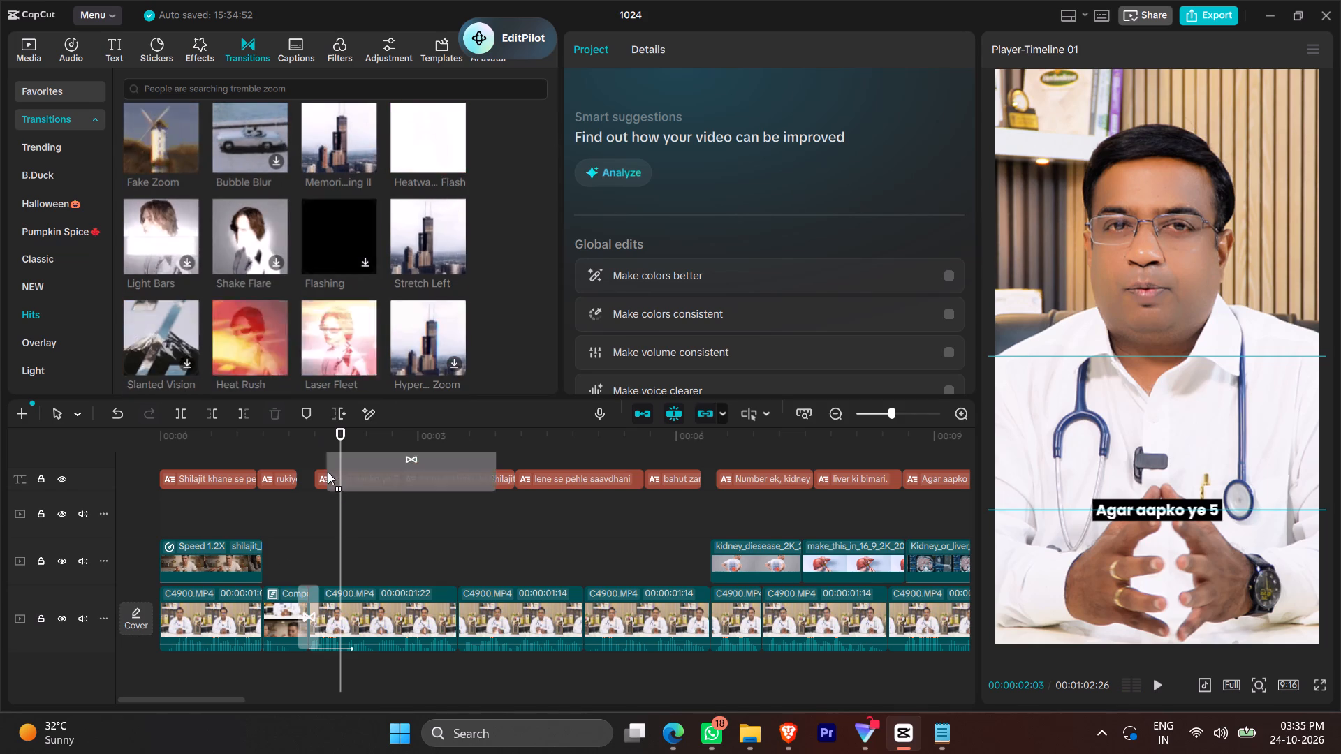
pyautogui.moveTo(328, 472); pyautogui.dragTo(305, 600)
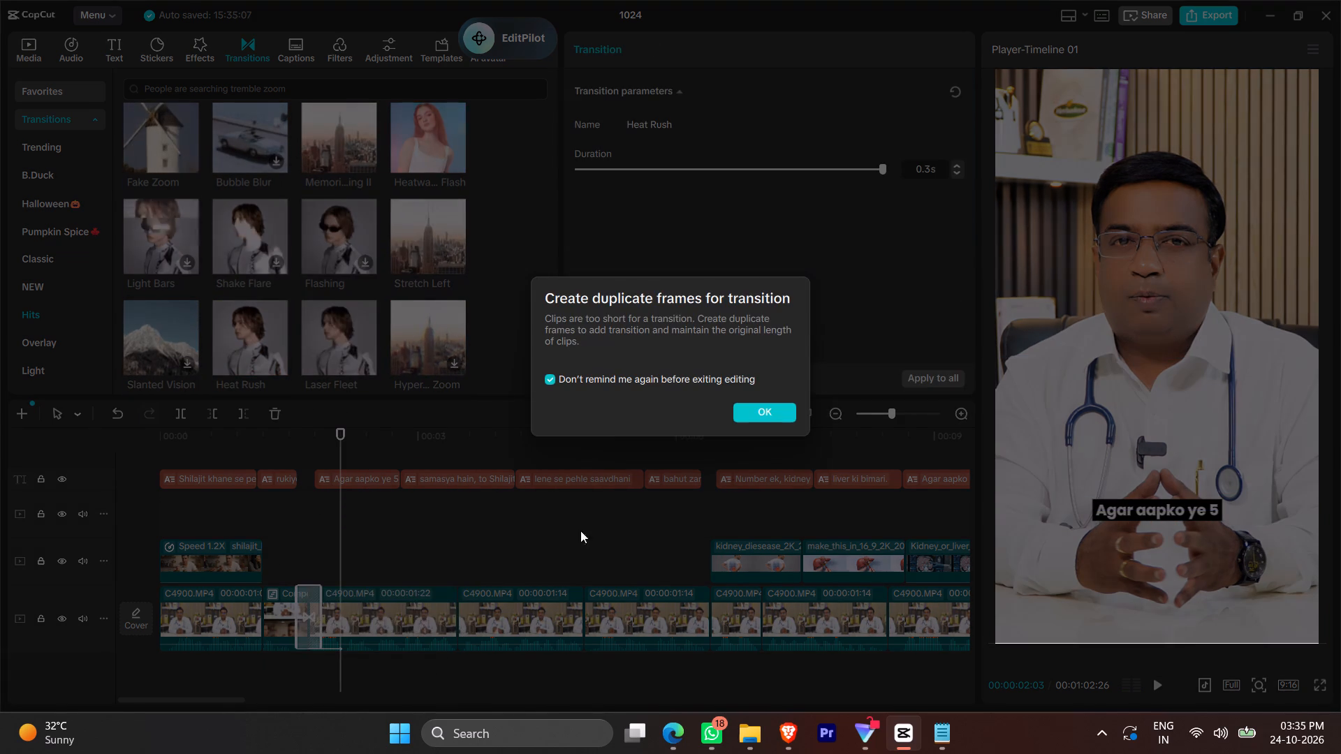
pyautogui.click(773, 406)
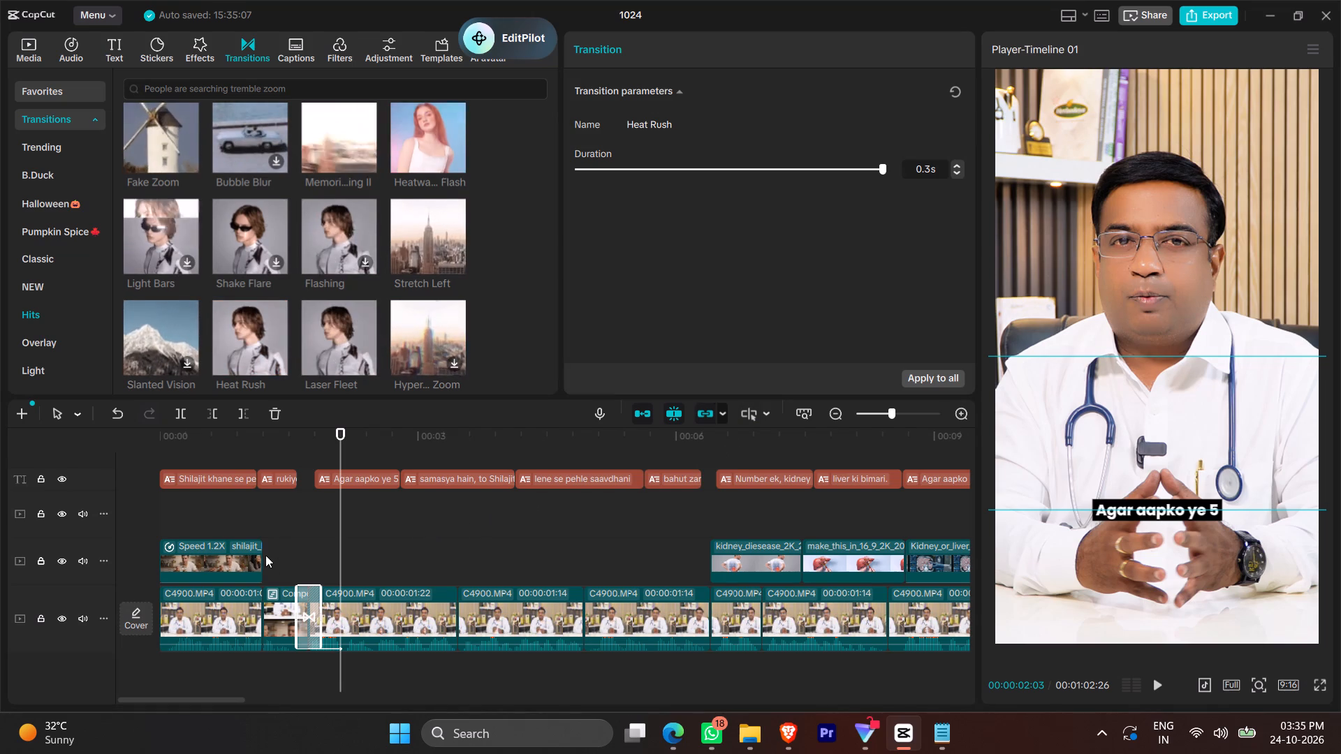
# Play back the Heat Rush transition and the full-frame doctor shot that follows it.
pyautogui.click(276, 540)
pyautogui.press('space')
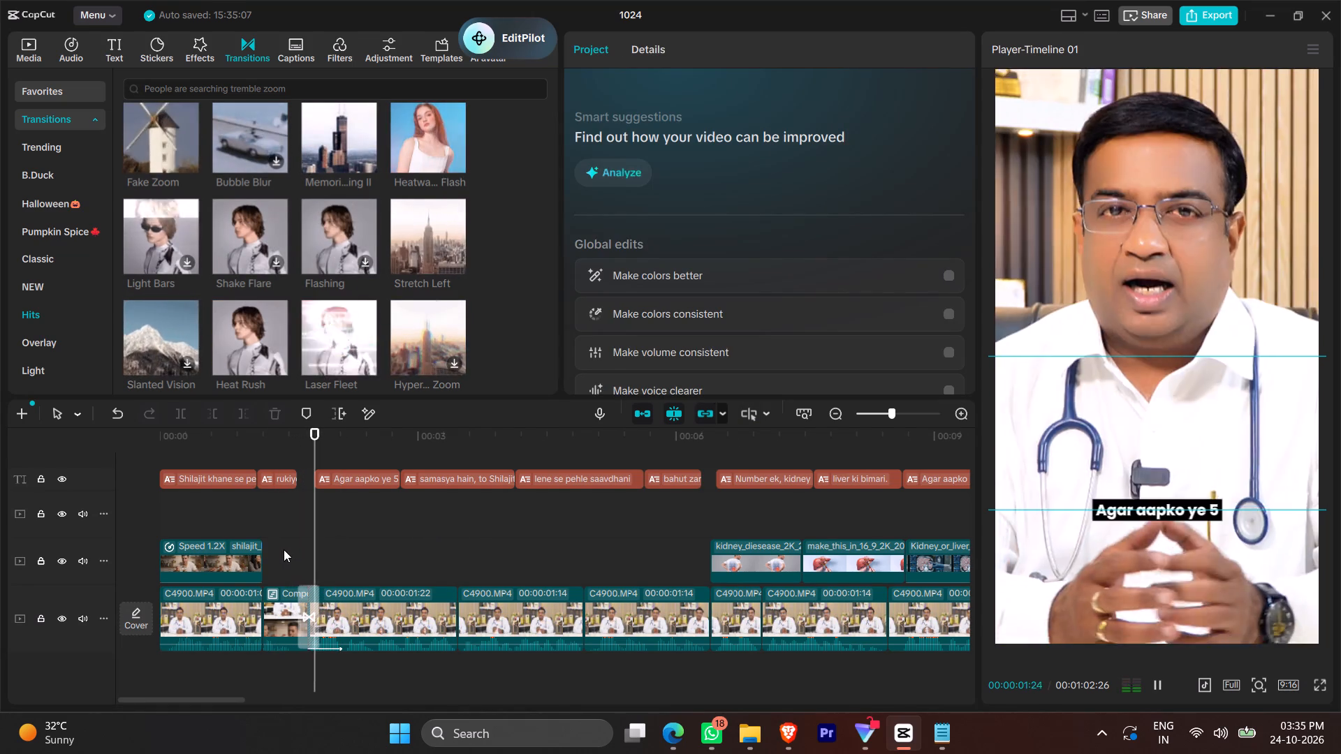
pyautogui.keyDown('ctrl'); pyautogui.scroll(-11, 626, 565); pyautogui.keyUp('ctrl')
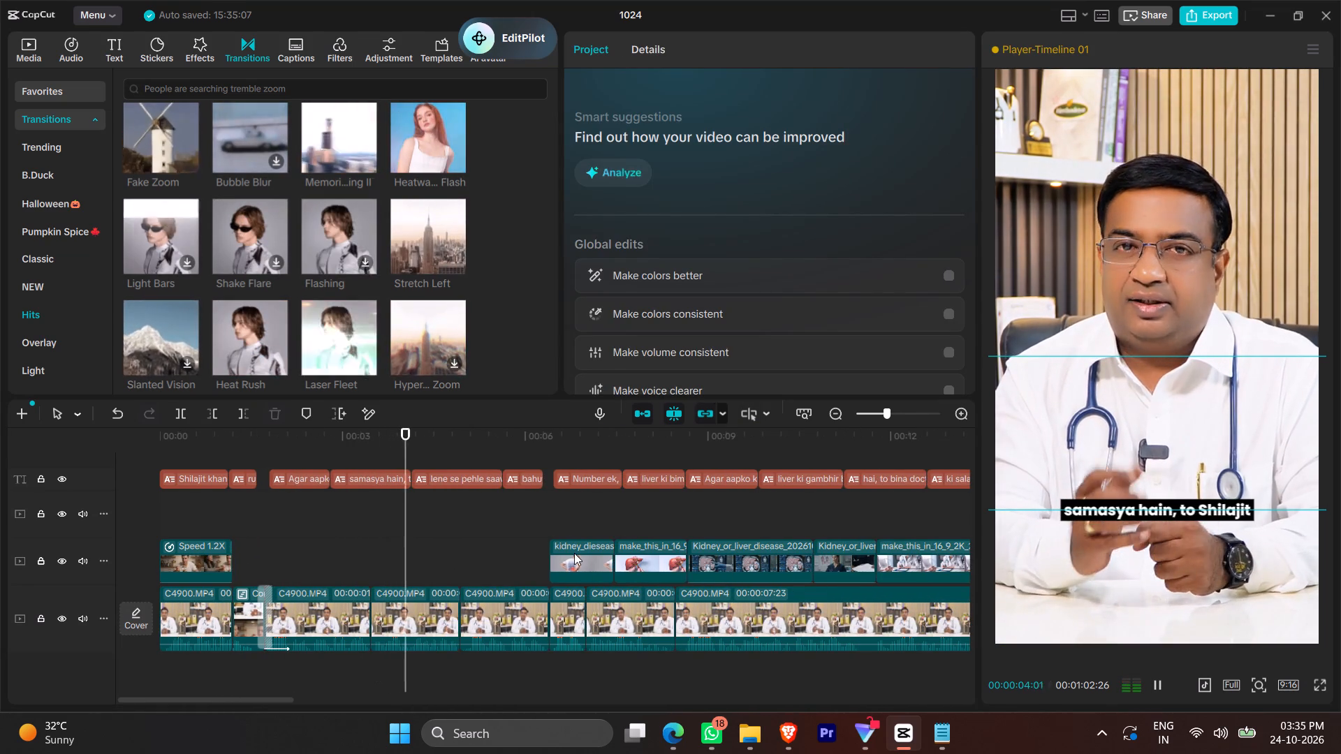
pyautogui.press('space')
# Keyframe a slow zoom on the C4900.MP4 clip after the compound clip, from 320% scale just after the transition to 336% at its end.
pyautogui.click(287, 549)
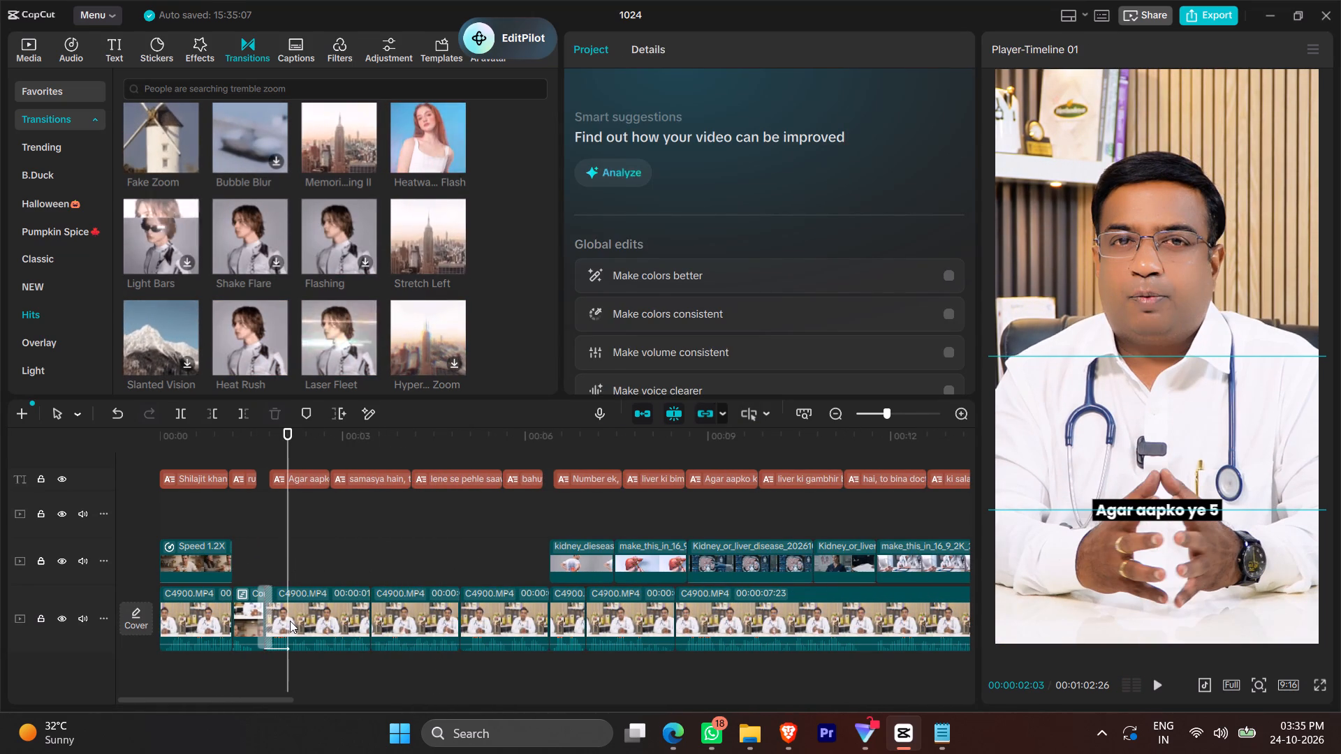
pyautogui.click(290, 621)
pyautogui.keyDown('ctrl'); pyautogui.scroll(14, 328, 657); pyautogui.keyUp('ctrl')
pyautogui.click(289, 579)
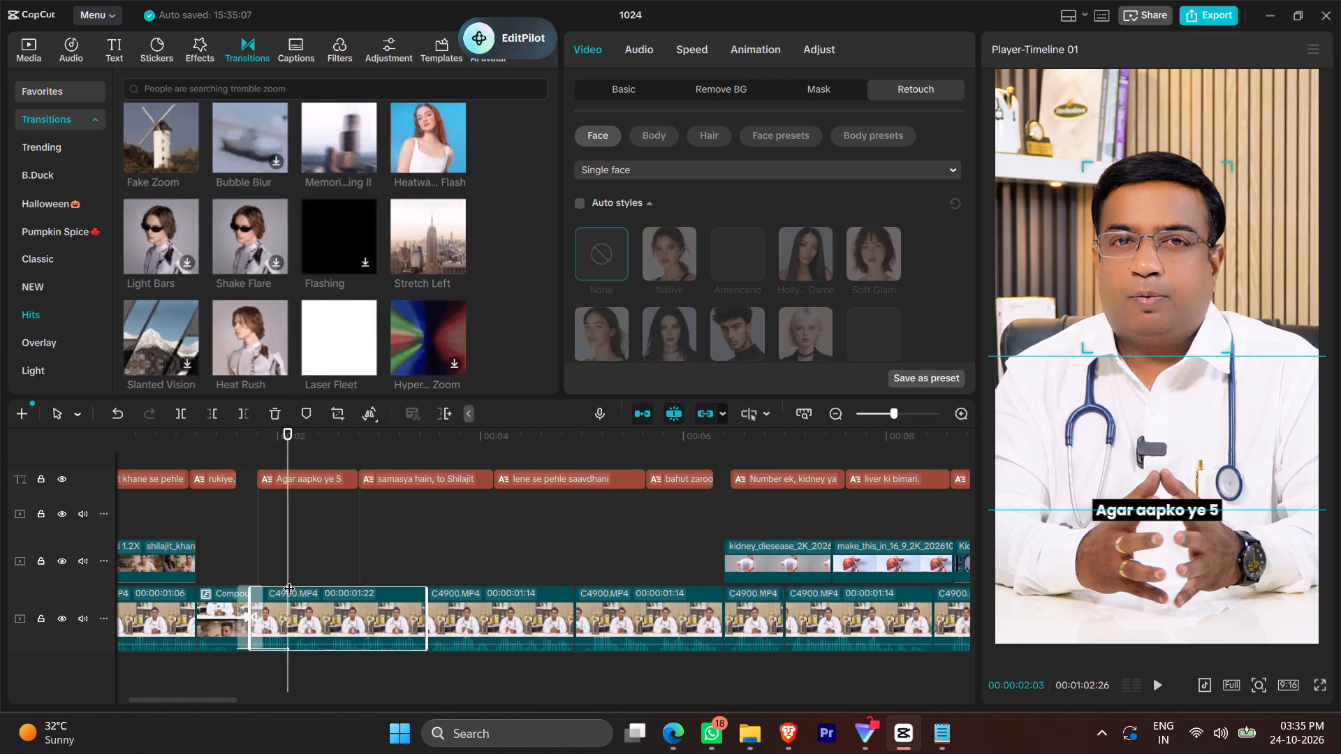
pyautogui.click(290, 572)
pyautogui.click(300, 594)
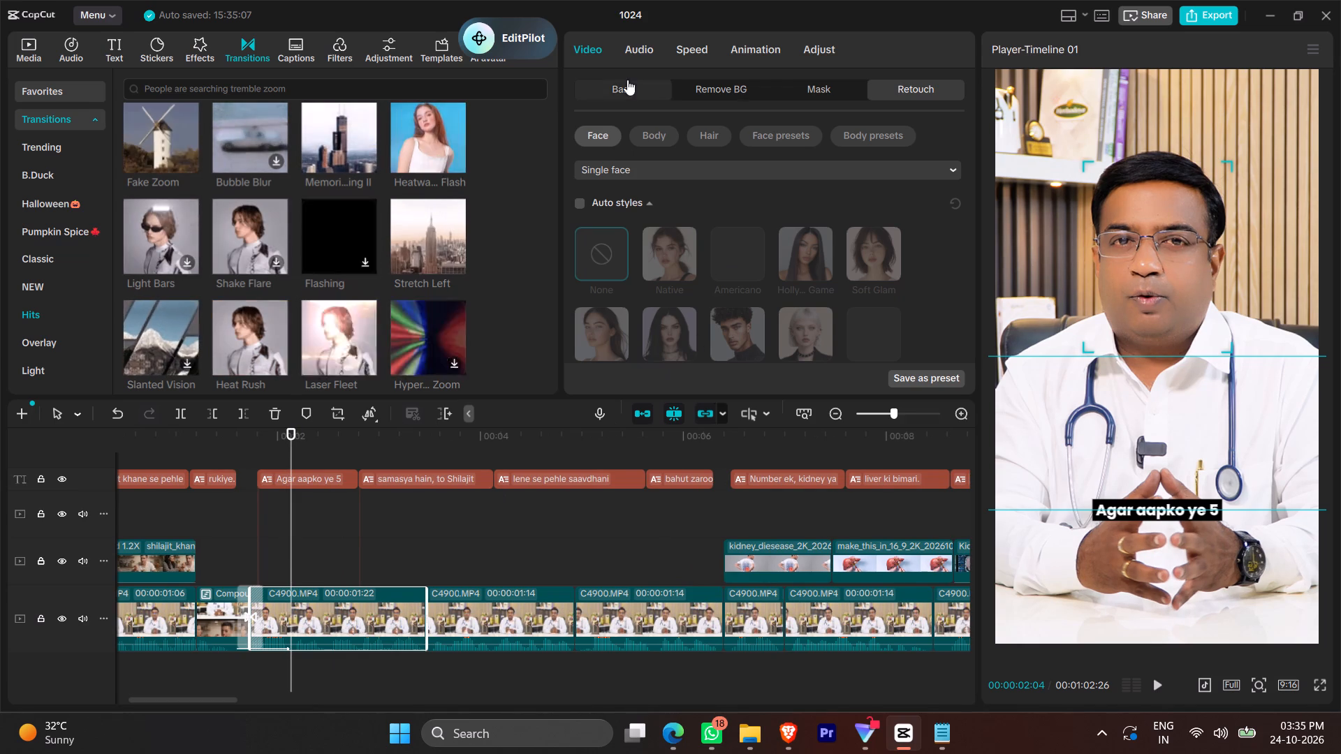
pyautogui.click(627, 80)
pyautogui.click(944, 138)
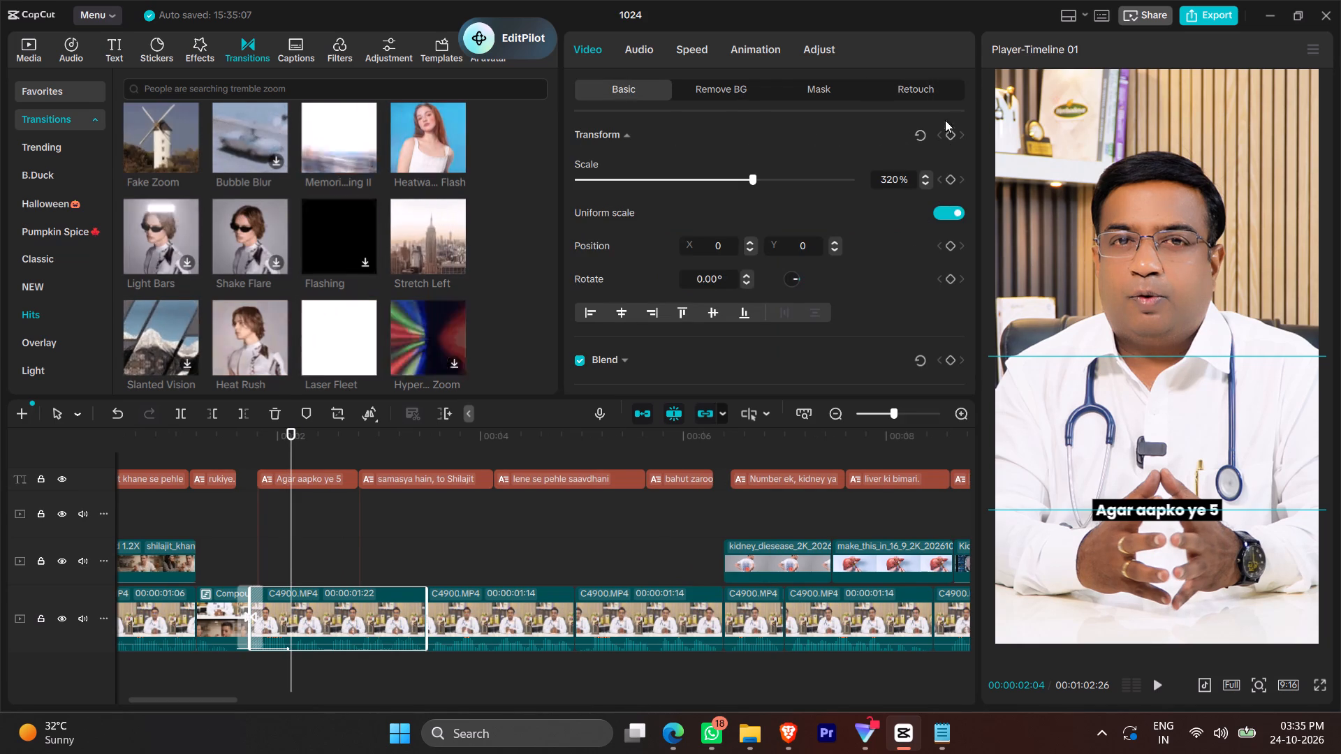
pyautogui.click(951, 136)
pyautogui.click(417, 549)
pyautogui.click(405, 615)
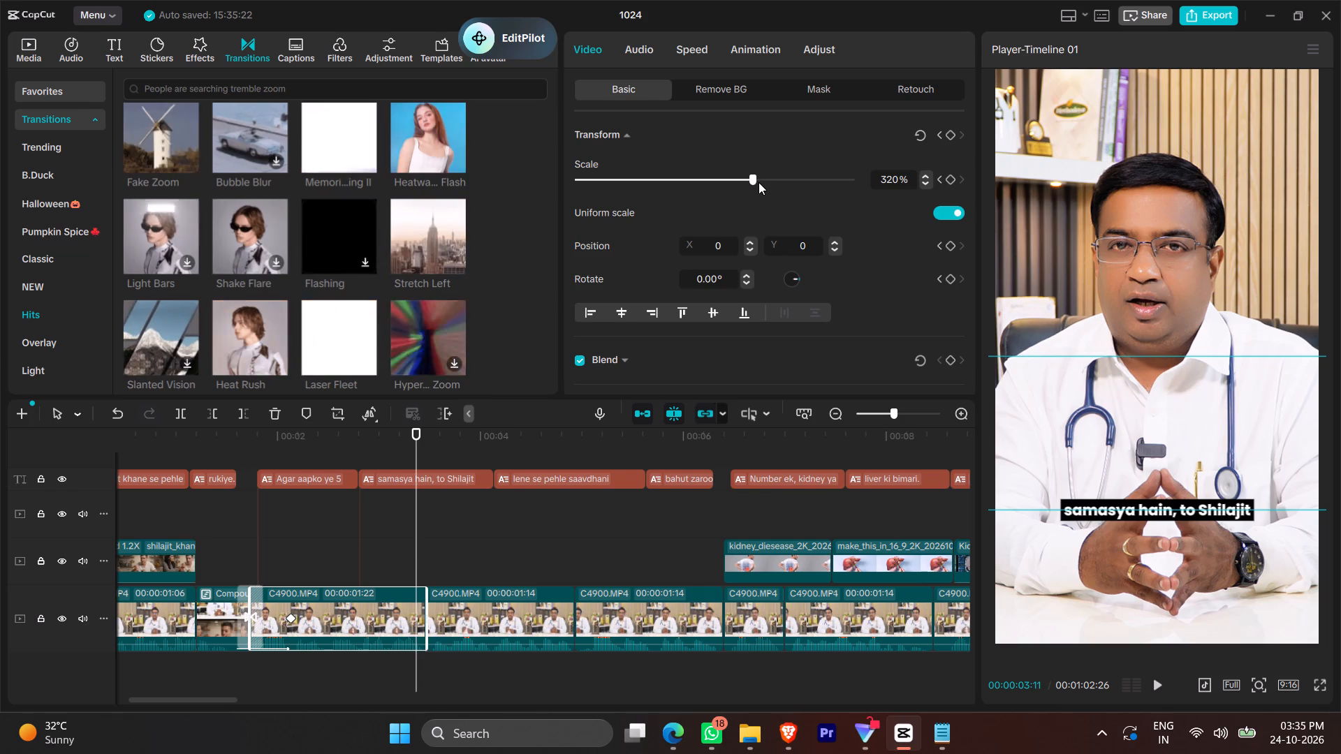
pyautogui.click(759, 182)
pyautogui.click(759, 182)
pyautogui.click(759, 184)
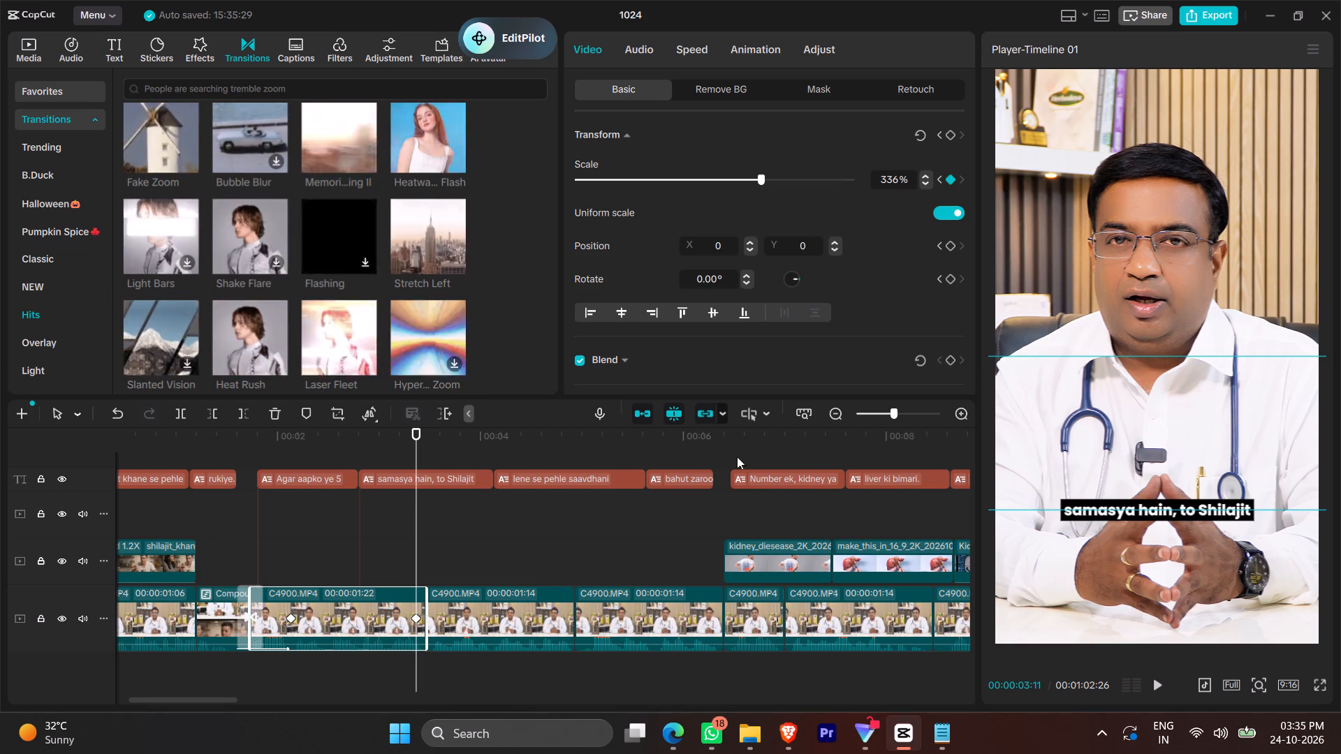
pyautogui.moveTo(416, 616); pyautogui.dragTo(497, 619)
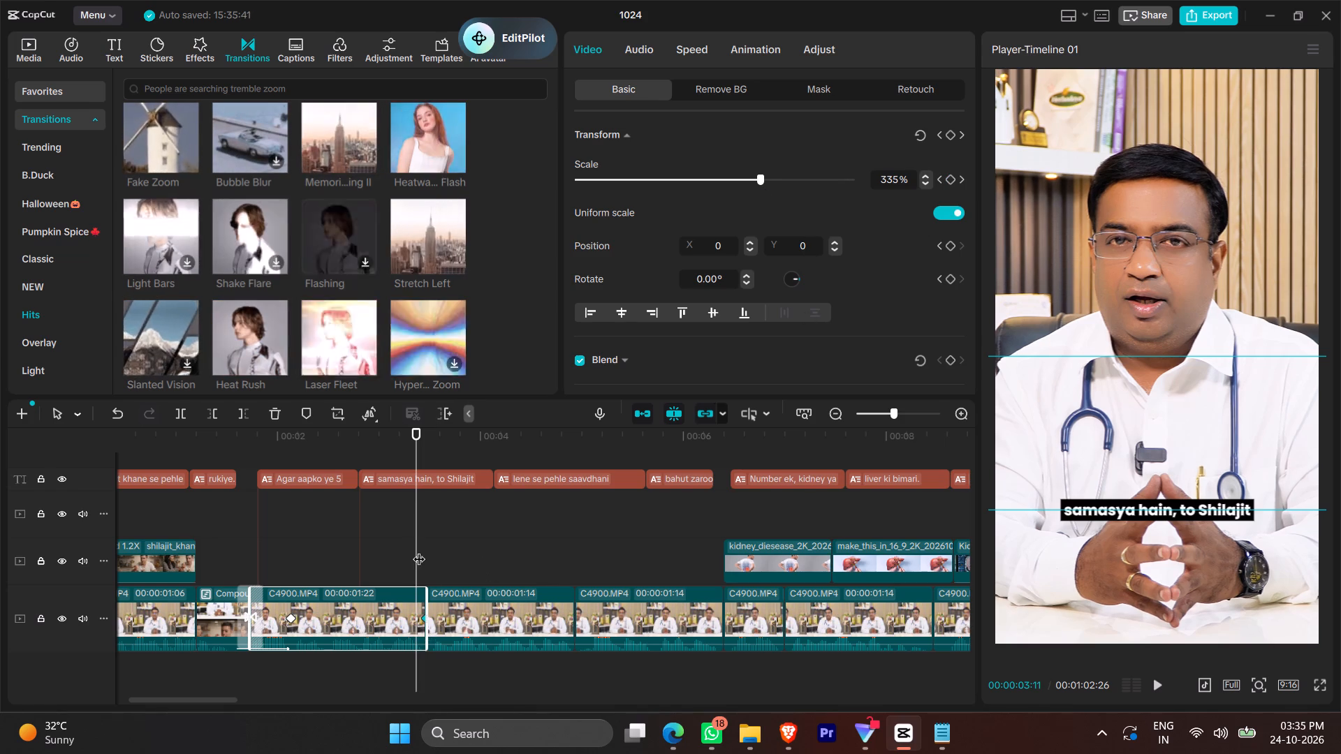
# Add a transform keyframe with 336% scale at the very start of the next C4900.MP4 clip.
pyautogui.click(435, 562)
pyautogui.click(431, 565)
pyautogui.click(445, 605)
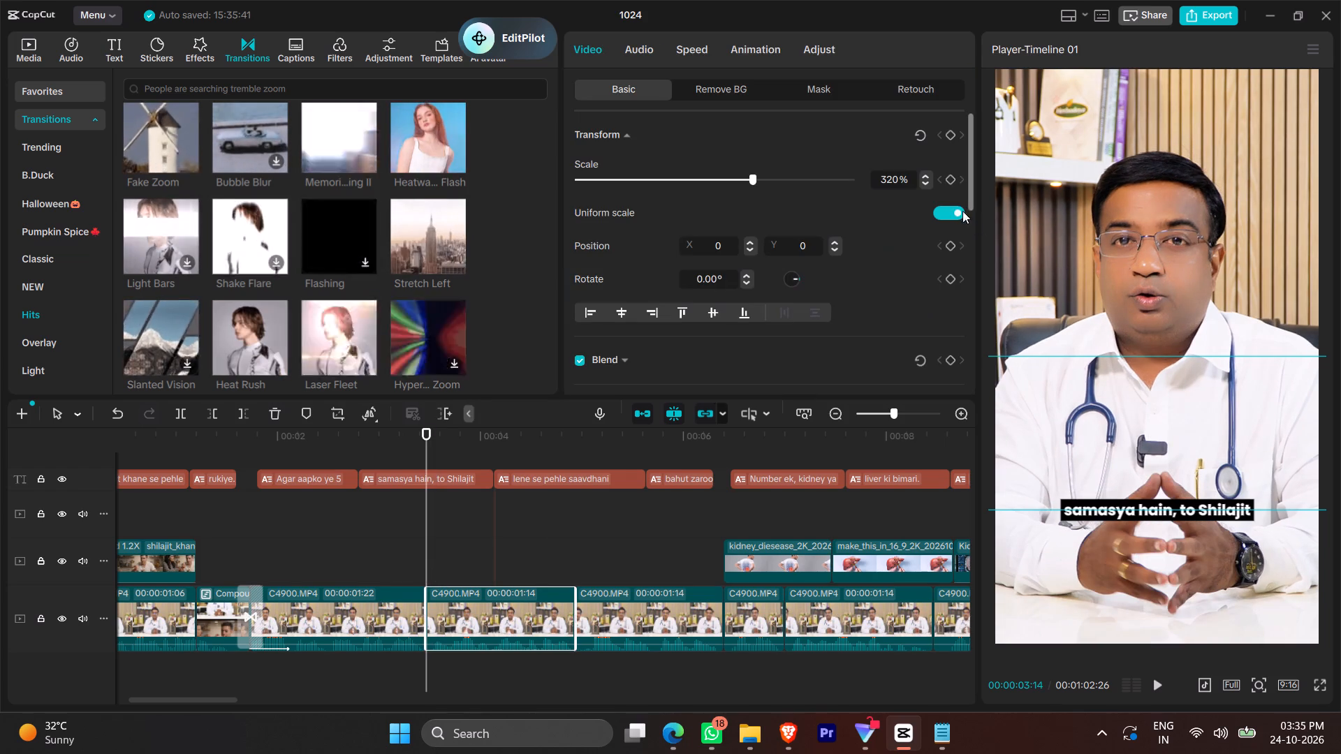
pyautogui.click(951, 135)
pyautogui.click(562, 545)
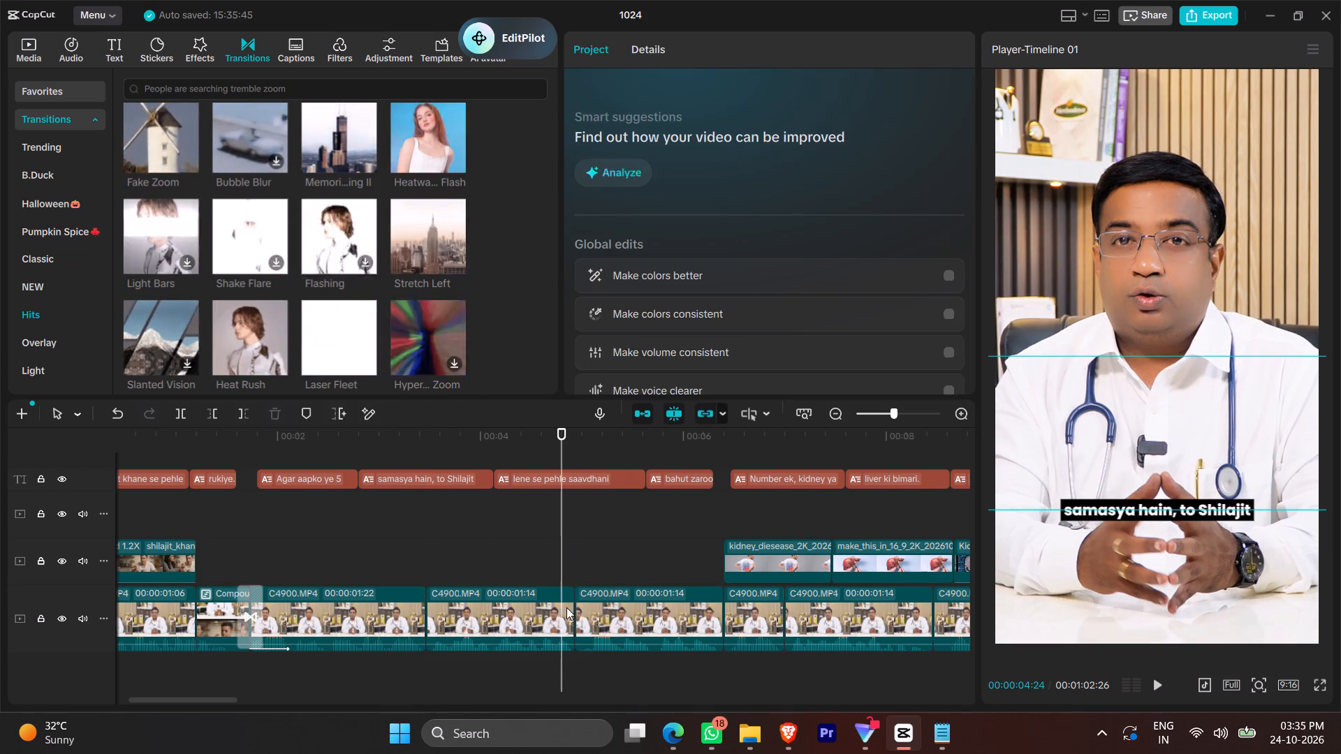
pyautogui.click(566, 621)
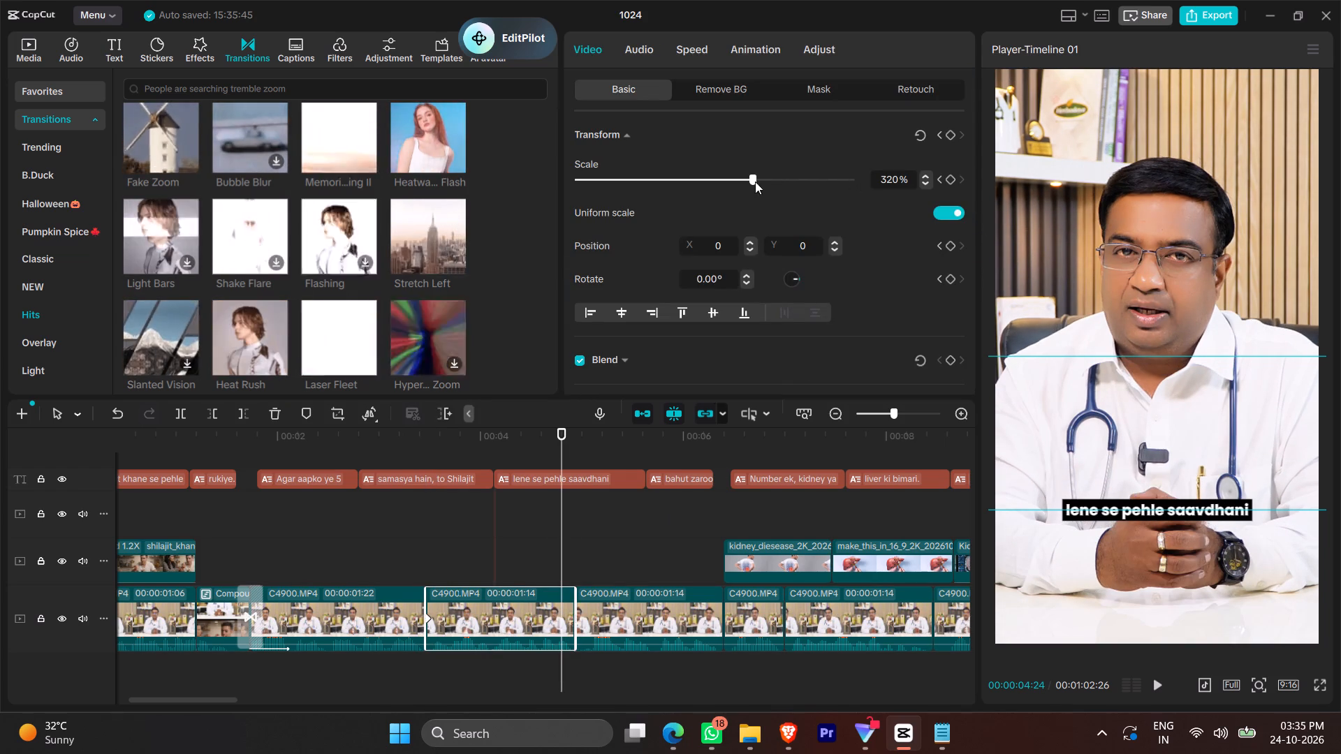
pyautogui.moveTo(428, 618); pyautogui.dragTo(436, 618)
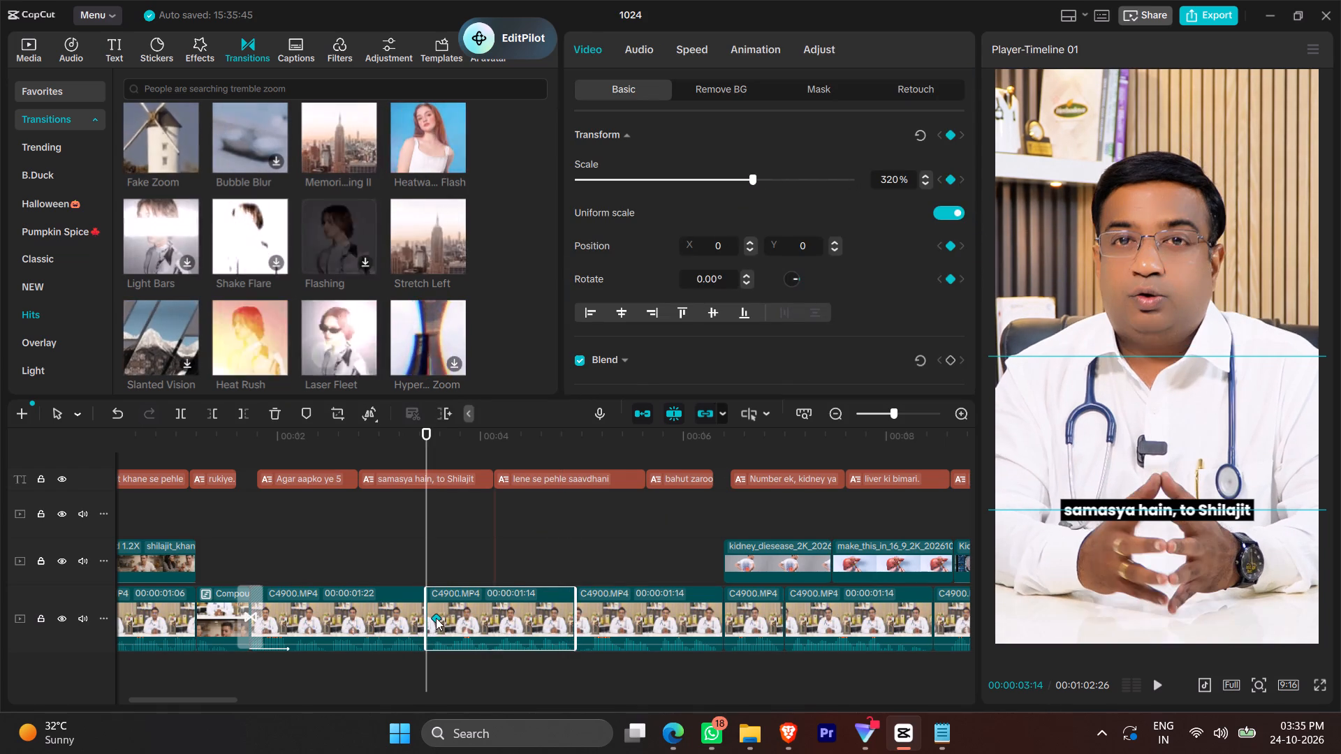
pyautogui.click(436, 618)
pyautogui.click(900, 184)
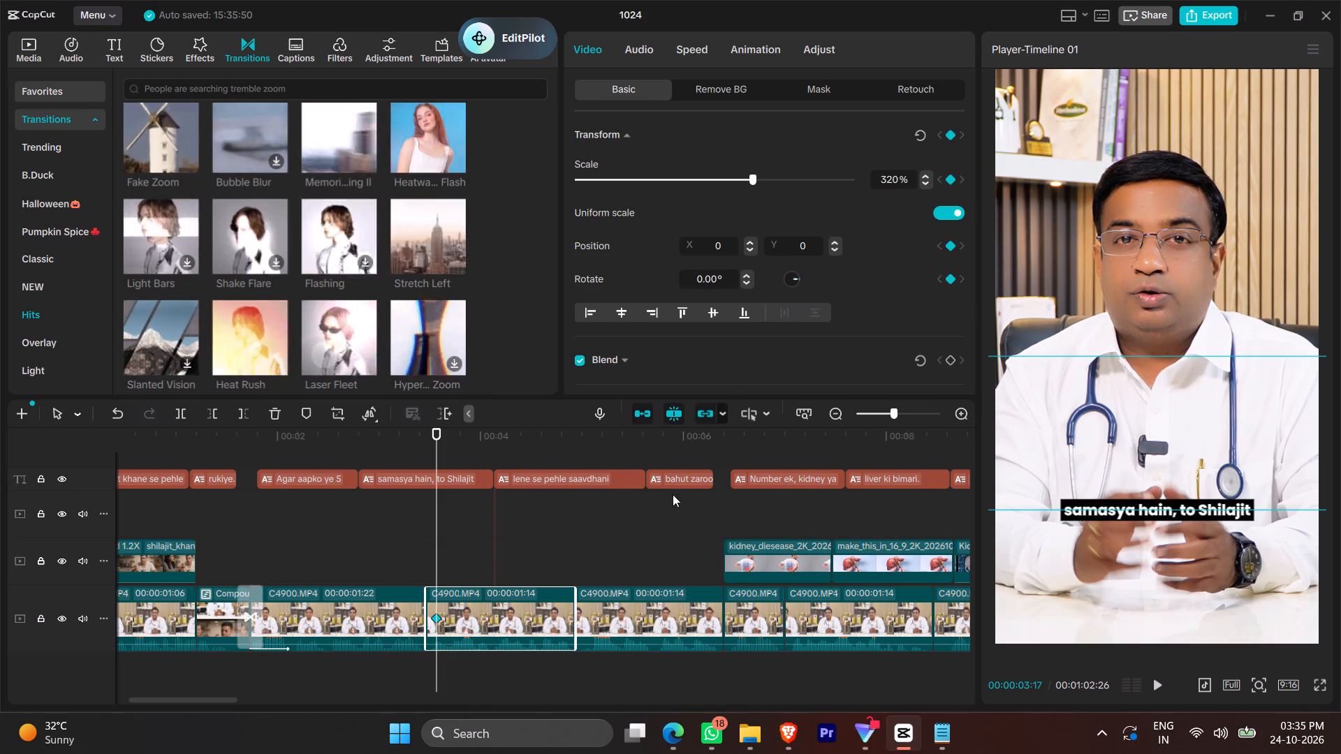
pyautogui.press('BackSpace')
pyautogui.press('BackSpace')
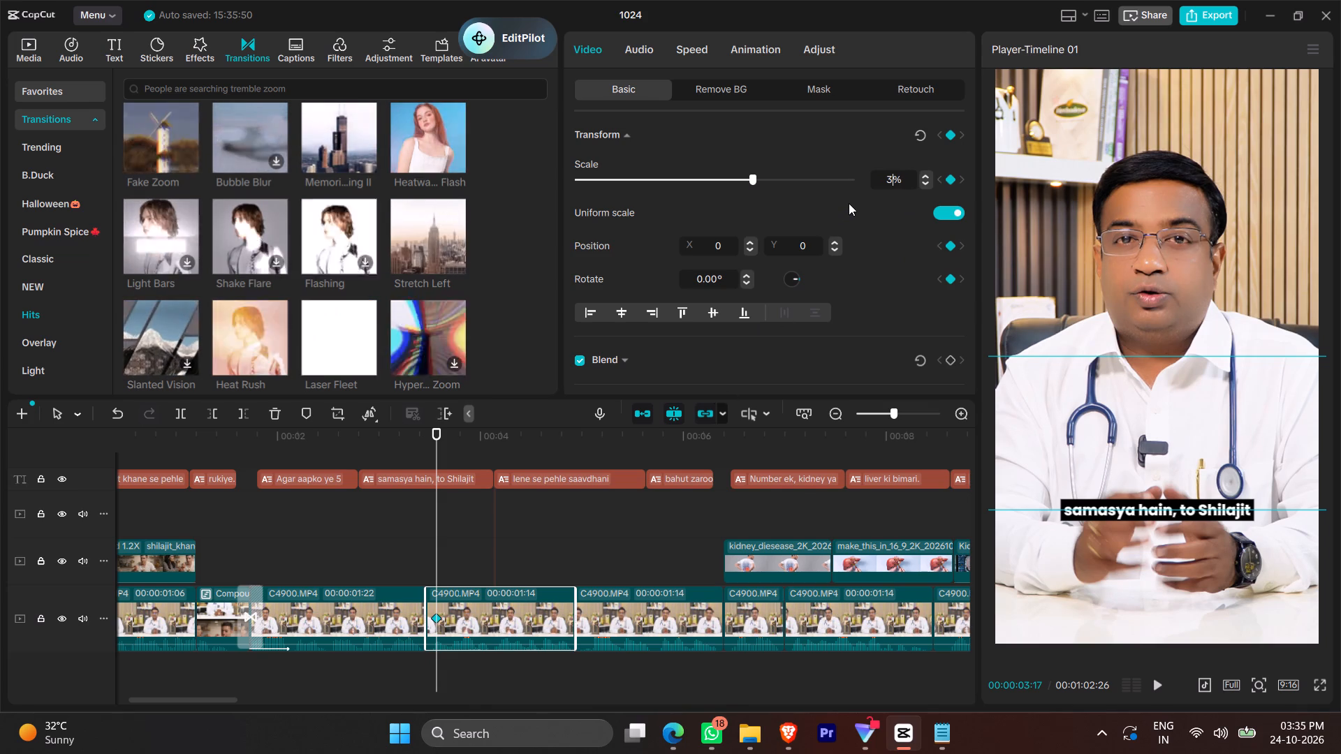
pyautogui.write('36')
pyautogui.press('Return')
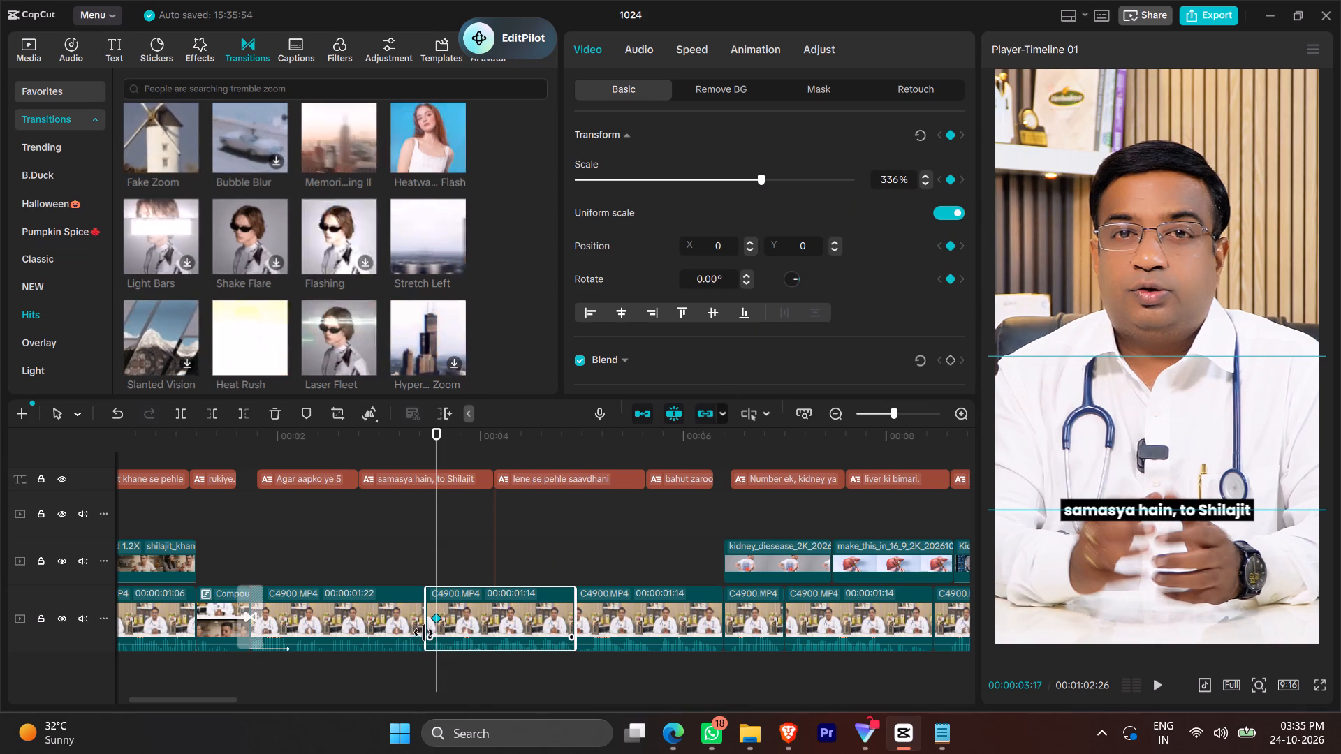
pyautogui.moveTo(435, 619); pyautogui.dragTo(398, 615)
# Play back the cut between the two zoomed C4900.MP4 clips.
pyautogui.click(412, 565)
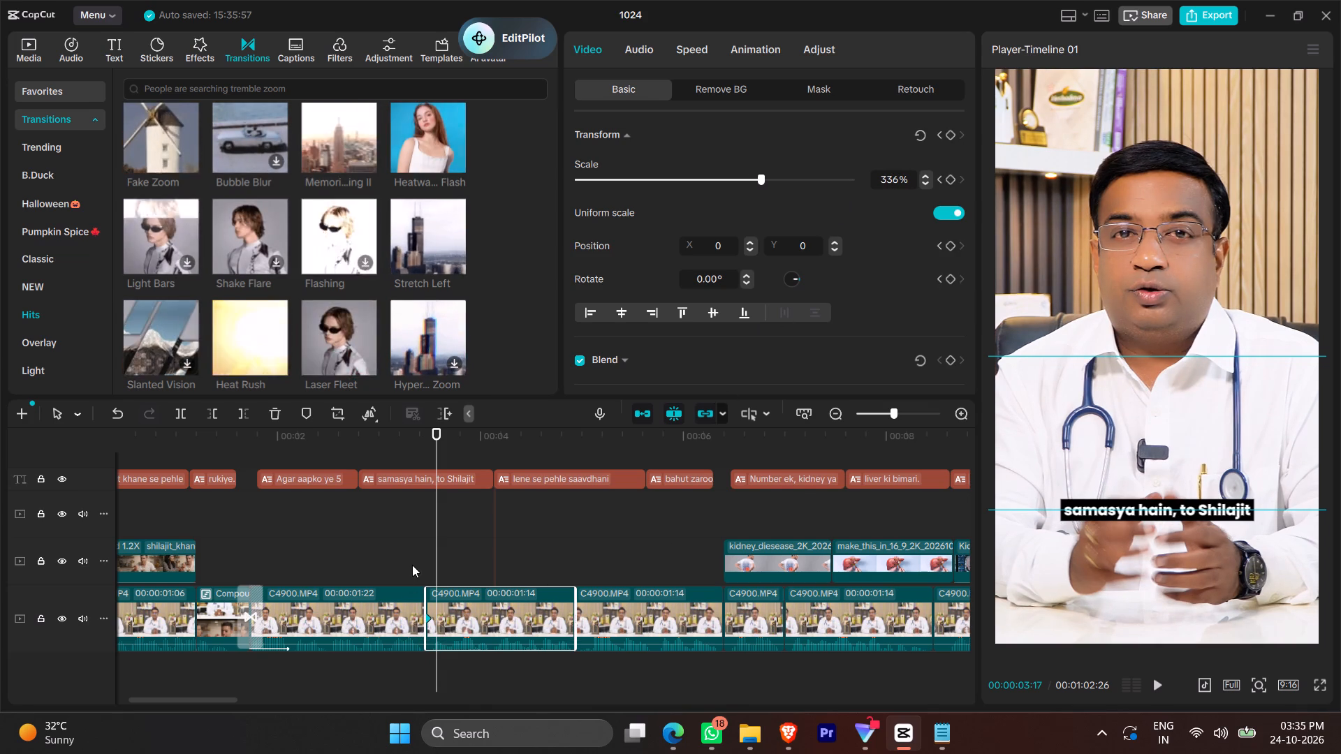
pyautogui.press('space')
pyautogui.press('space')
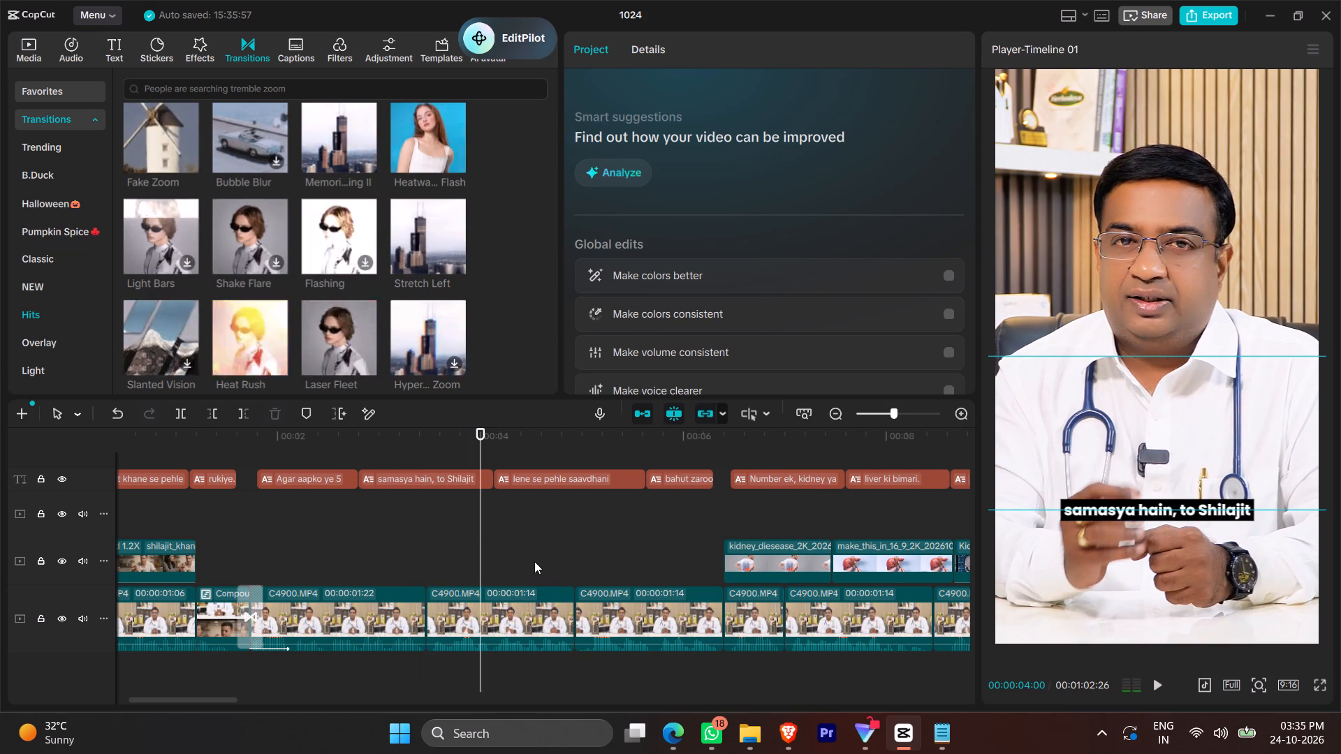
# Keyframe the second zoomed C4900.MP4 clip's scale to 350% and move that keyframe to the clip's end.
pyautogui.click(534, 559)
pyautogui.click(544, 561)
pyautogui.click(553, 614)
pyautogui.click(901, 183)
pyautogui.scroll(11, 897, 181)
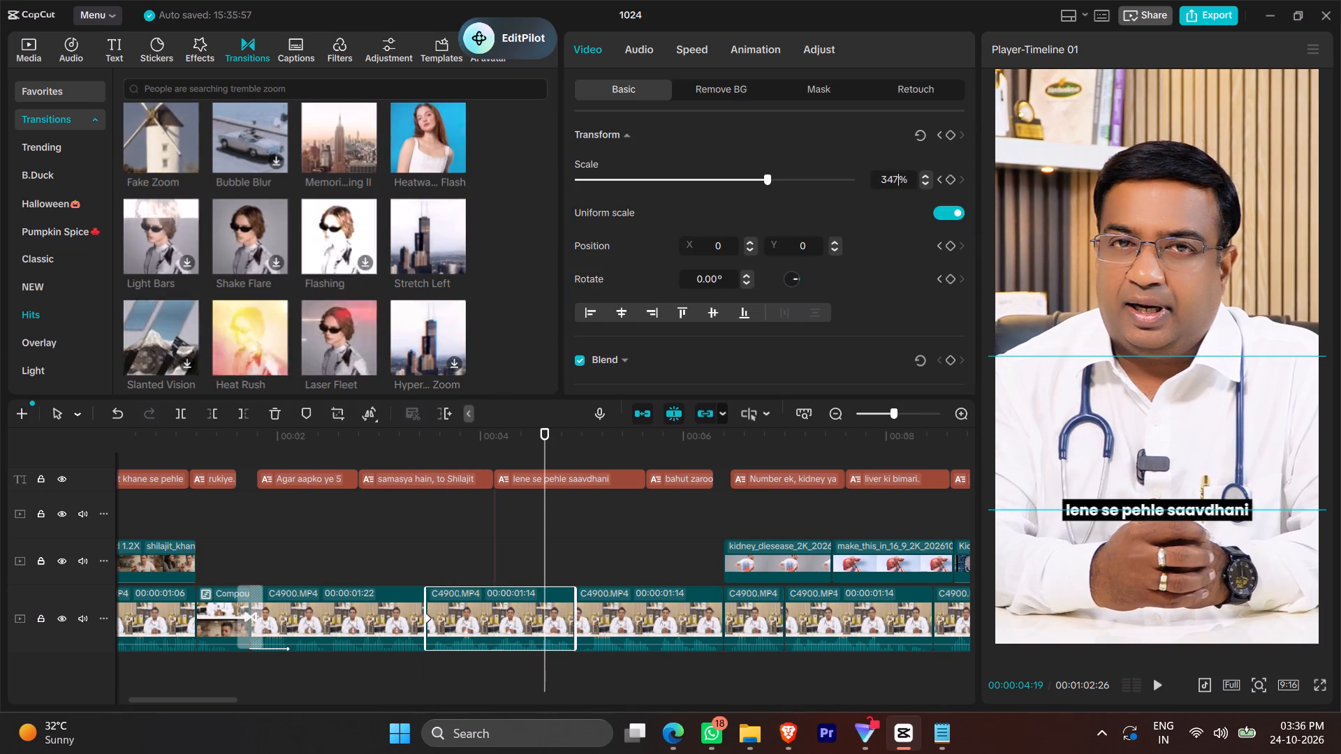
pyautogui.scroll(3, 897, 181)
pyautogui.click(576, 637)
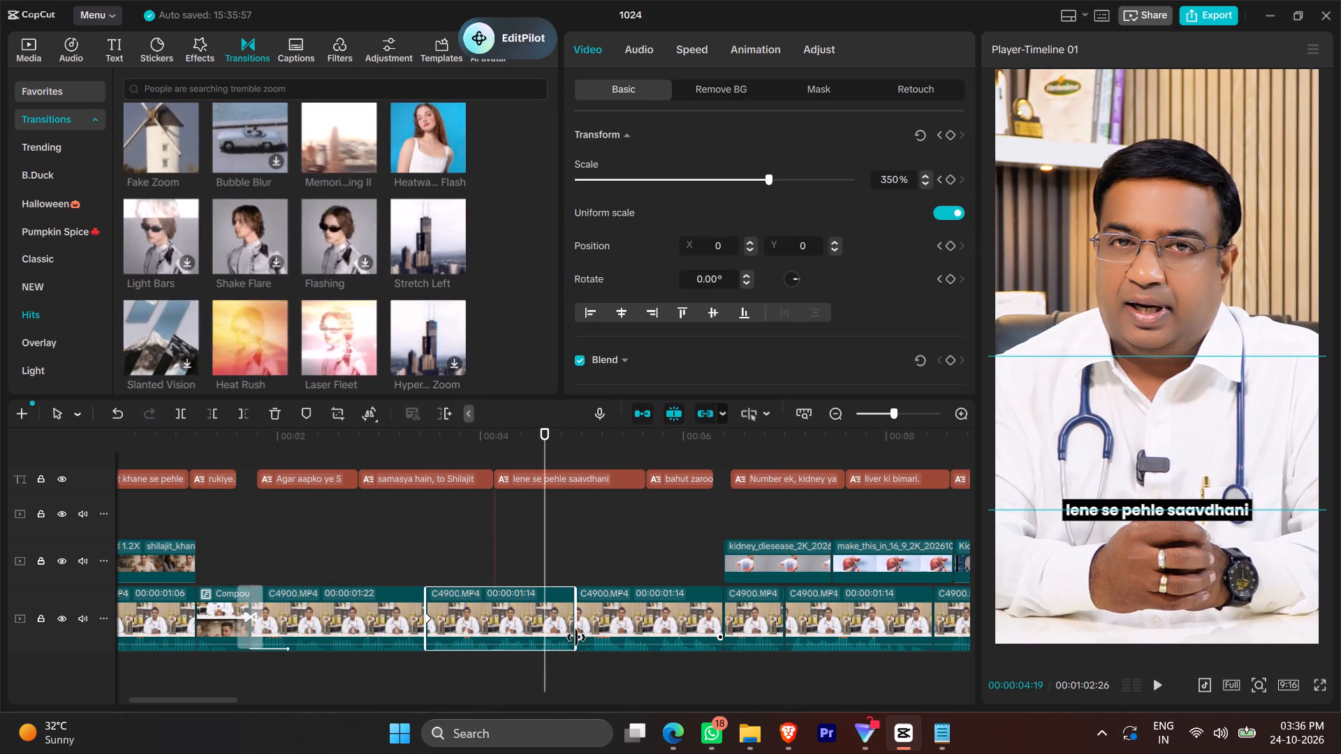
pyautogui.moveTo(544, 619); pyautogui.dragTo(594, 625)
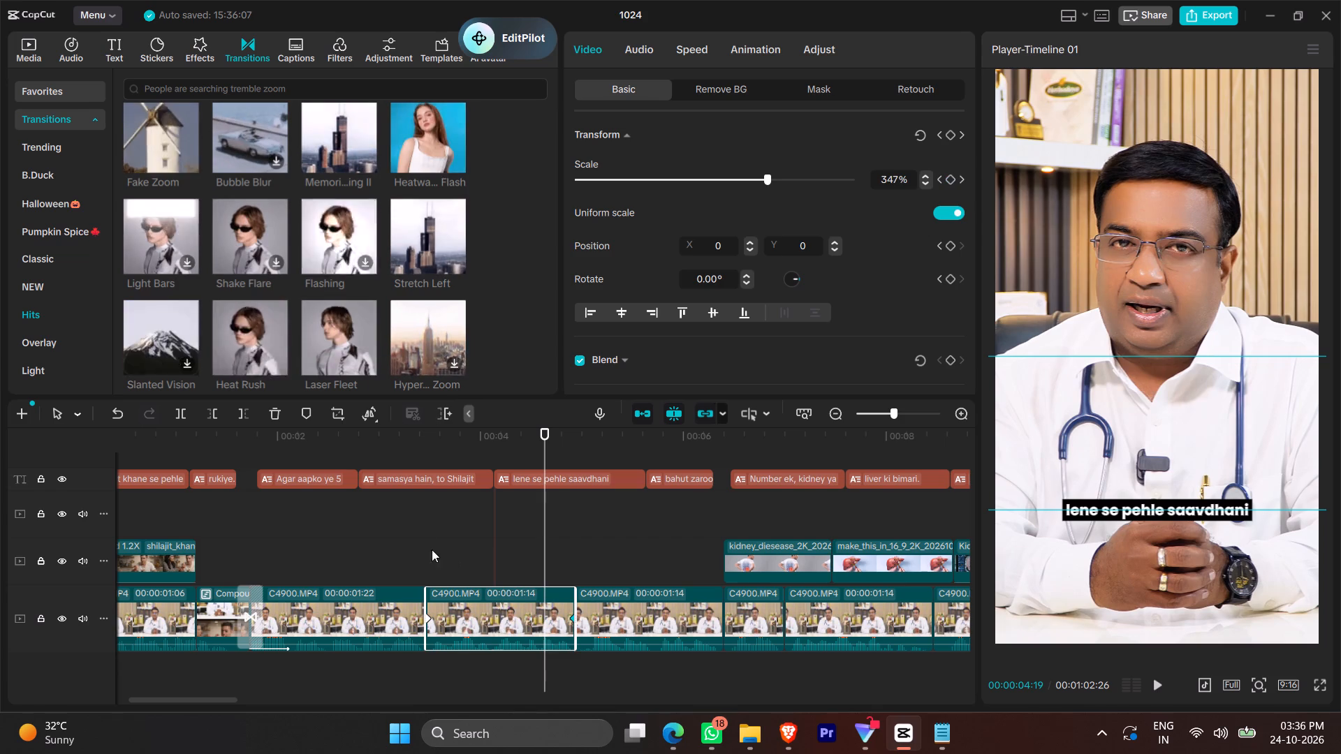
# Play back the continuous zoom across the two keyframed C4900.MP4 clips and into the following shot.
pyautogui.click(393, 549)
pyautogui.press('space')
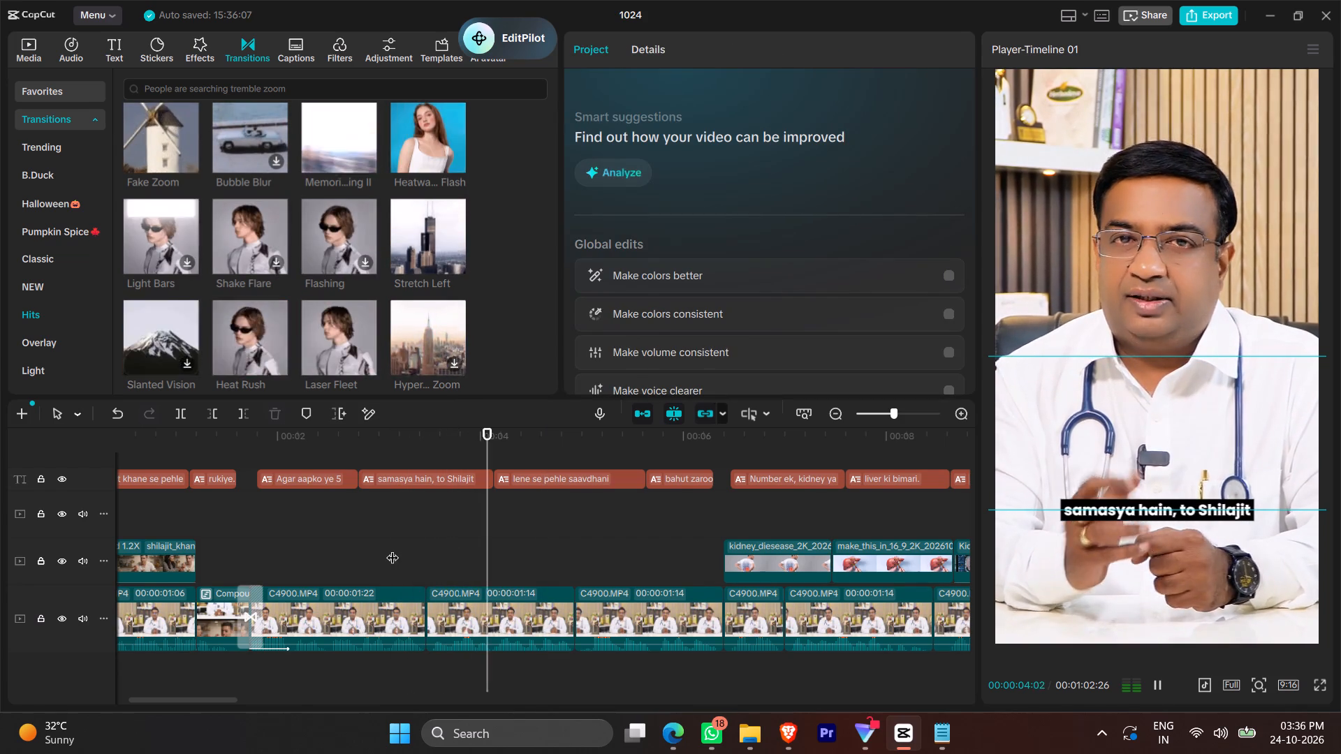
pyautogui.press('space')
pyautogui.press('space')
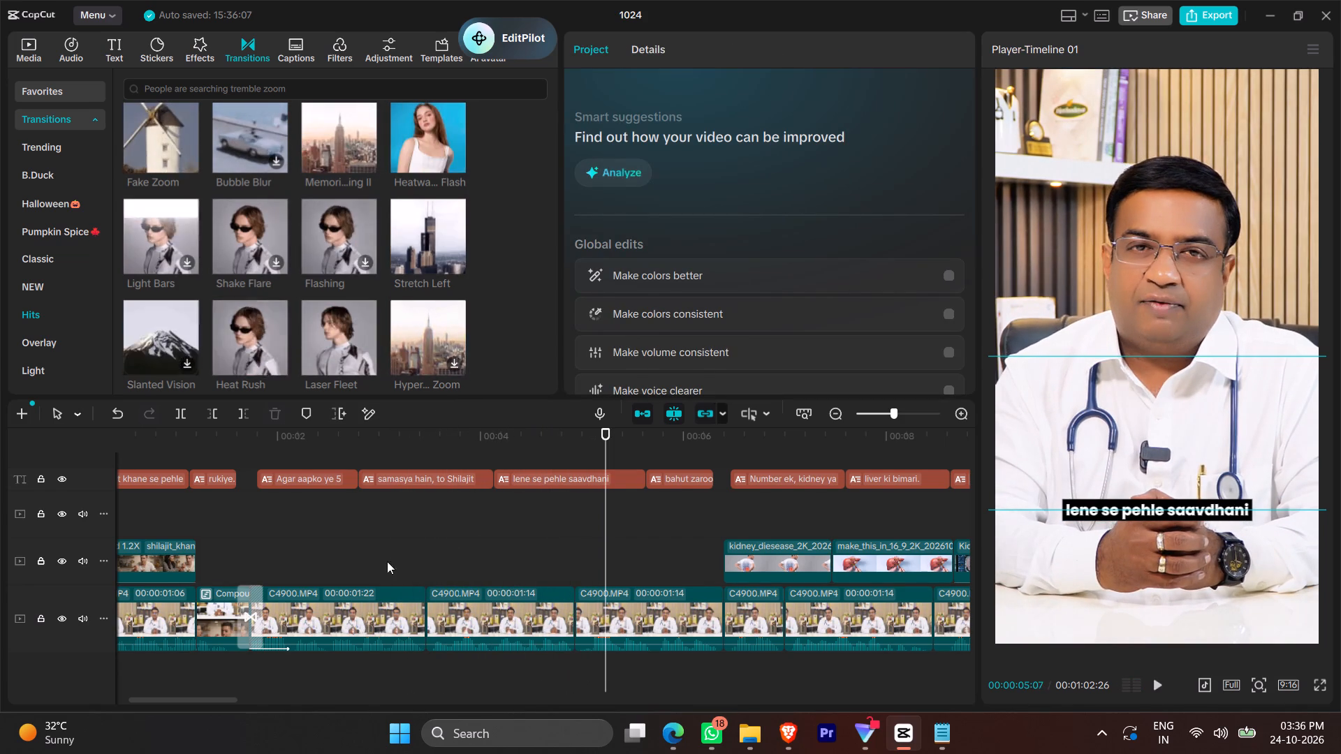
pyautogui.press('space')
# Set the scale of the C4900.MP4 clip following the two keyframed clips to 350%, with the playhead at its start.
pyautogui.click(589, 549)
pyautogui.click(580, 553)
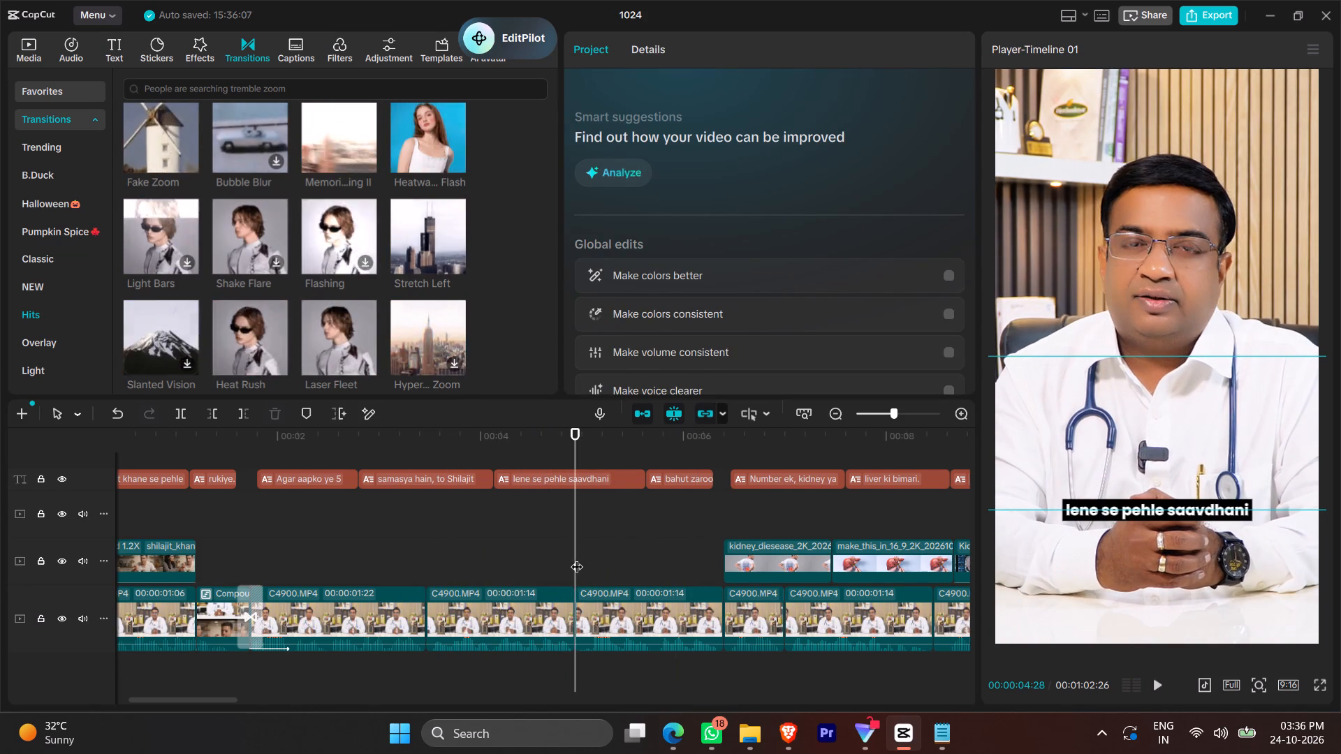
pyautogui.click(573, 612)
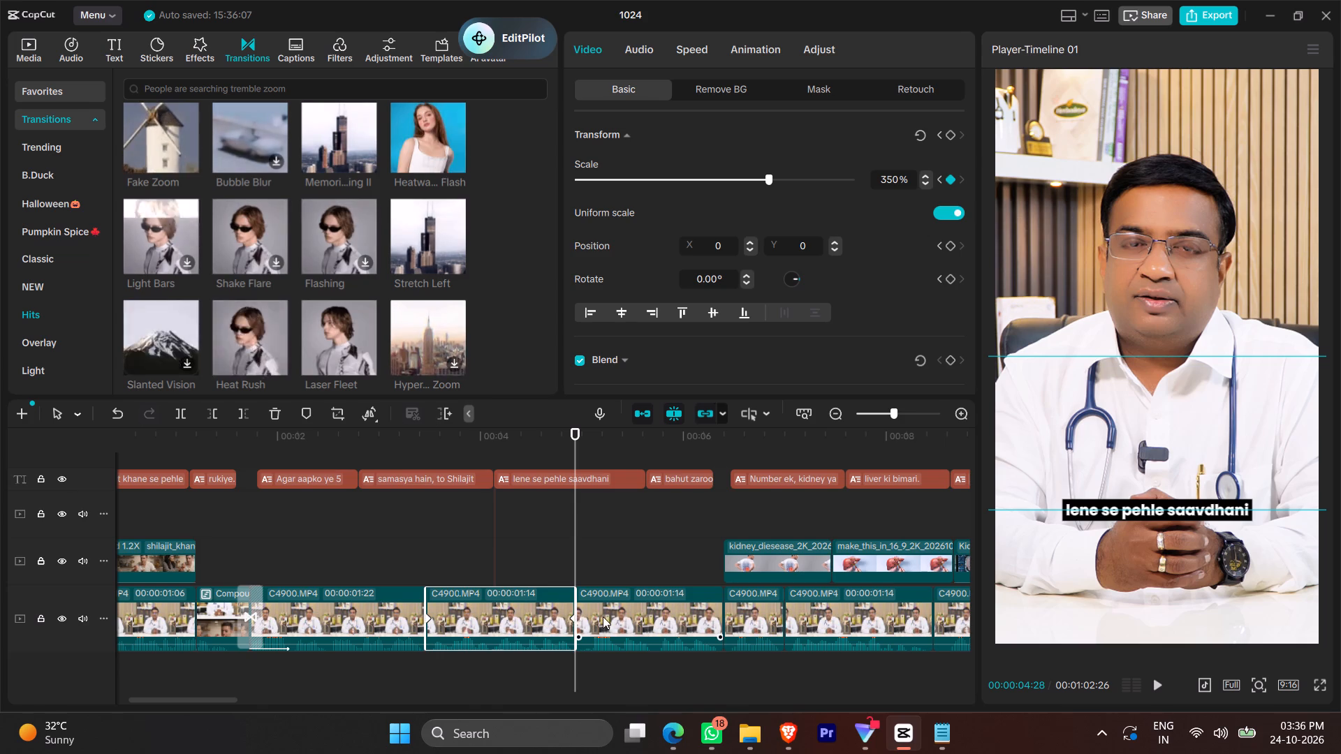
pyautogui.click(603, 616)
pyautogui.click(894, 192)
pyautogui.doubleClick(894, 182)
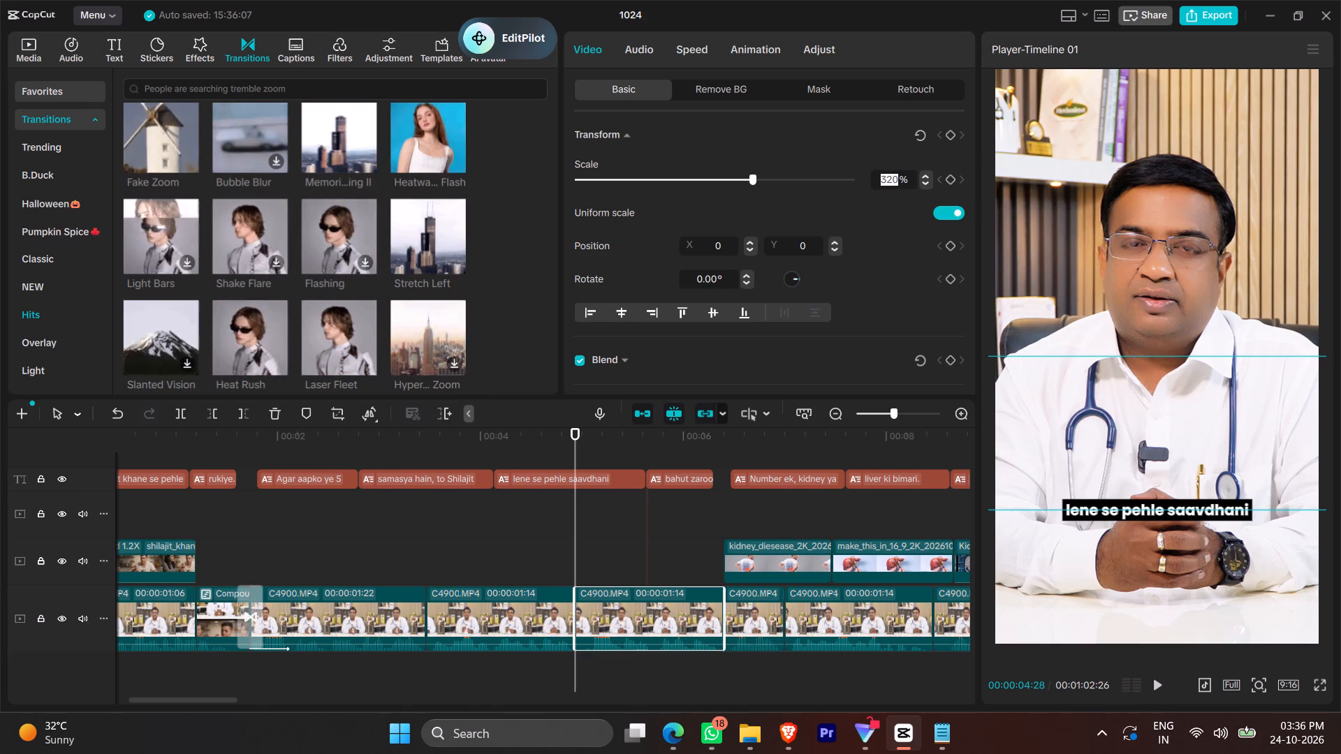
pyautogui.write('350')
pyautogui.press('Return')
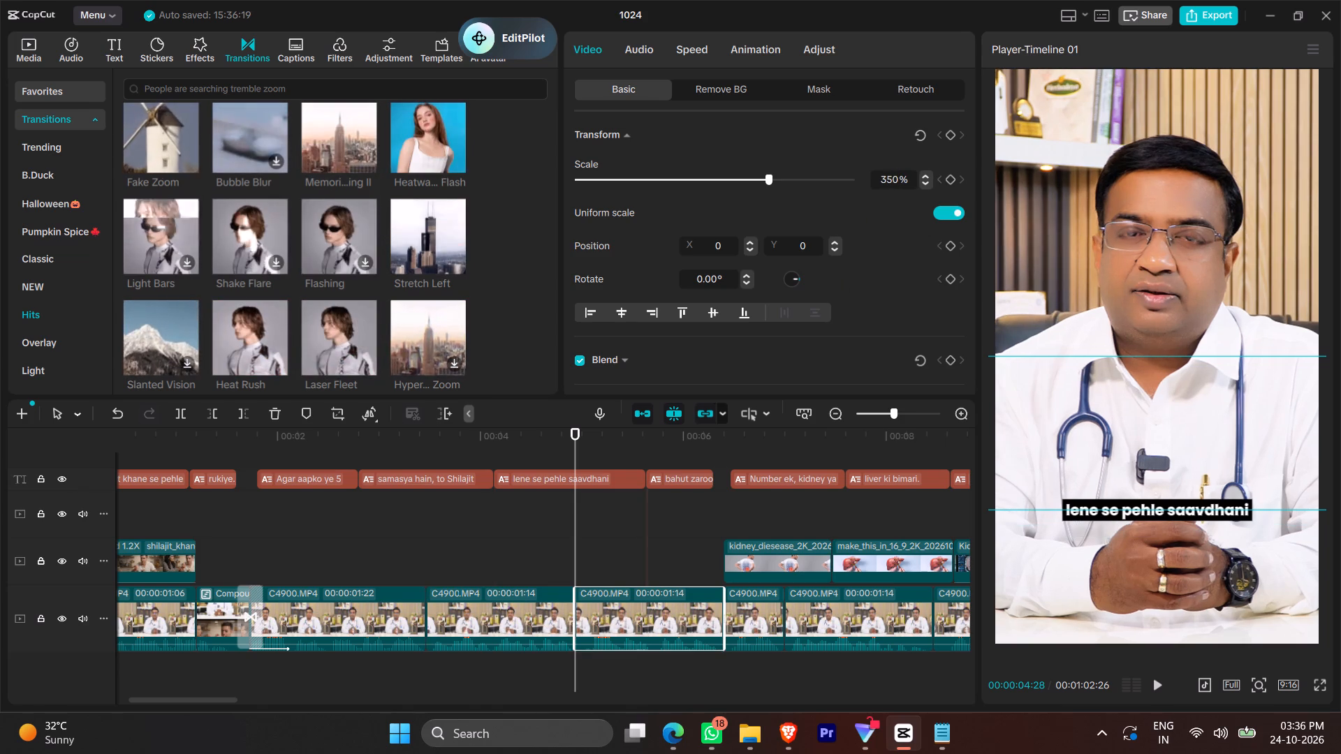
# Add a transform keyframe at the start of the third zoomed C4900.MP4 clip, with its scale at 350%.
pyautogui.click(668, 556)
pyautogui.click(603, 629)
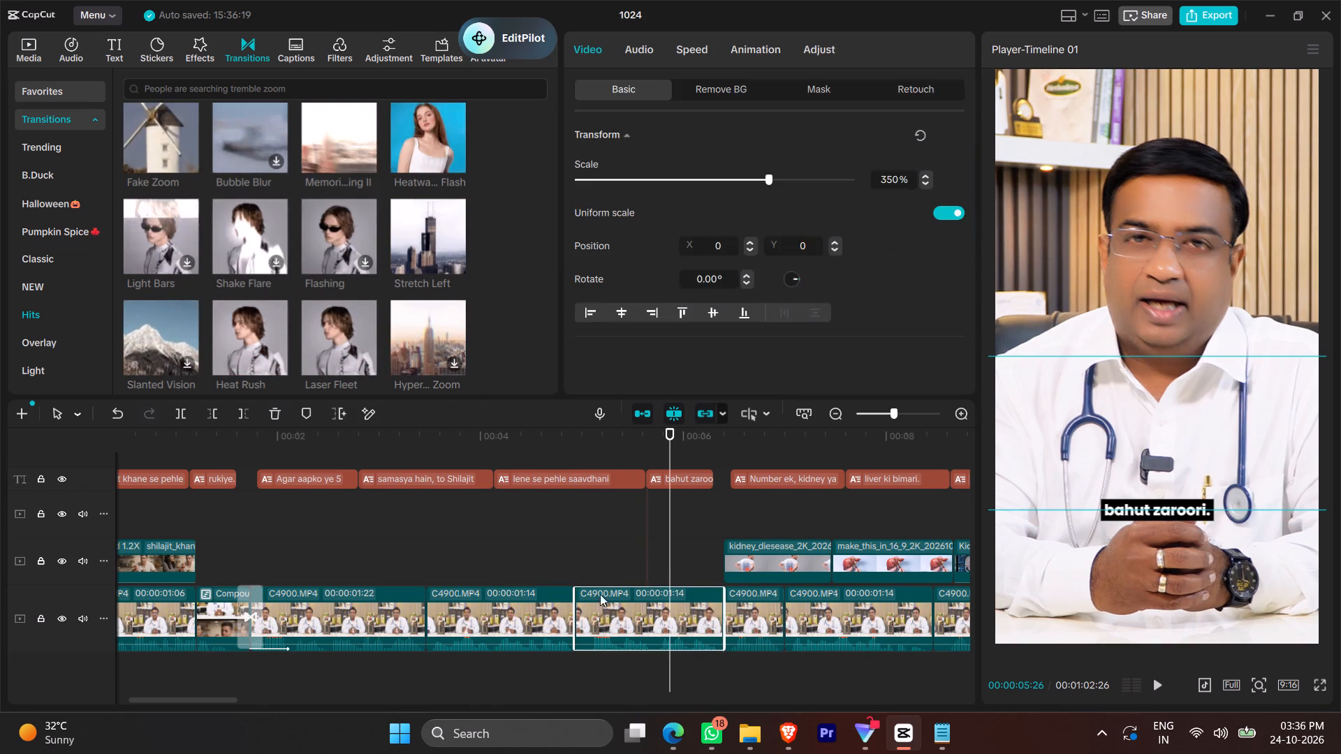
pyautogui.click(579, 552)
pyautogui.click(604, 609)
pyautogui.click(955, 133)
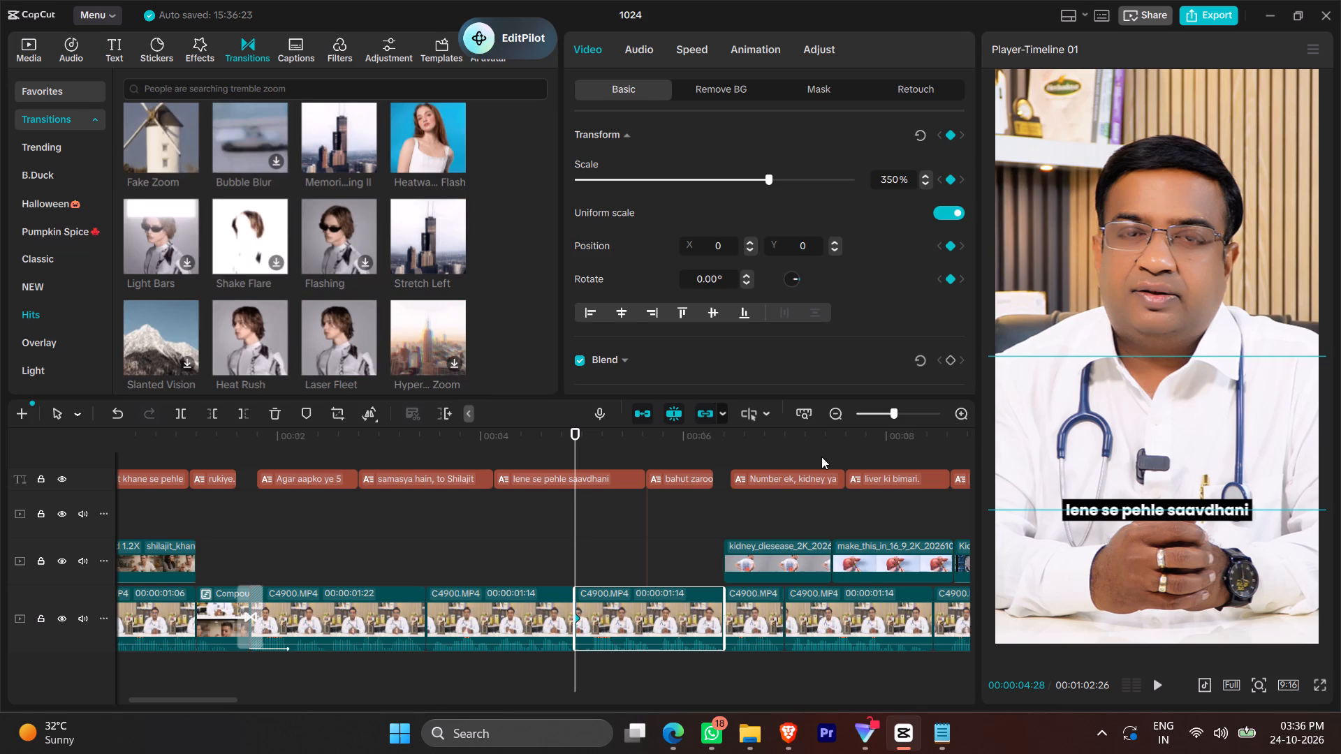
# Keyframe the third zoomed C4900.MP4 clip's scale to 319% near its end and move that keyframe to the clip's end.
pyautogui.click(712, 538)
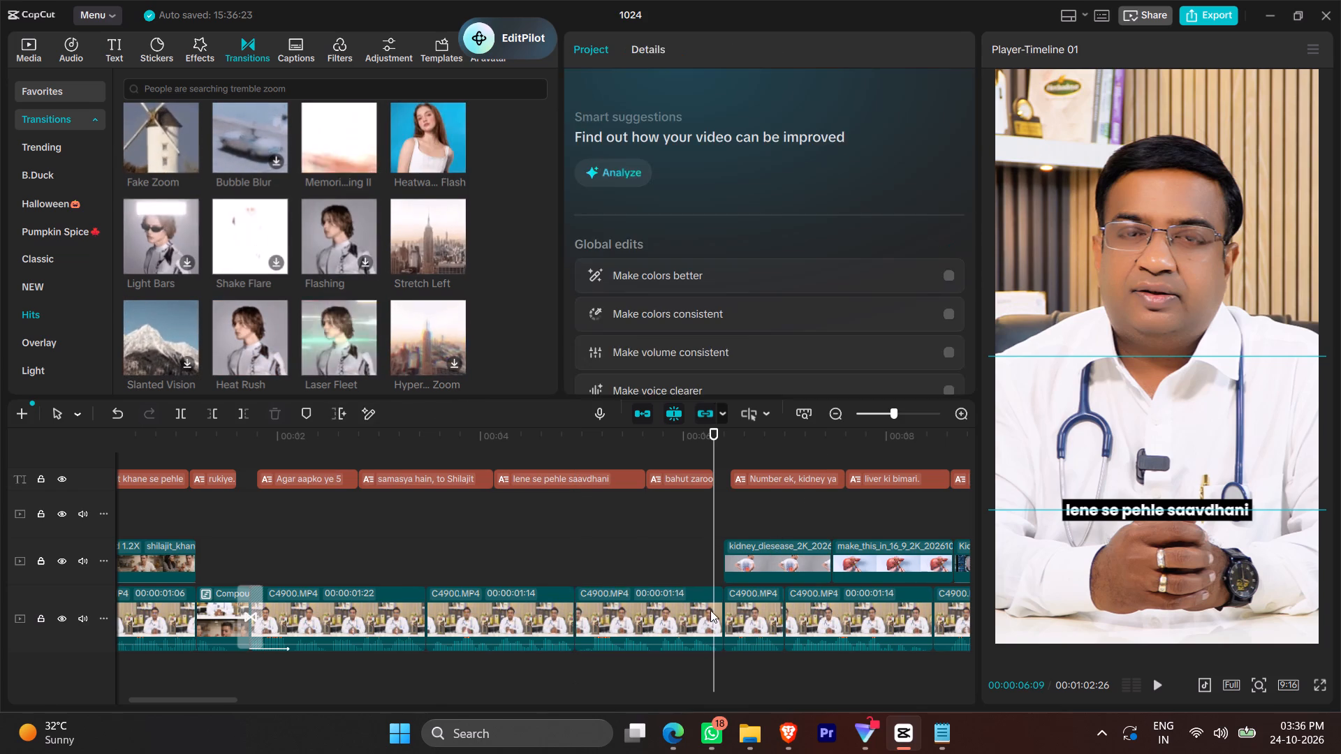
pyautogui.click(710, 610)
pyautogui.click(890, 182)
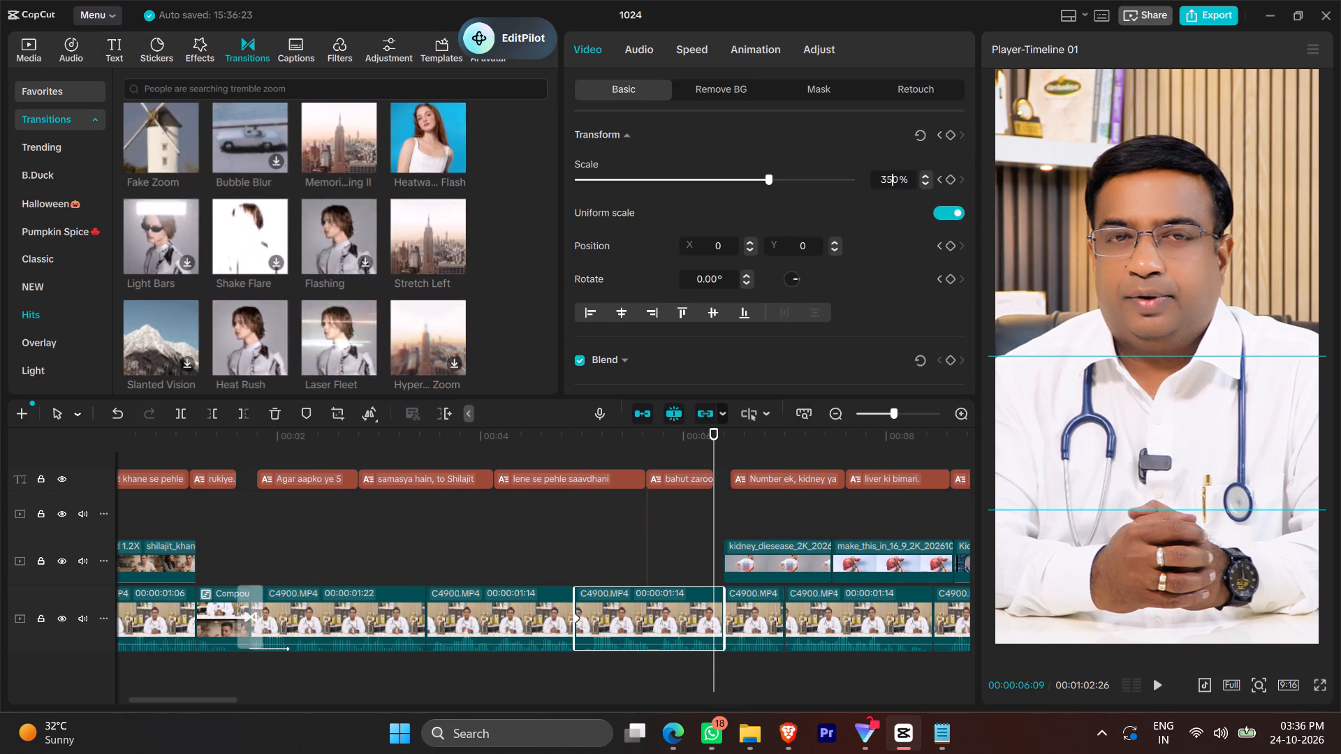
pyautogui.press('Right')
pyautogui.press('BackSpace')
pyautogui.press('BackSpace')
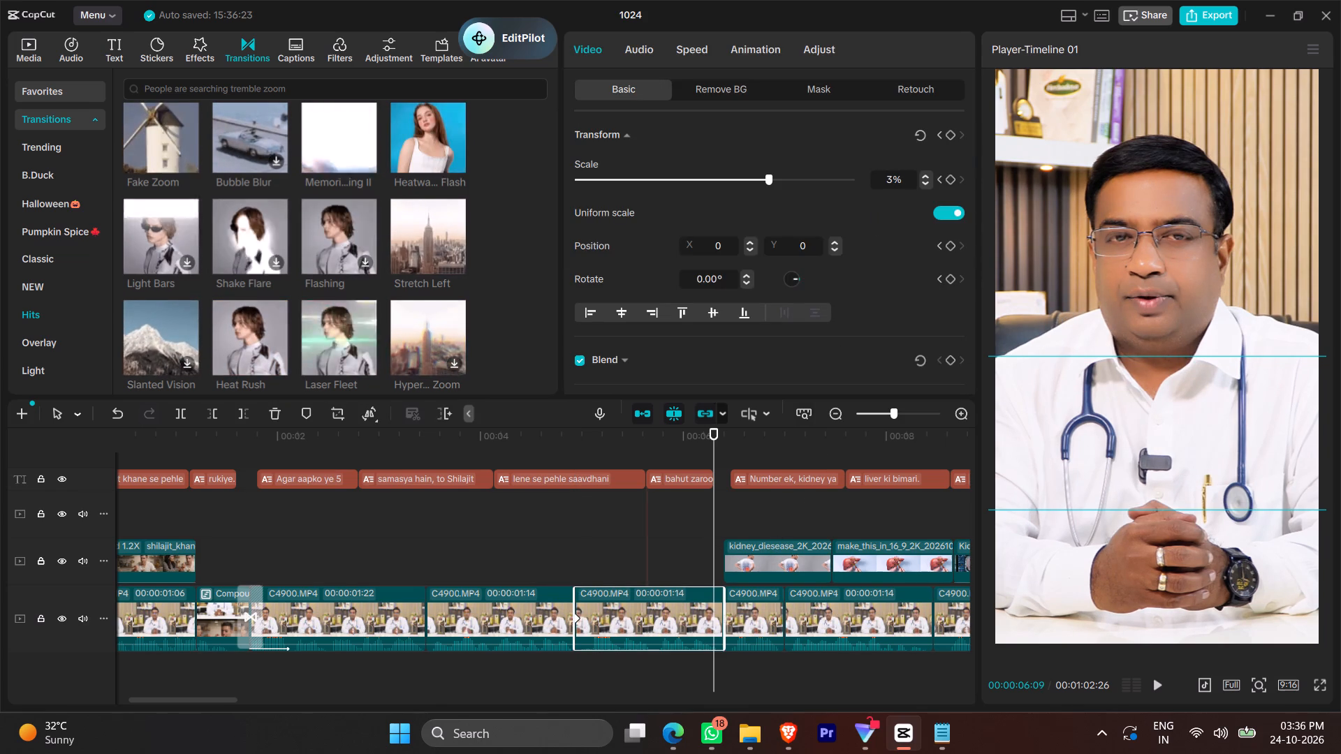
pyautogui.write('19')
pyautogui.press('Return')
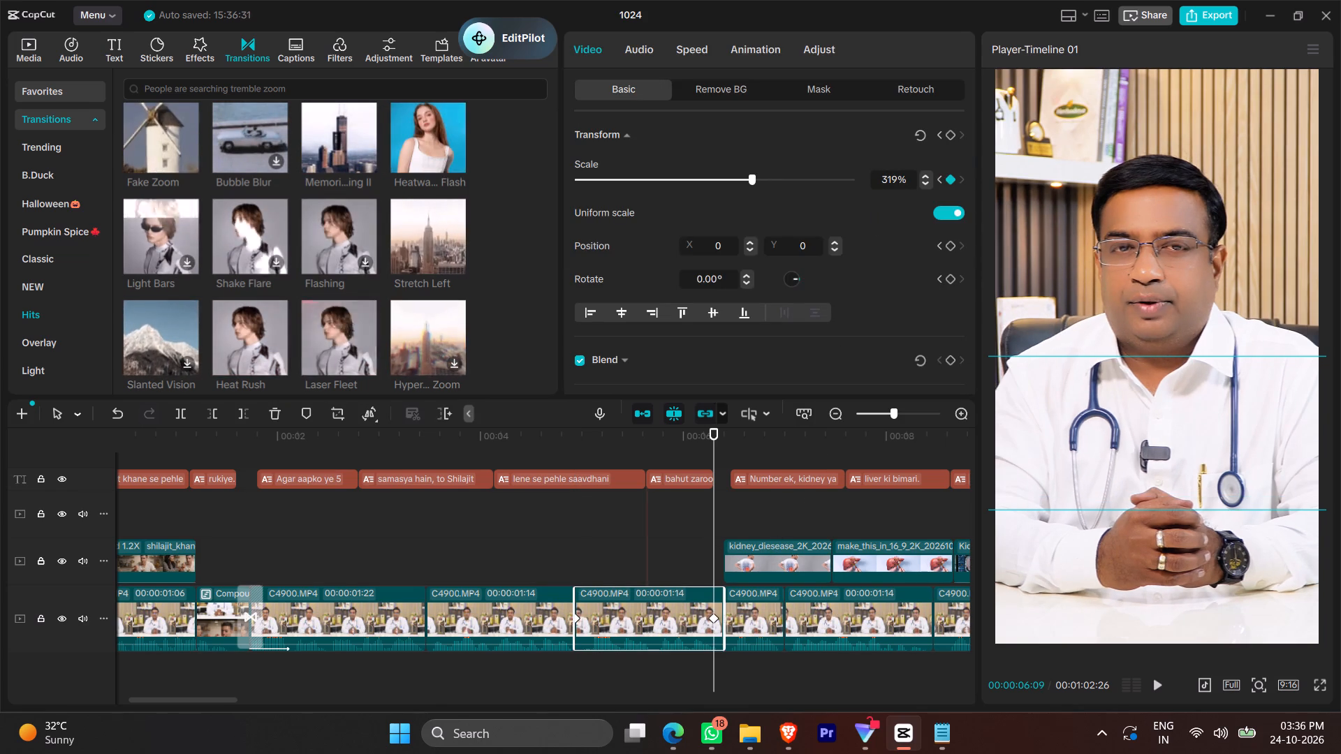
pyautogui.moveTo(712, 614); pyautogui.dragTo(743, 612)
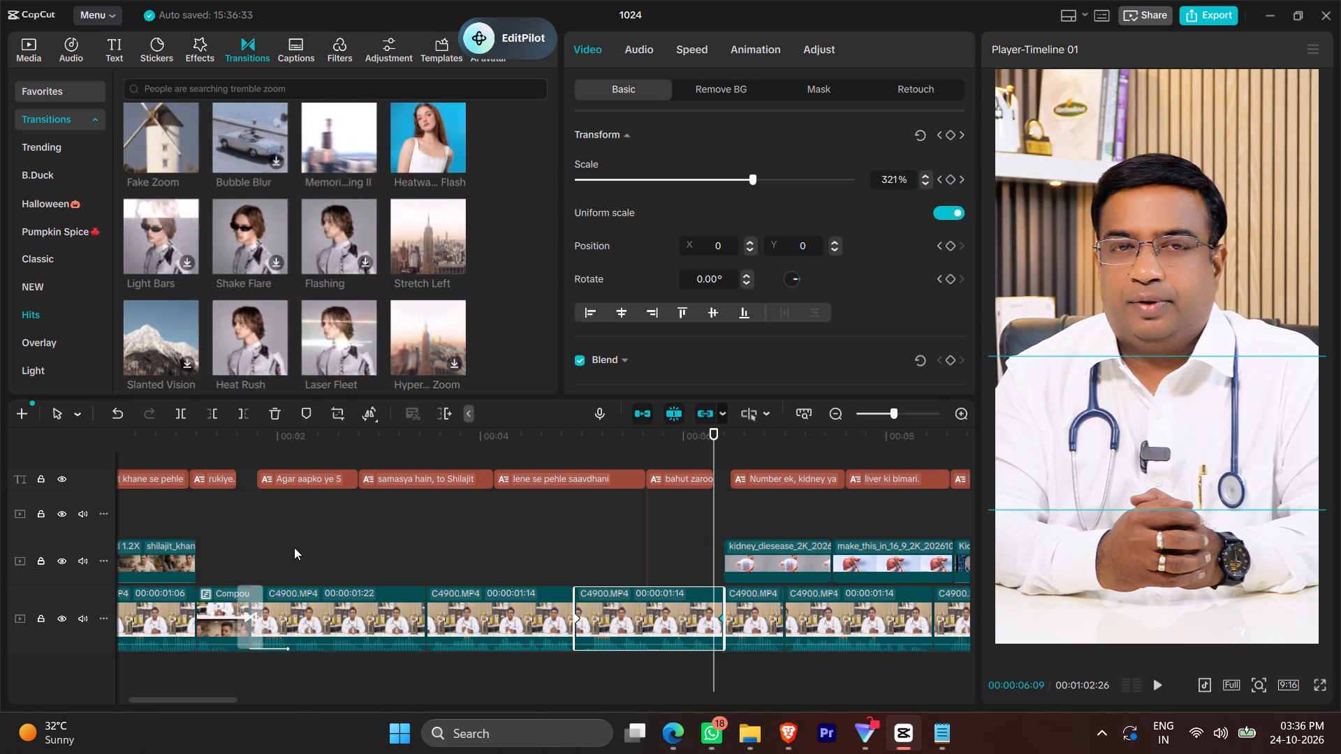
# Play back the zoom across the three keyframed C4900.MP4 clips and into the kidney shot.
pyautogui.click(239, 551)
pyautogui.press('space')
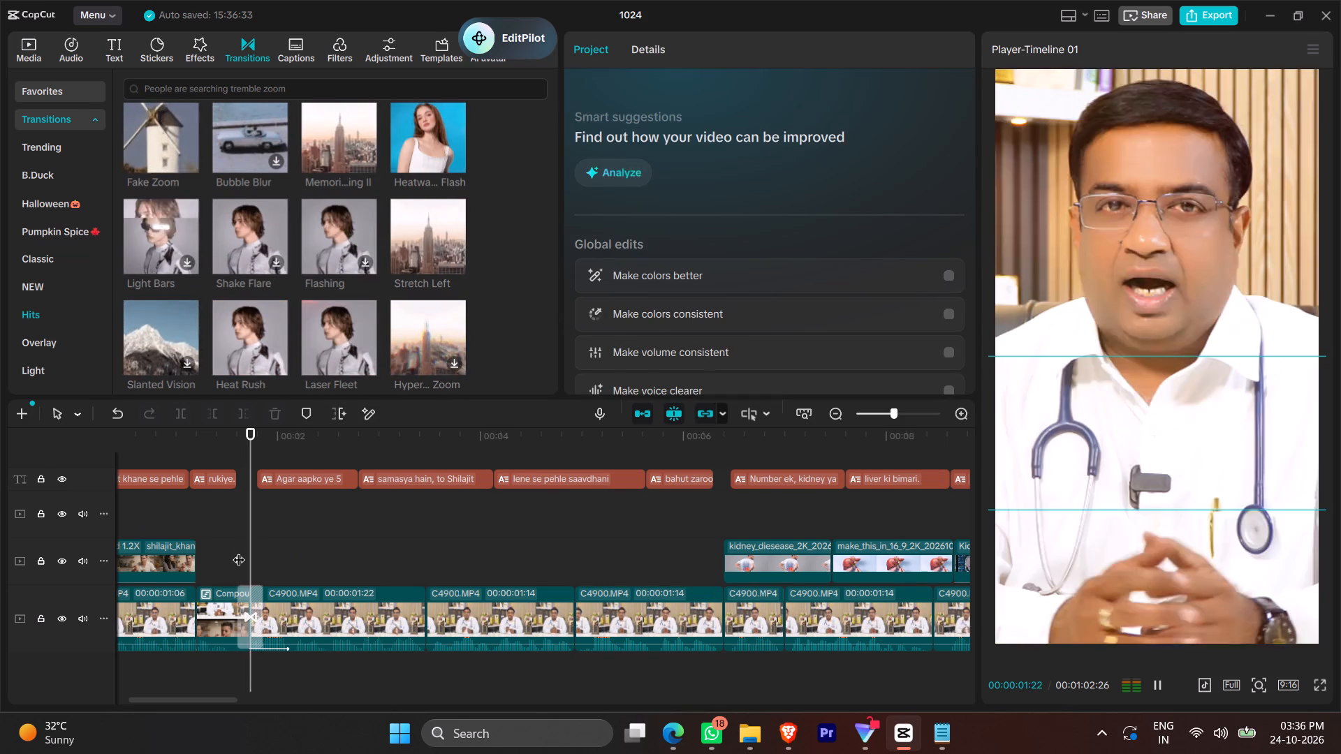
pyautogui.press('space')
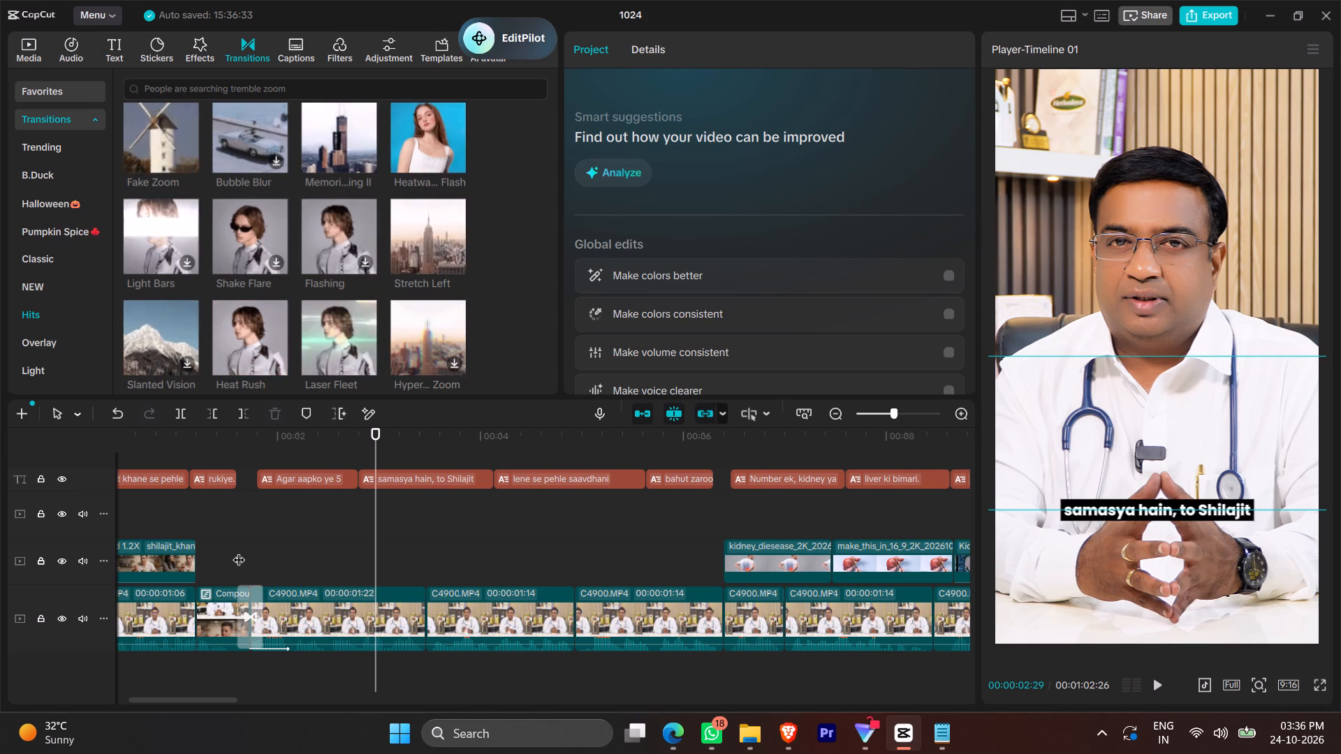
pyautogui.press('space')
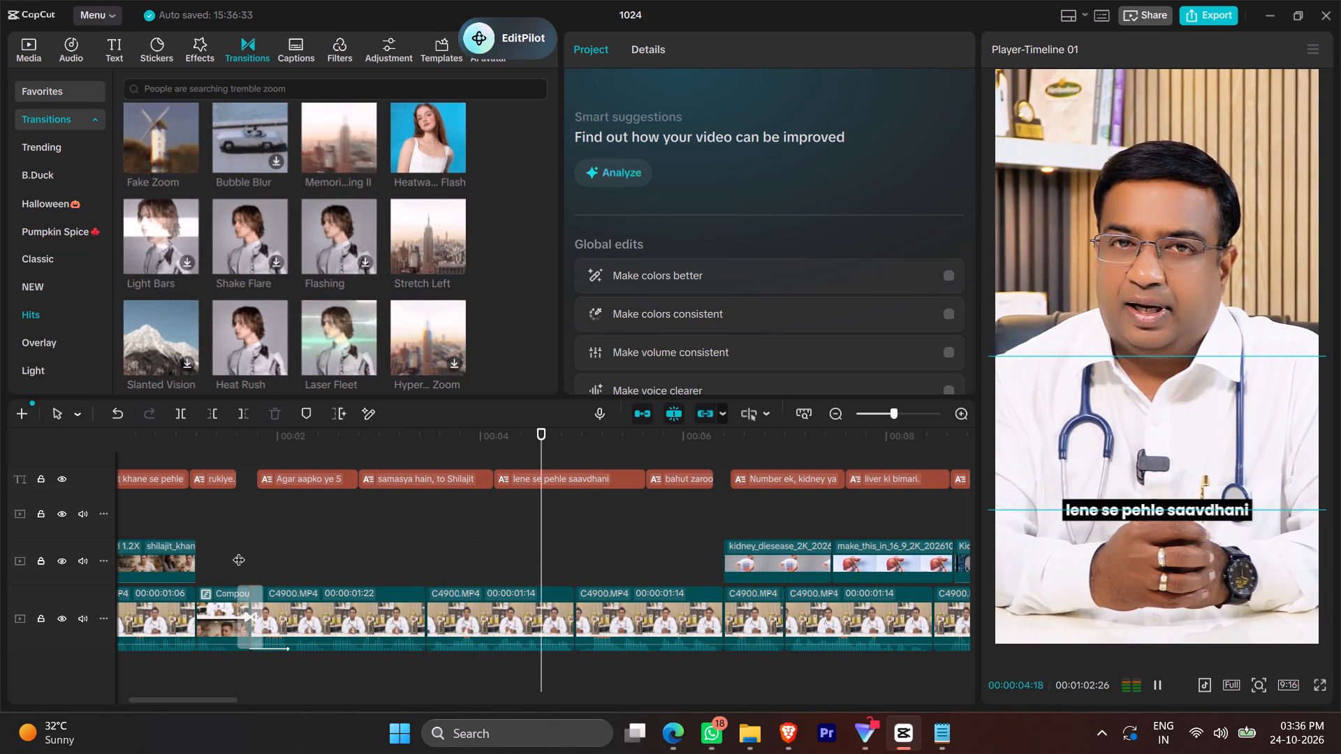
pyautogui.press('space')
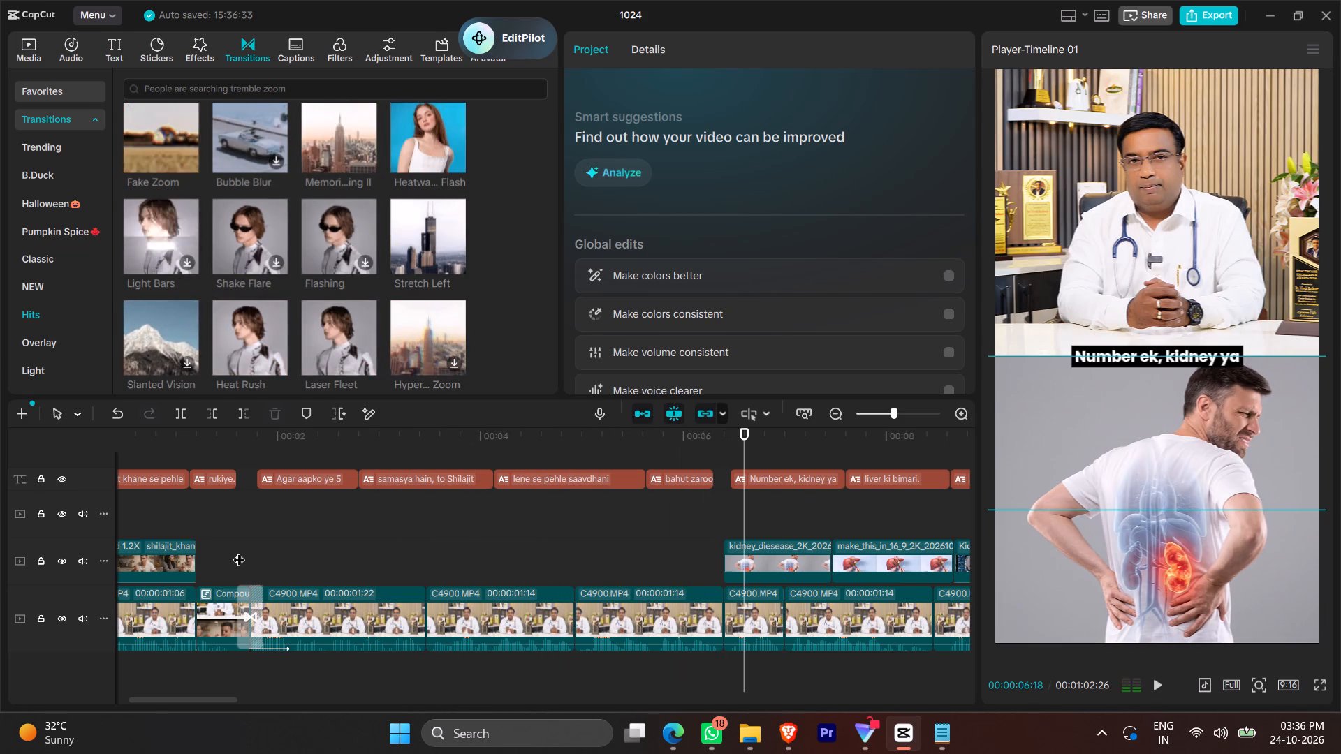
pyautogui.click(352, 549)
pyautogui.press('space')
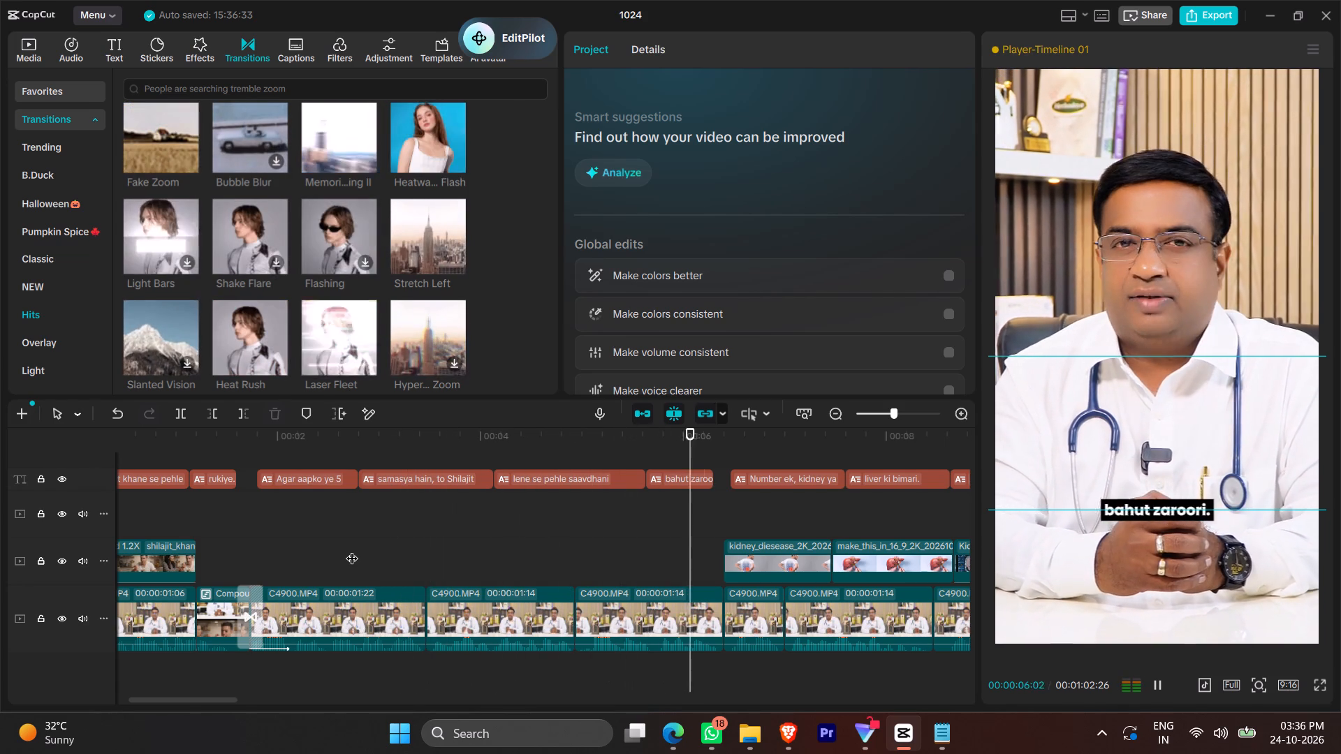
pyautogui.press('space')
# Change the third zoomed clip's closing scale keyframe to 361% and move it back to the clip's end.
pyautogui.click(575, 543)
pyautogui.click(587, 621)
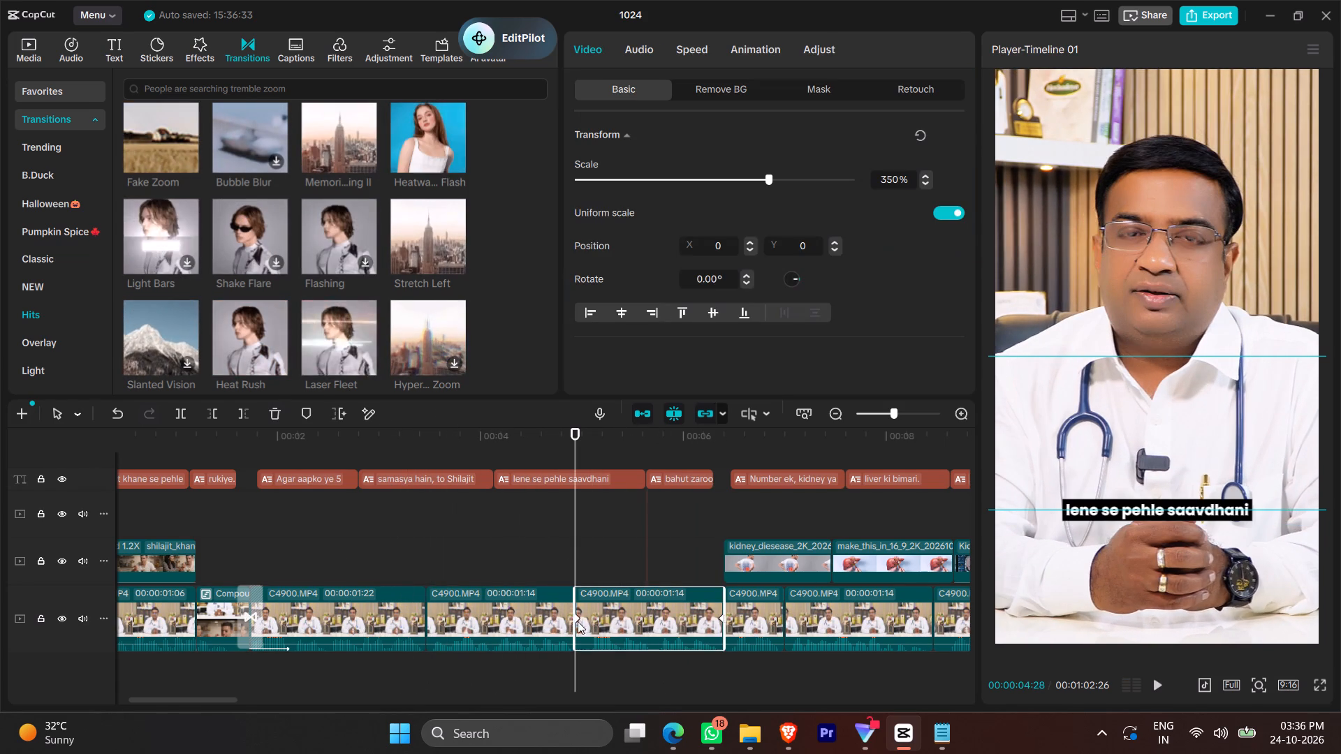
pyautogui.click(577, 616)
pyautogui.click(720, 614)
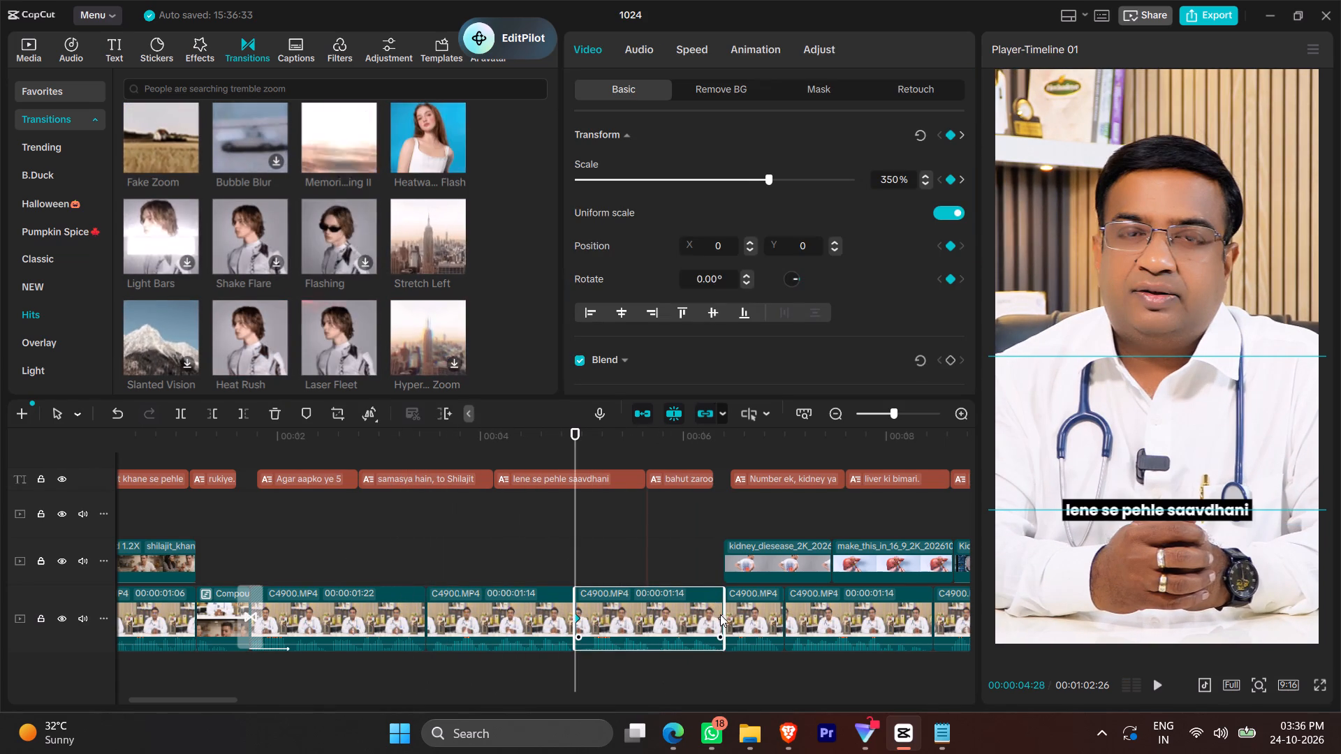
pyautogui.click(721, 619)
pyautogui.click(715, 621)
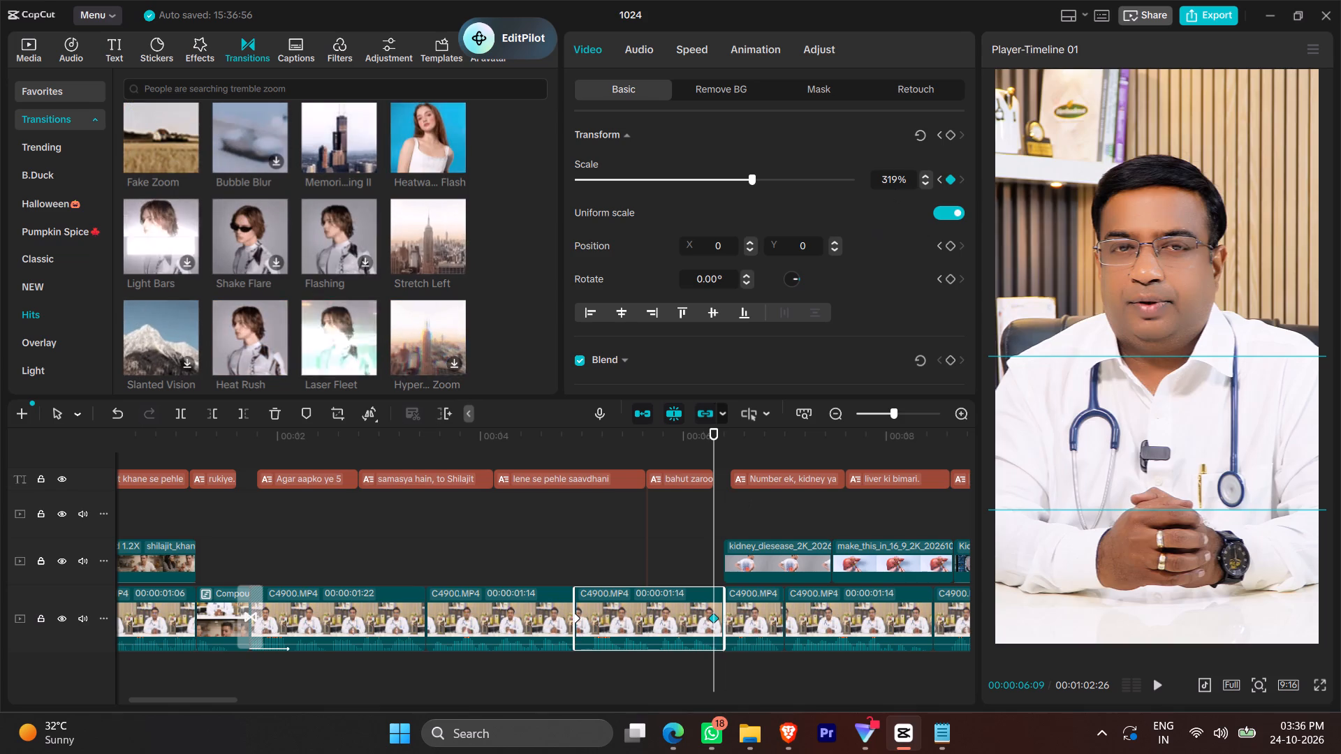
pyautogui.click(895, 183)
pyautogui.click(756, 179)
pyautogui.click(764, 183)
pyautogui.click(771, 182)
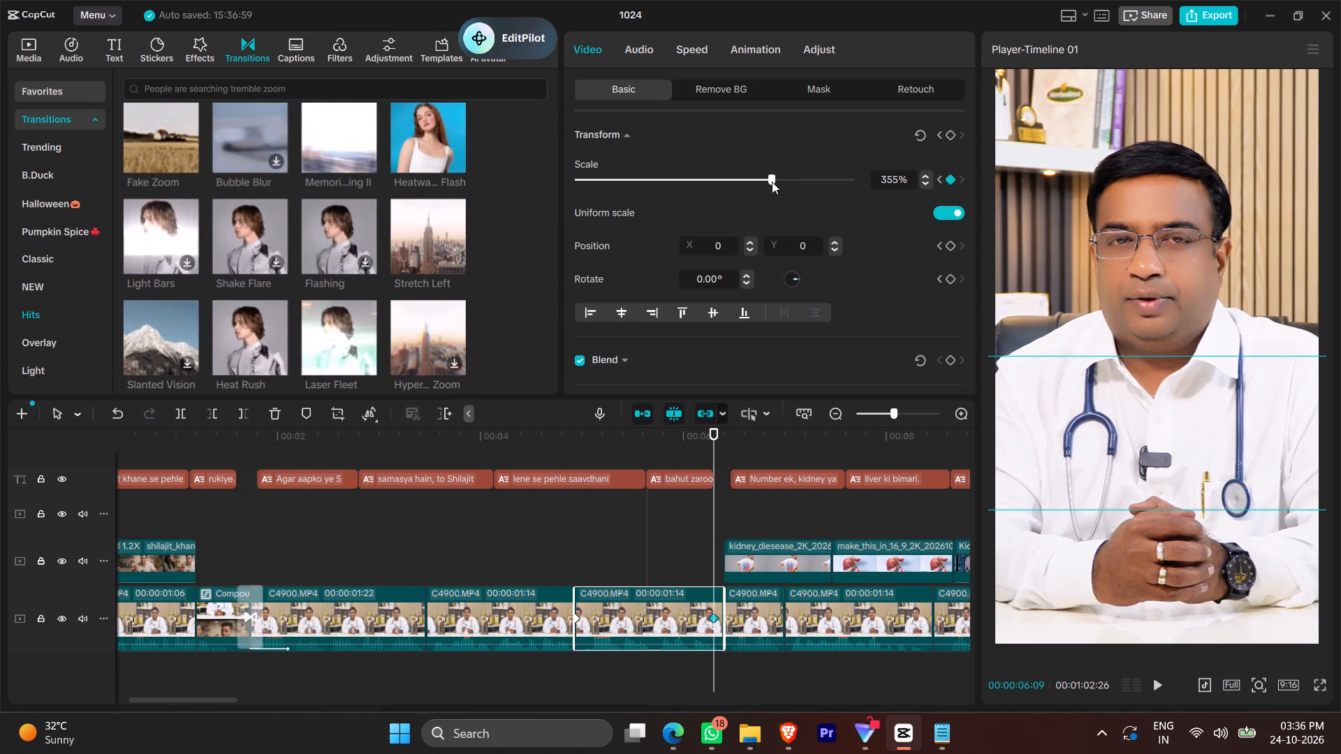
pyautogui.click(775, 180)
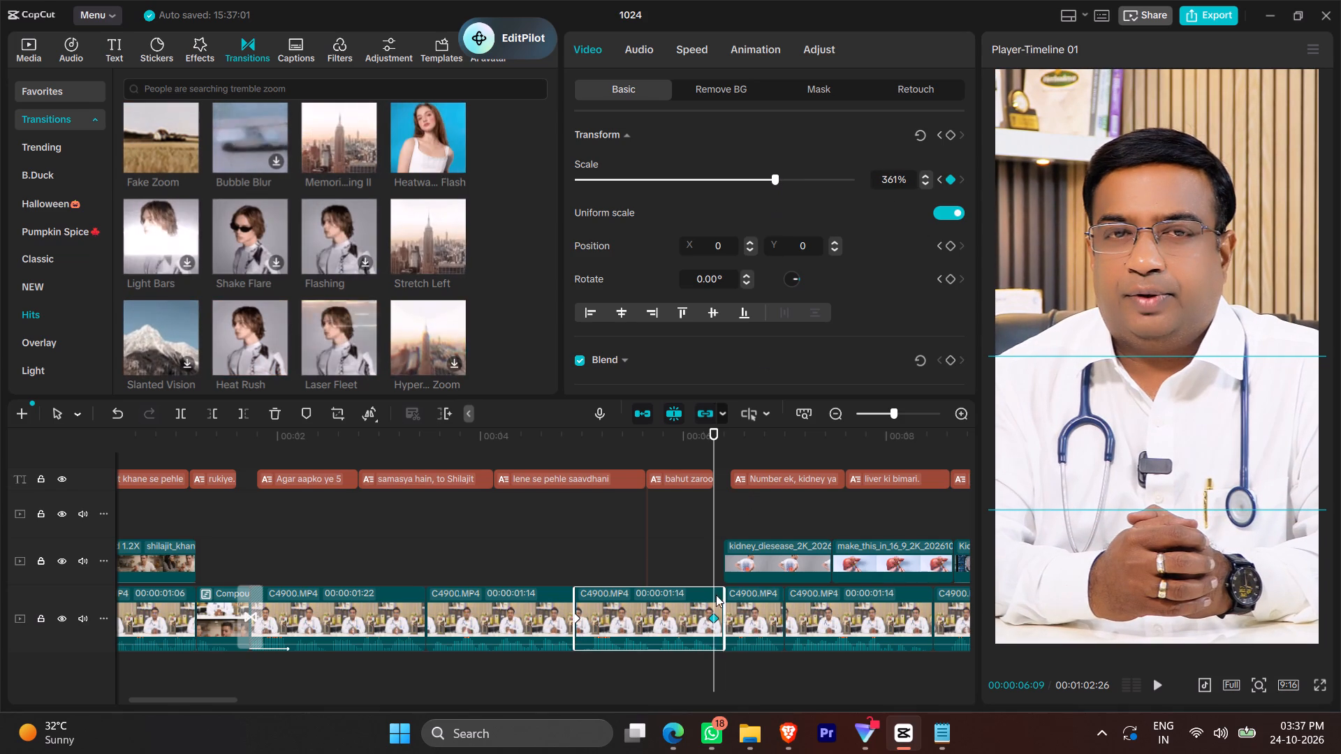
pyautogui.click(780, 179)
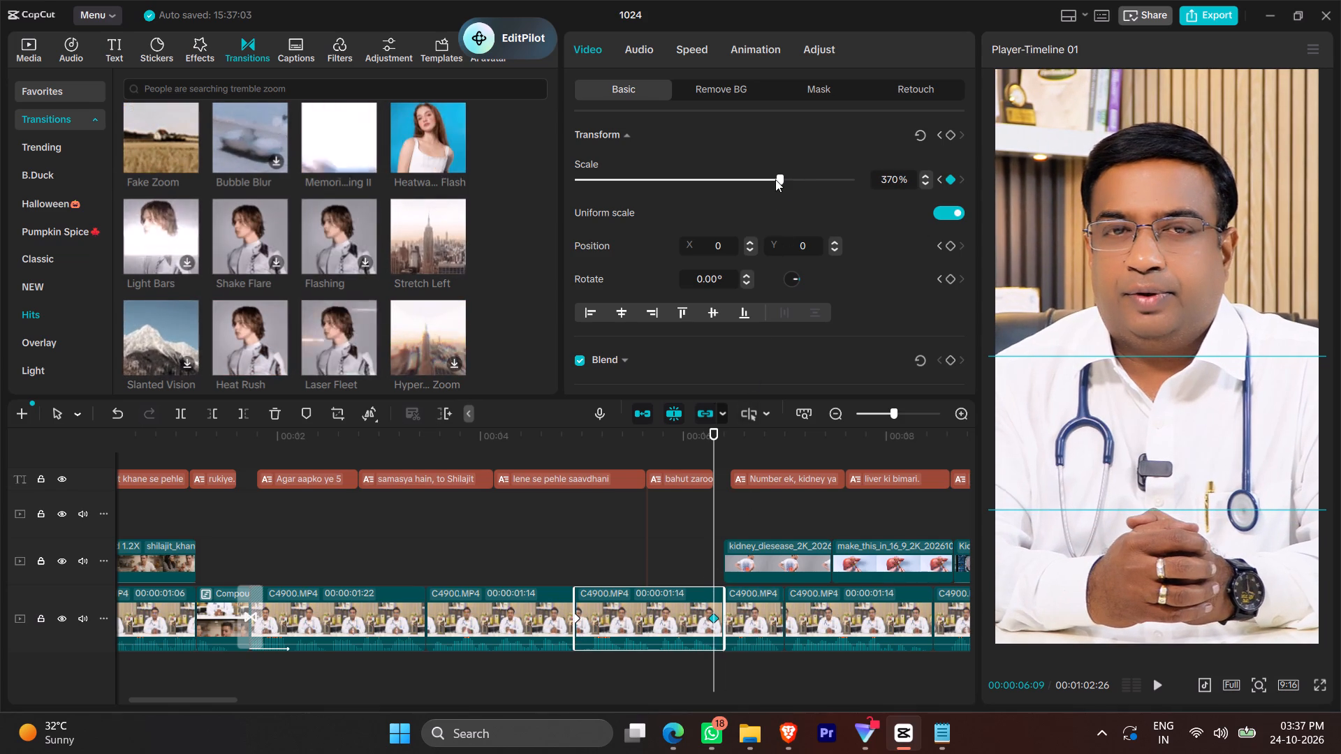
pyautogui.click(775, 179)
pyautogui.moveTo(714, 612); pyautogui.dragTo(751, 603)
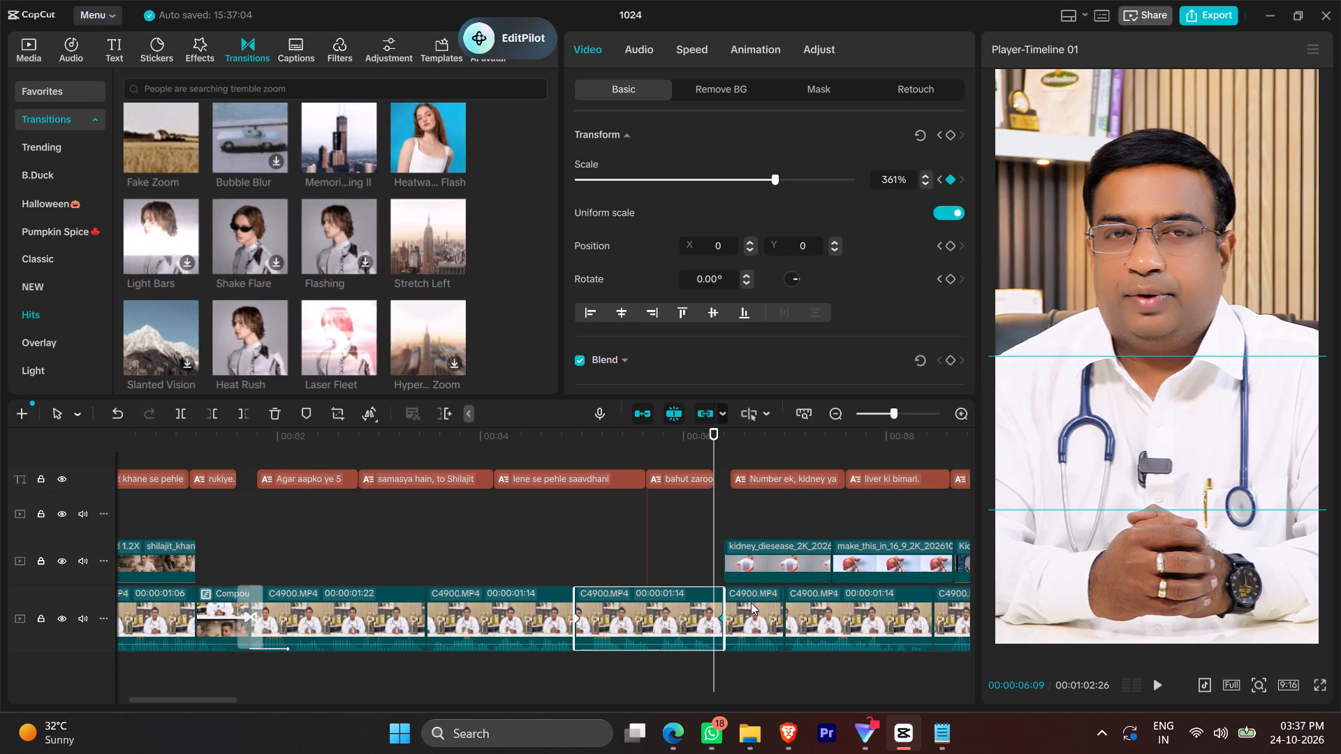
pyautogui.moveTo(751, 603); pyautogui.dragTo(752, 602)
# Raise the third zoomed clip's scale to about 365% near its end and move the resulting keyframe to the clip's end.
pyautogui.click(879, 185)
pyautogui.scroll(3, 879, 185)
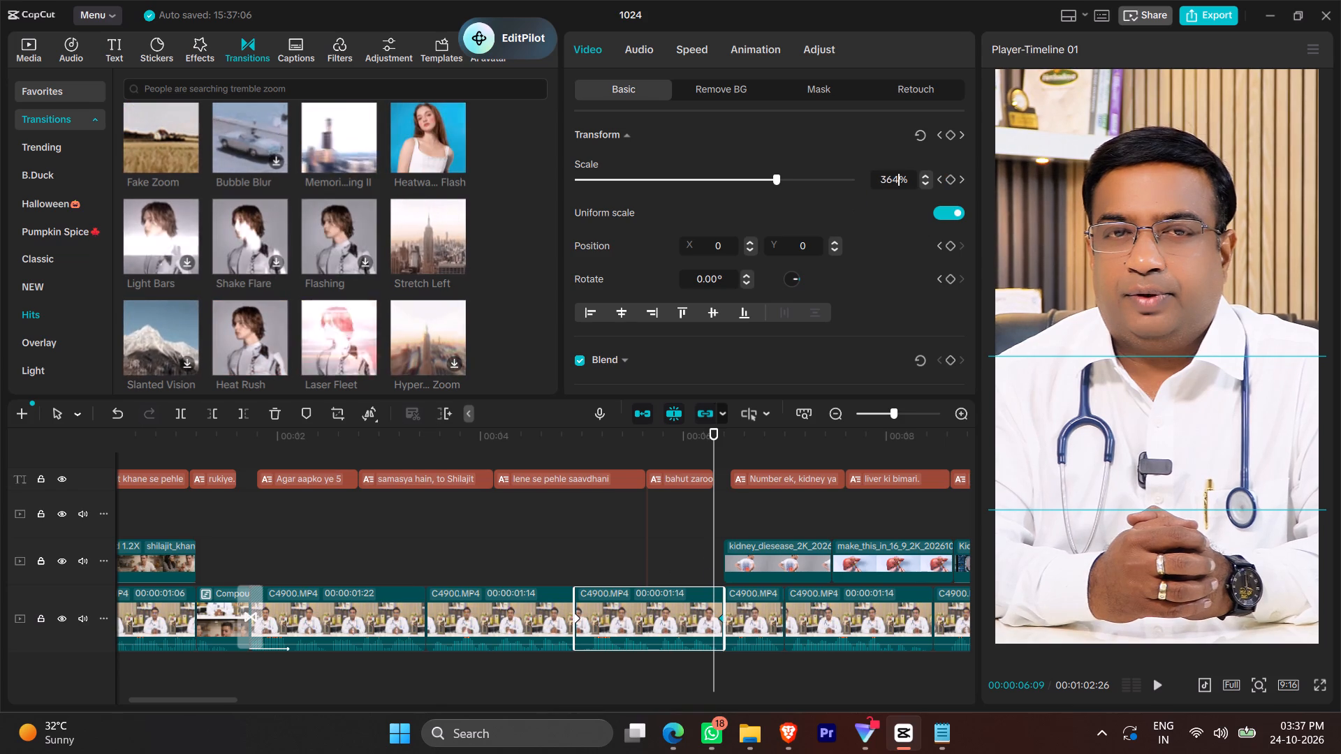
pyautogui.scroll(1, 879, 185)
pyautogui.moveTo(720, 617); pyautogui.dragTo(713, 616)
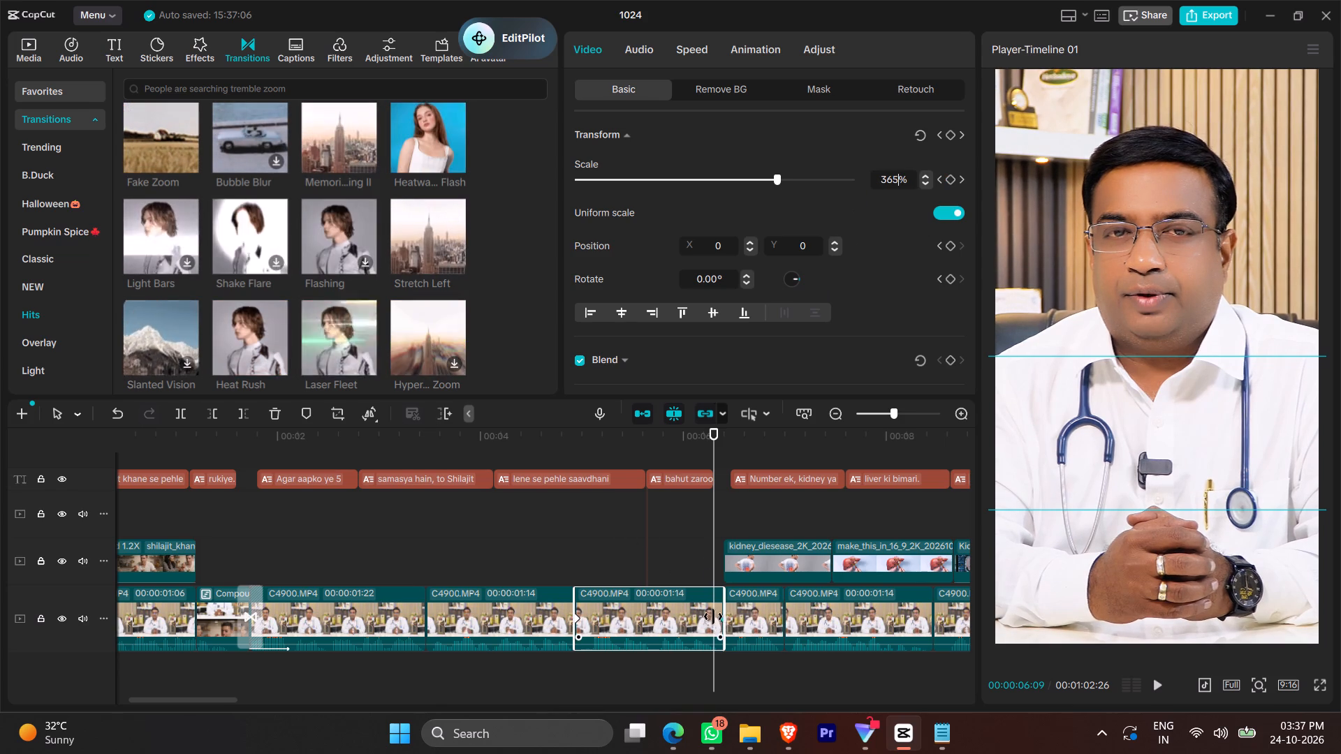
pyautogui.moveTo(713, 616); pyautogui.dragTo(698, 616)
pyautogui.moveTo(712, 621); pyautogui.dragTo(701, 619)
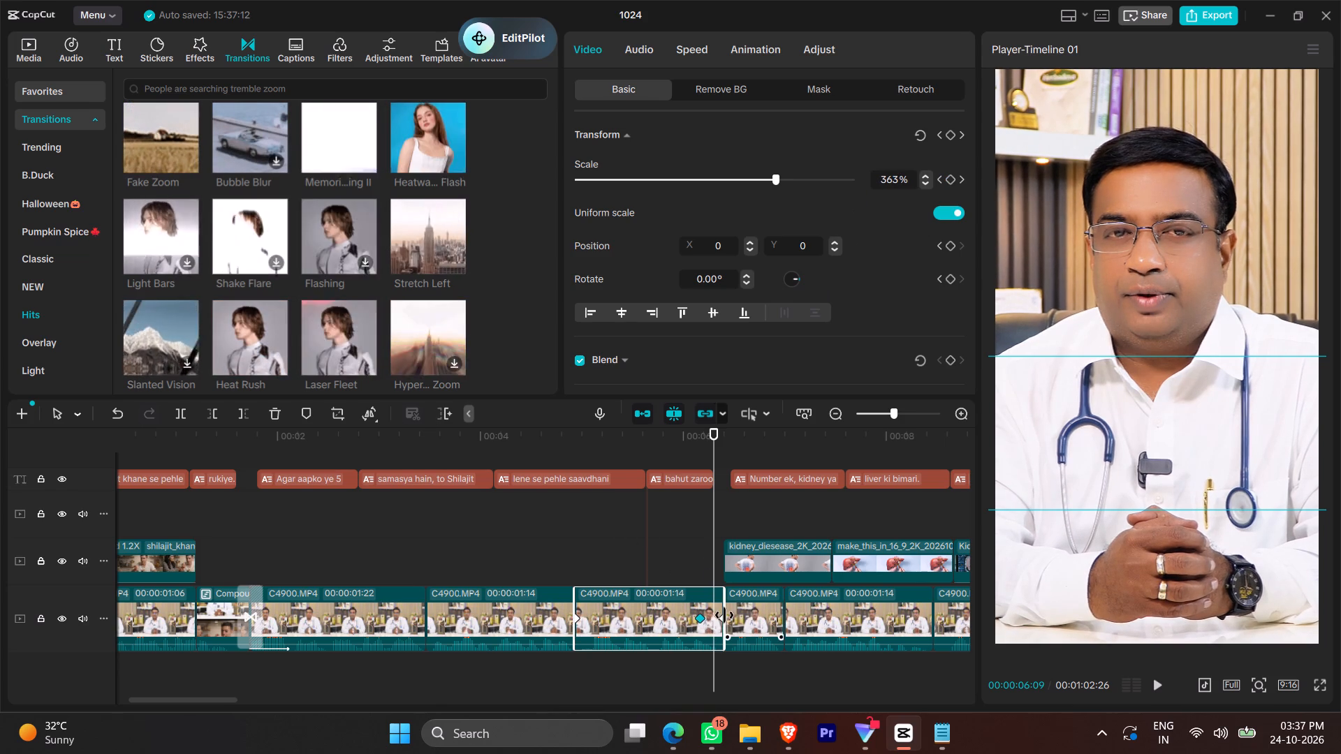
pyautogui.click(721, 615)
pyautogui.click(718, 616)
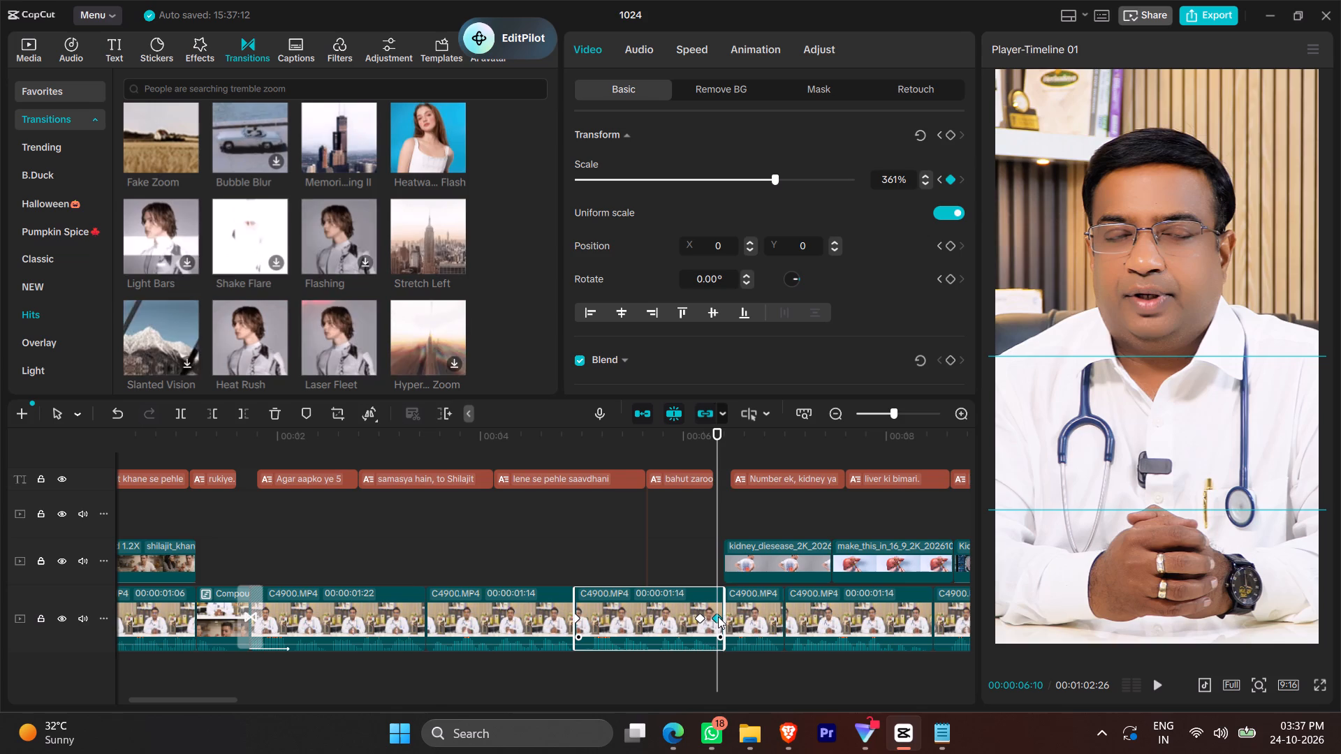
pyautogui.press('1')
pyautogui.moveTo(700, 618); pyautogui.dragTo(770, 621)
# Play back the cut into the third zoomed C4900.MP4 clip and through to the kidney shot.
pyautogui.click(582, 549)
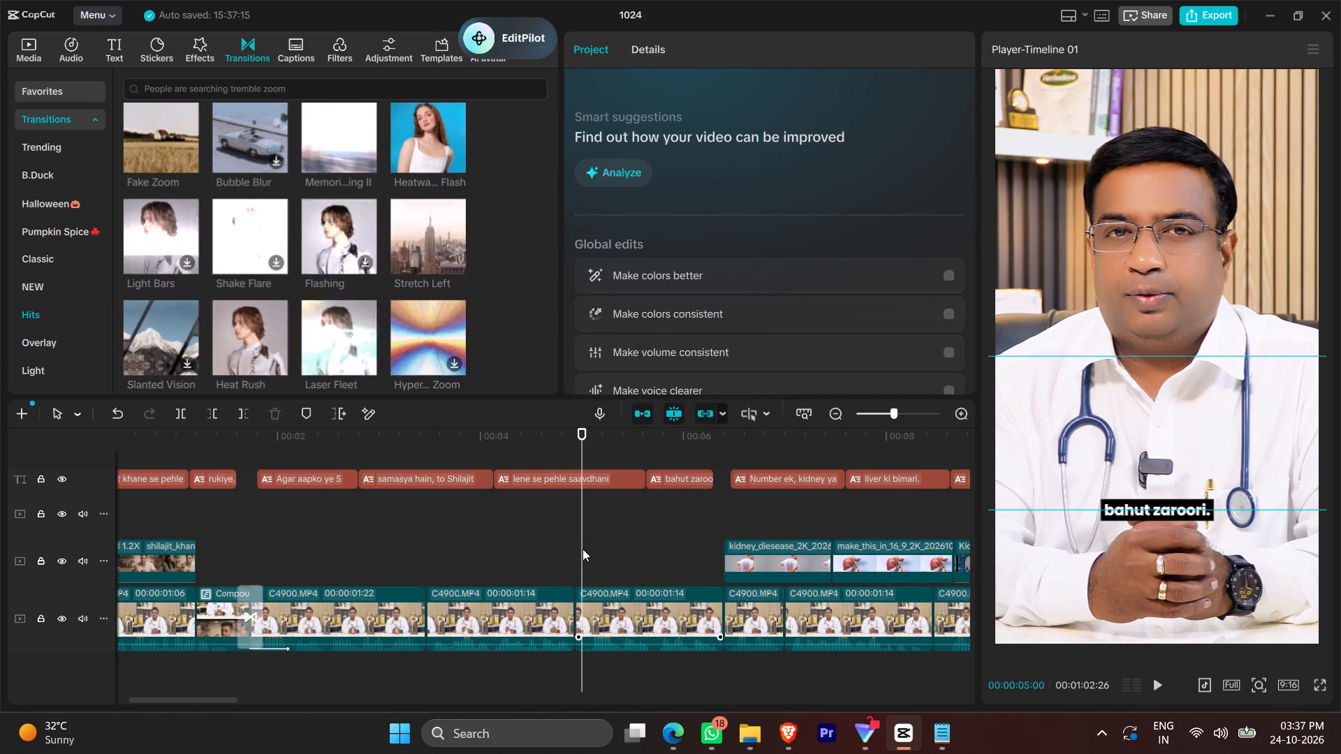
pyautogui.press('space')
pyautogui.click(557, 542)
pyautogui.press('space')
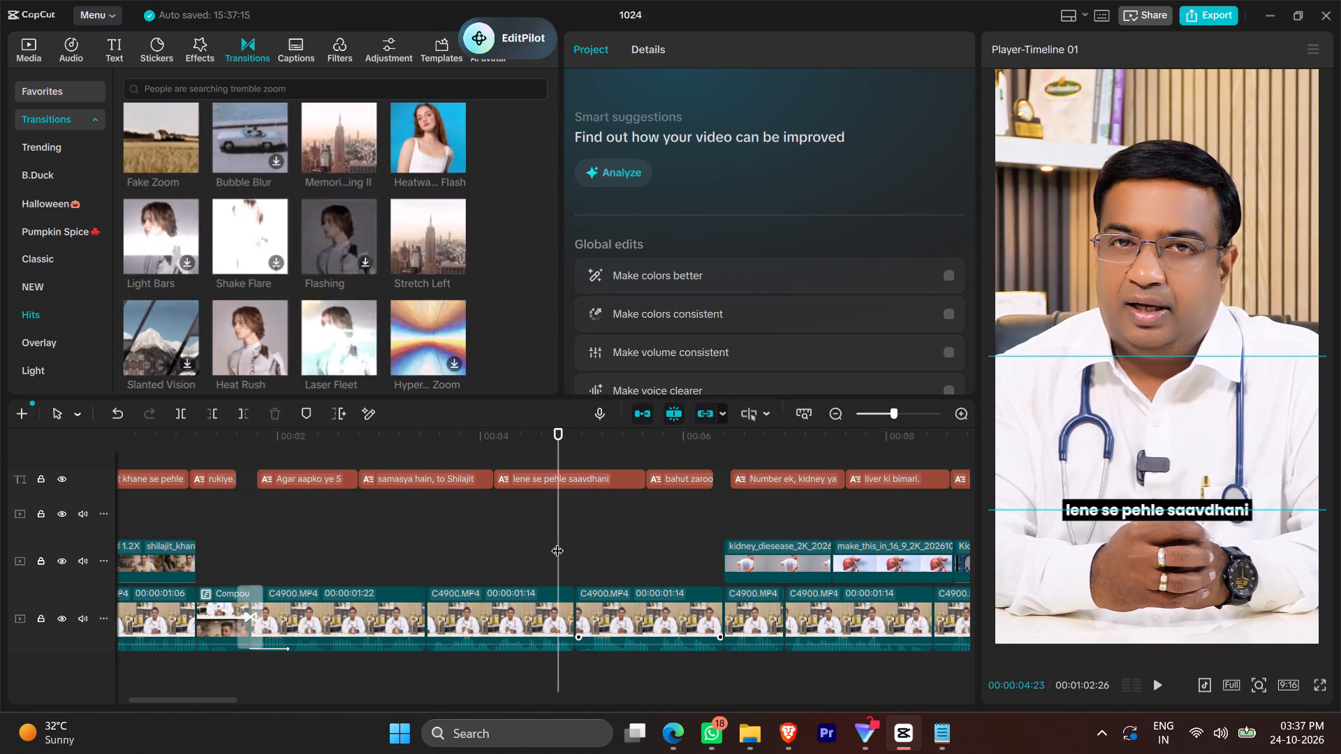
pyautogui.press('space')
pyautogui.press('space')
pyautogui.click(557, 542)
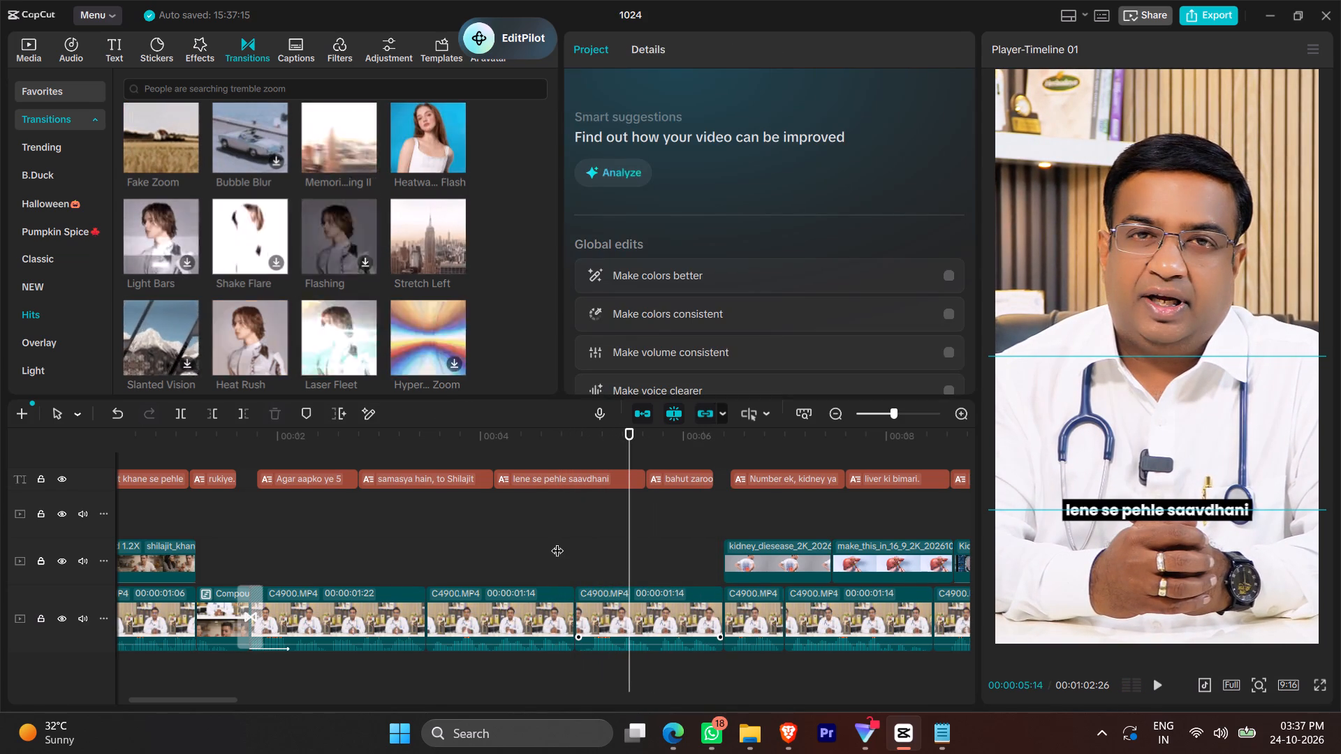
pyautogui.press('space')
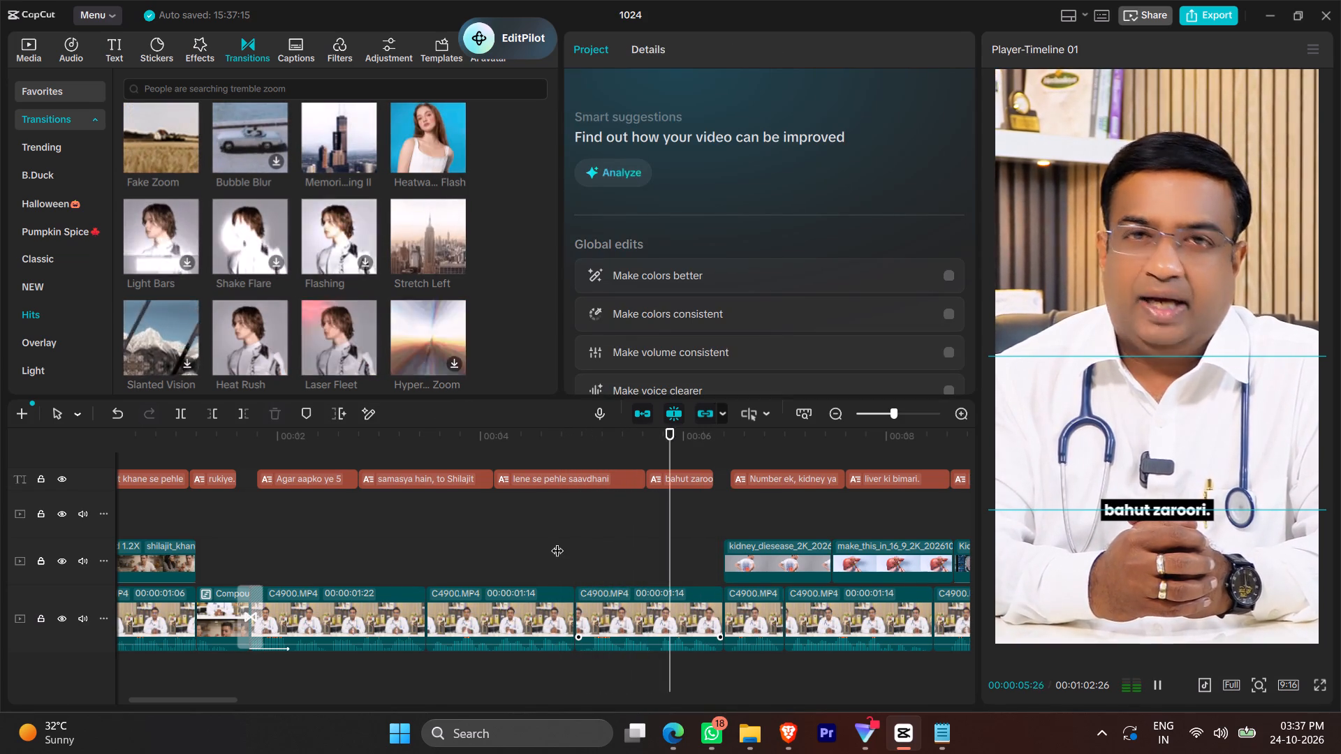
pyautogui.press('space')
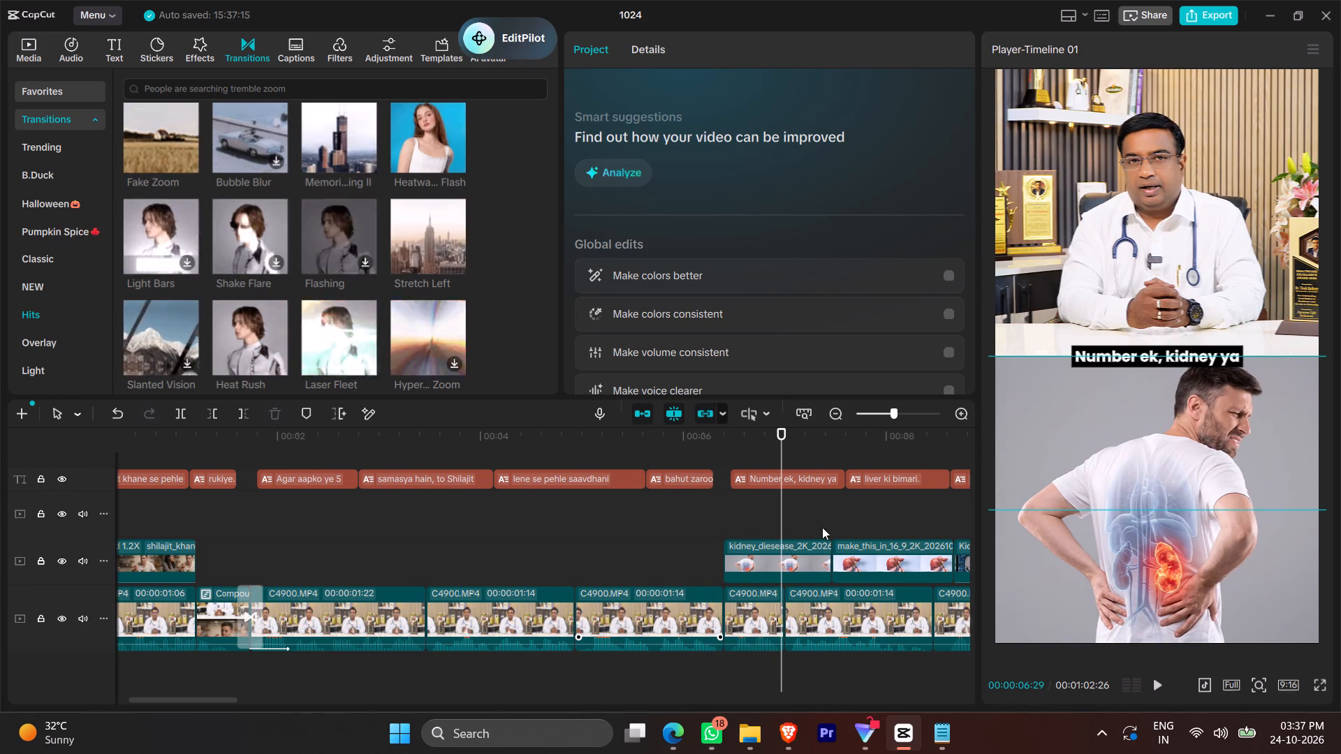
# Split the C4900.MP4 clip on the main track where the kidney overlay ends and the liver overlay begins.
pyautogui.click(826, 527)
pyautogui.click(828, 623)
pyautogui.hotkey('ctrl', 'b')
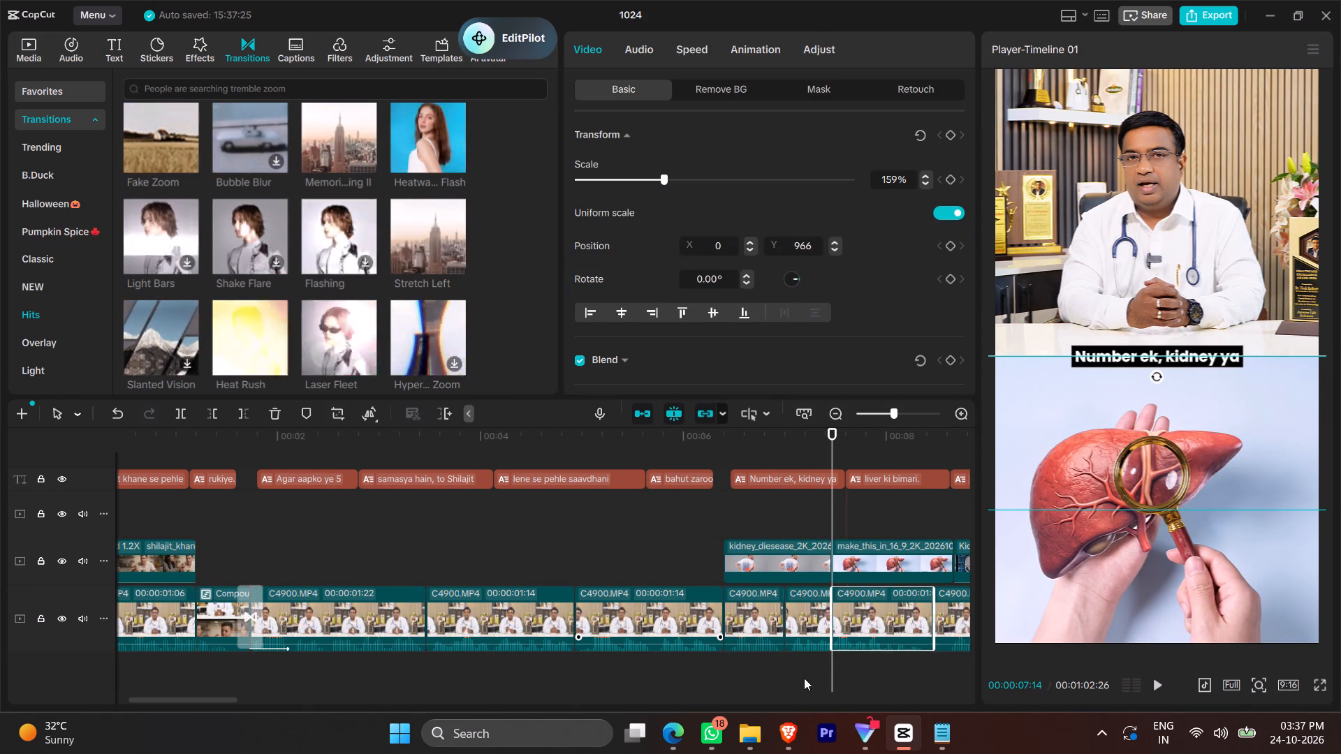
# Combine the kidney overlay and the two C4900.MP4 pieces beneath it into a compound clip.
pyautogui.moveTo(805, 676); pyautogui.dragTo(763, 560)
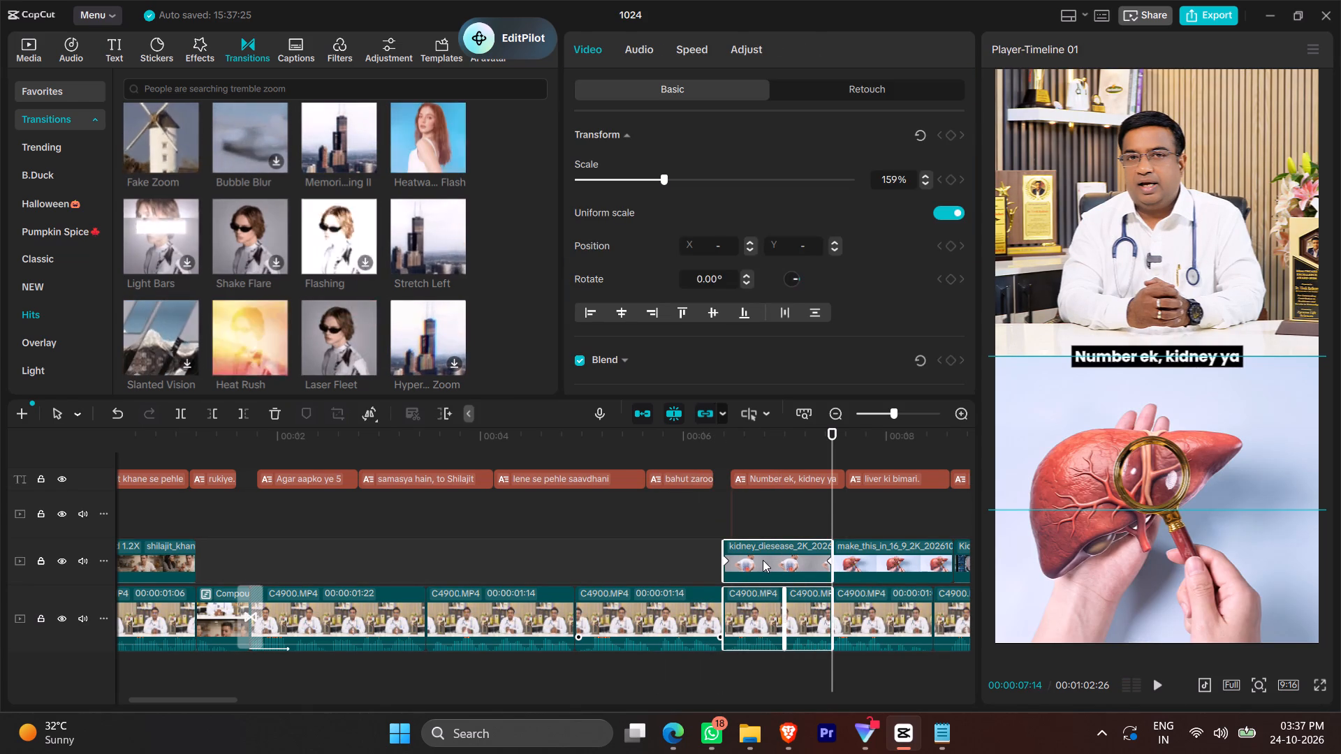
pyautogui.hotkey('alt', 'g')
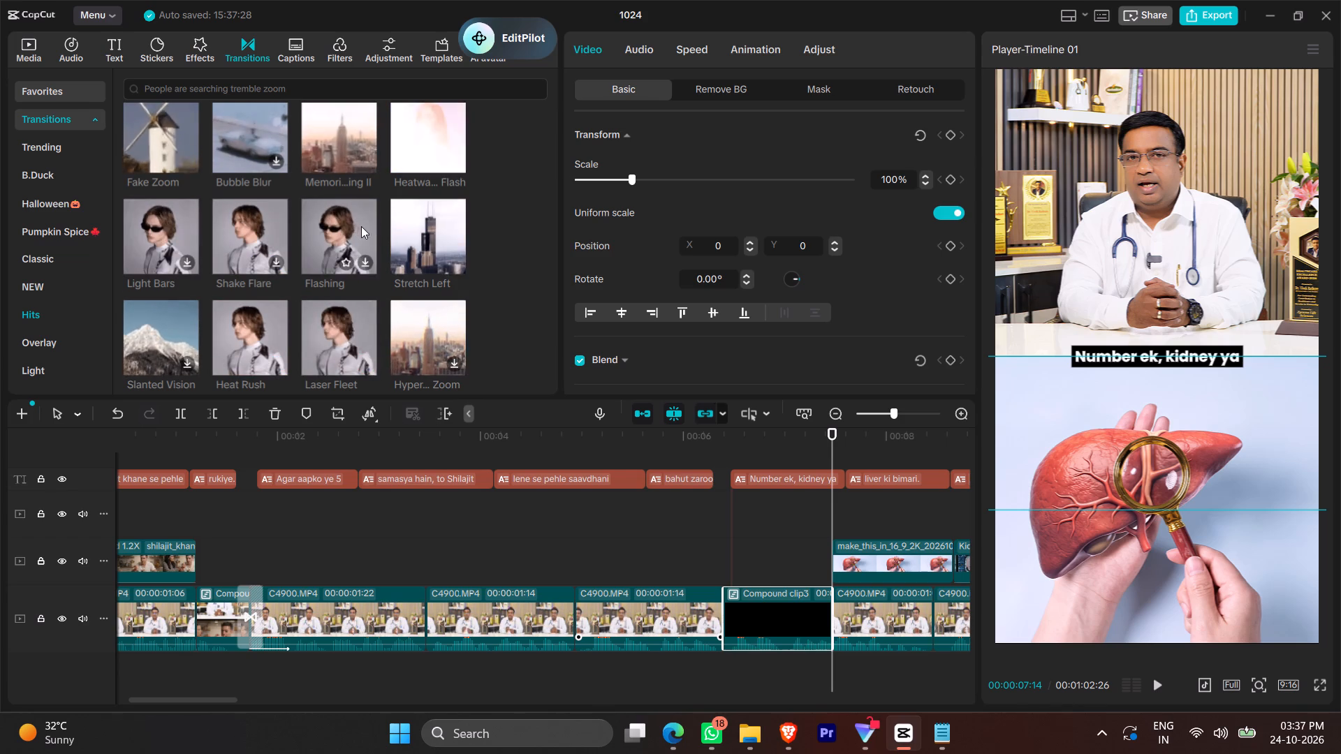
# Add the Heat Swipe transition between the third zoomed C4900.MP4 clip and the kidney compound clip.
pyautogui.scroll(2, 420, 232)
pyautogui.moveTo(418, 171); pyautogui.dragTo(661, 628)
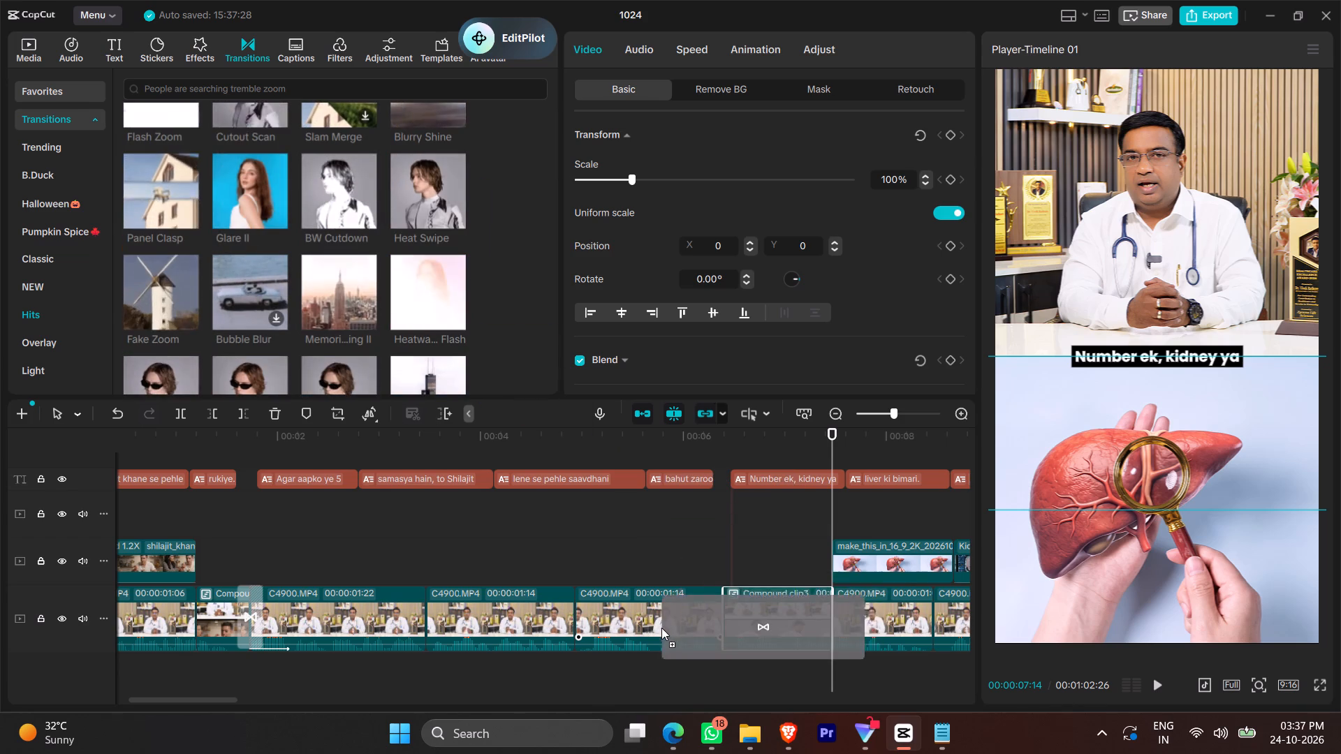
pyautogui.moveTo(661, 628); pyautogui.dragTo(675, 616)
# Play back the transition into the kidney compound clip.
pyautogui.click(684, 521)
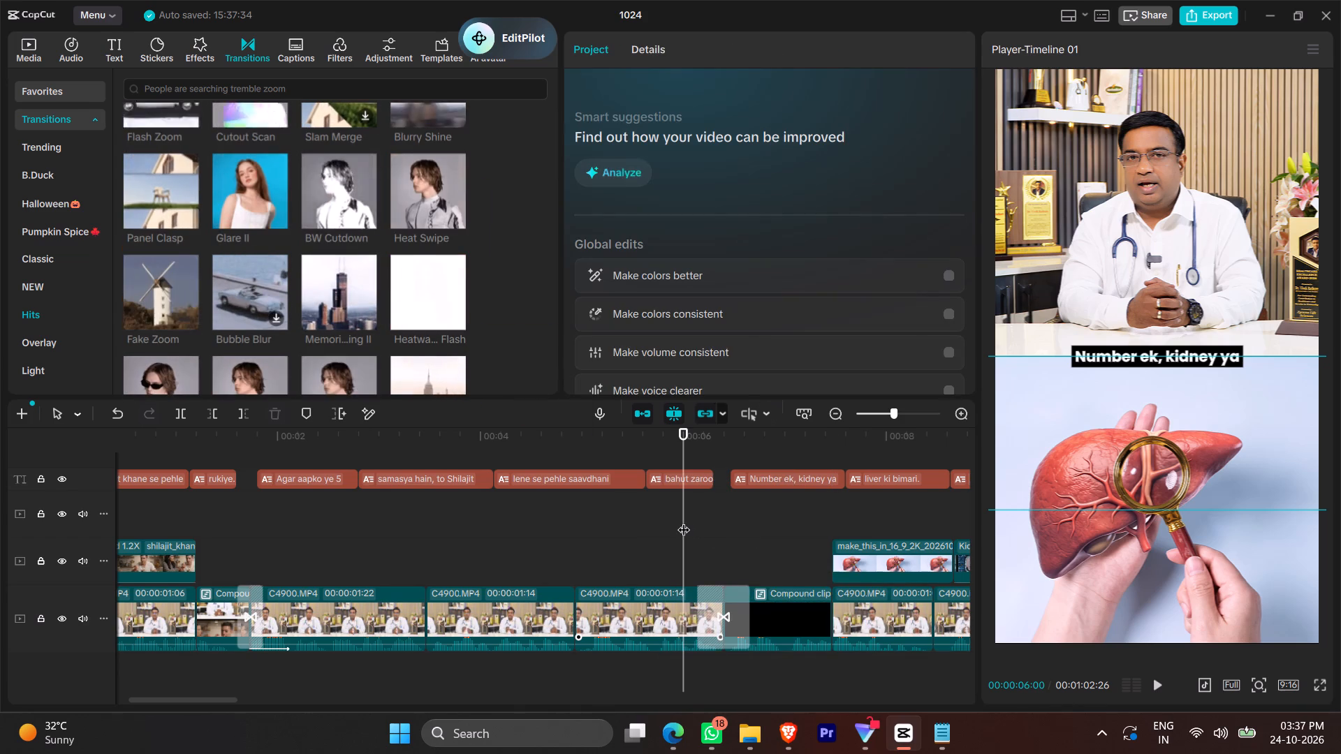
pyautogui.press('space')
pyautogui.press('space')
pyautogui.click(698, 552)
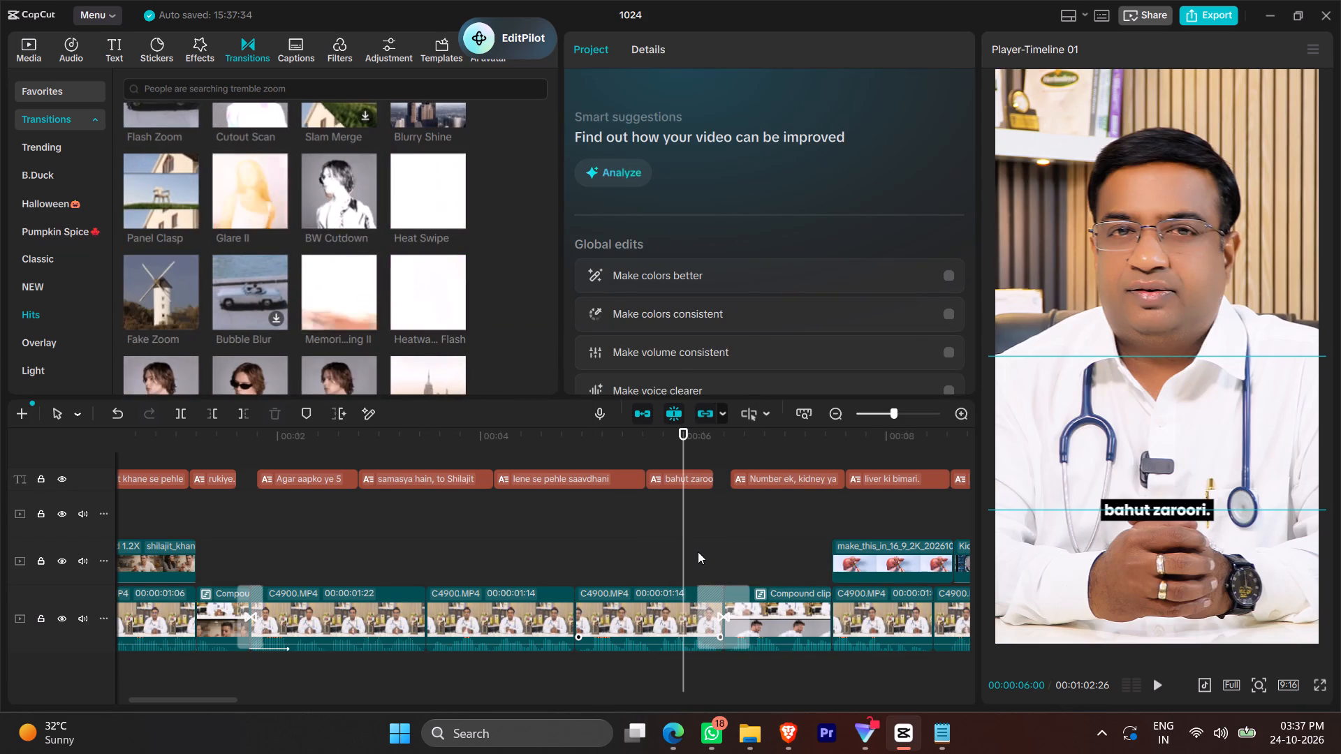
pyautogui.press('space')
pyautogui.press('space')
pyautogui.keyDown('ctrl'); pyautogui.scroll(-4, 760, 568); pyautogui.keyUp('ctrl')
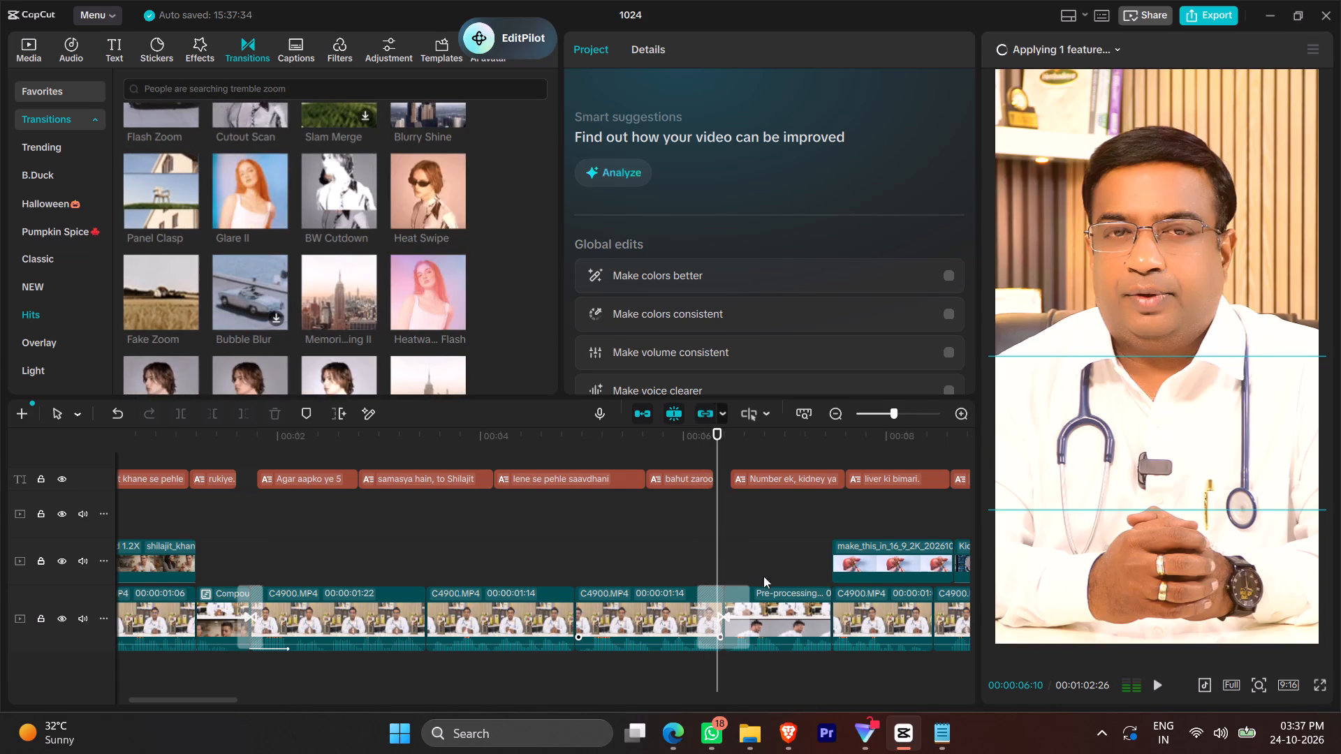
# Combine the Consult_doctor_before_giving overlay near 00:52 and the C4900.MP4 clip beneath it into a compound clip.
pyautogui.keyDown('ctrl'); pyautogui.scroll(-20, 763, 576); pyautogui.keyUp('ctrl')
pyautogui.keyDown('ctrl'); pyautogui.scroll(-13, 763, 576); pyautogui.keyUp('ctrl')
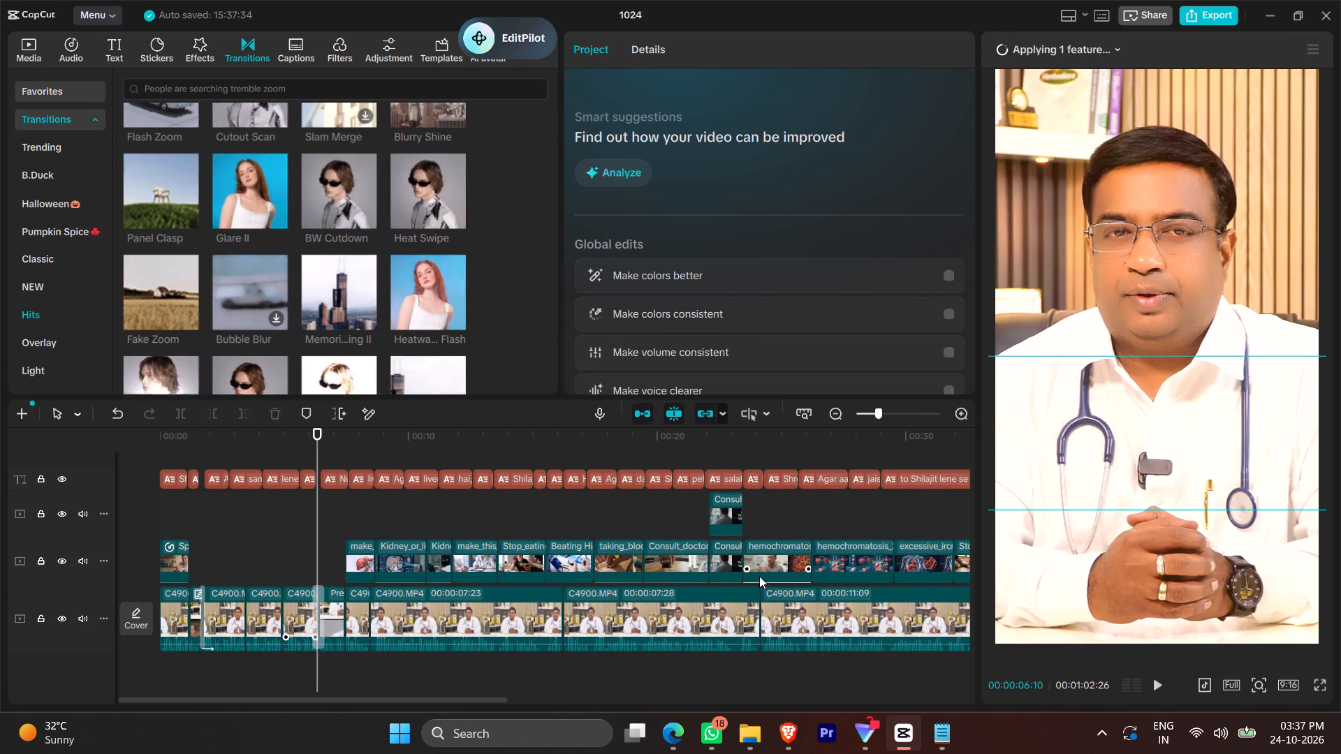
pyautogui.hscroll(-3, 758, 576)
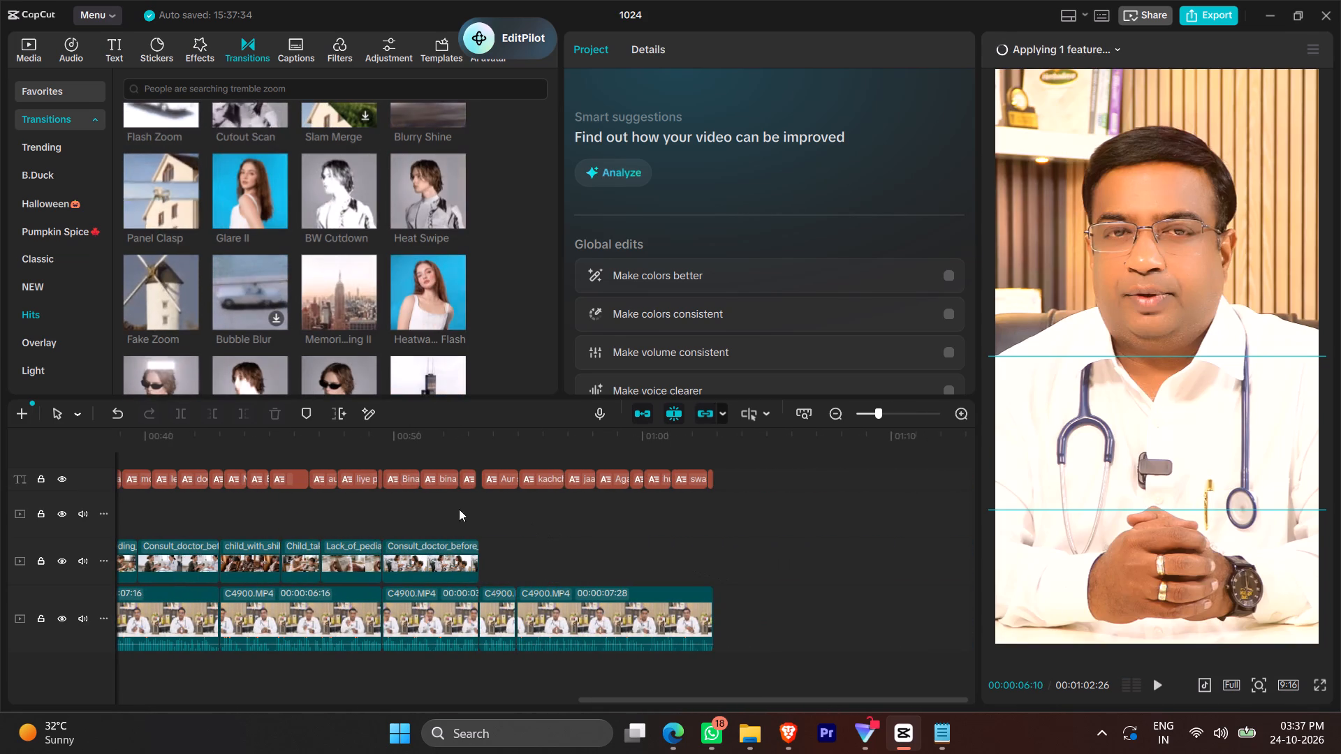
pyautogui.click(444, 509)
pyautogui.keyDown('ctrl'); pyautogui.scroll(20, 475, 529); pyautogui.keyUp('ctrl')
pyautogui.keyDown('ctrl'); pyautogui.scroll(7, 475, 529); pyautogui.keyUp('ctrl')
pyautogui.click(650, 557)
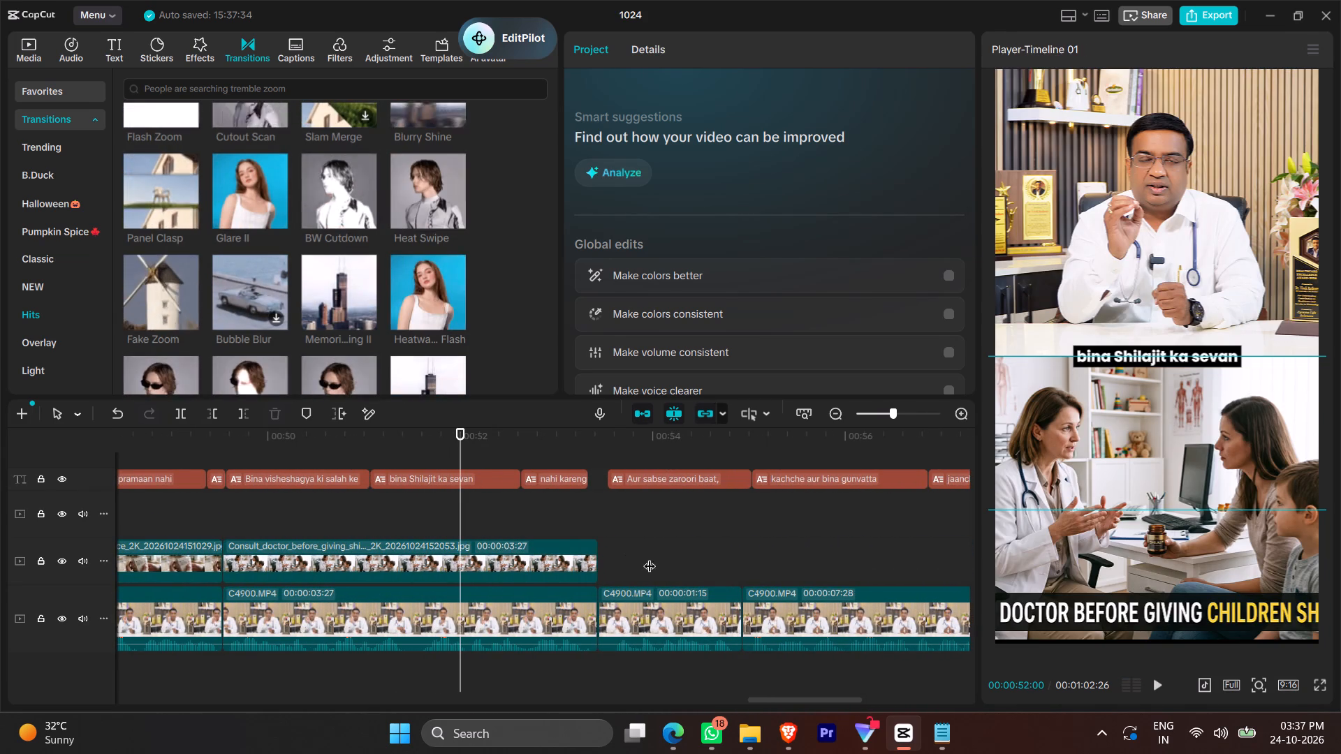
pyautogui.click(559, 510)
pyautogui.moveTo(445, 678); pyautogui.dragTo(497, 579)
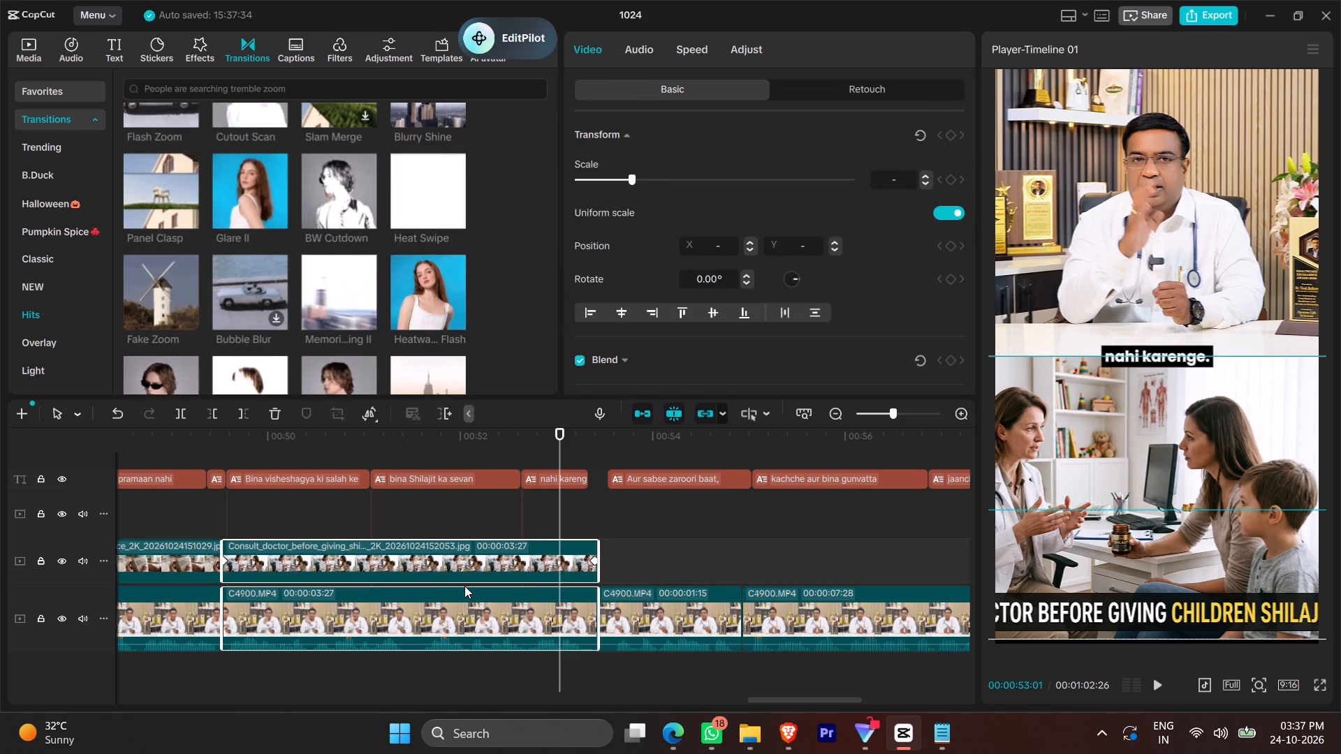
pyautogui.hotkey('alt', 'g')
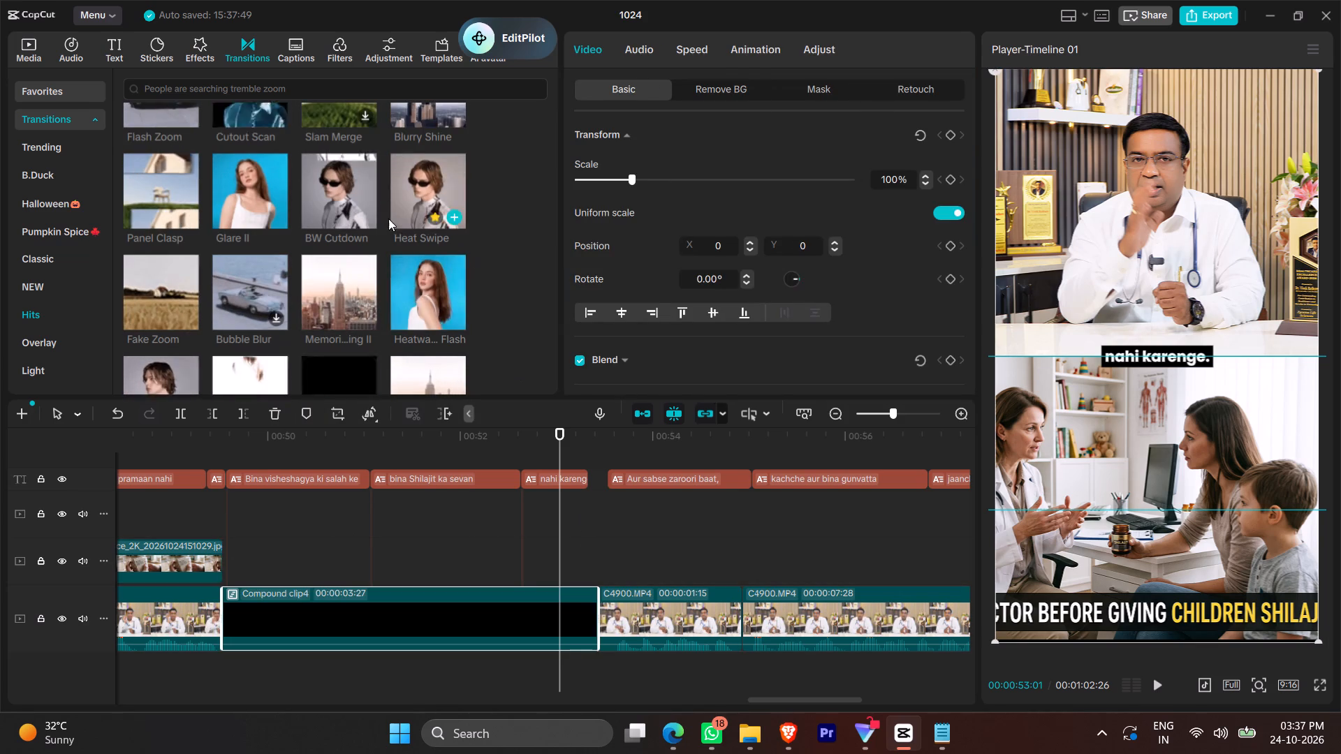
# Add a 0.5 s Heat Rush transition between the new compound clip and the C4900.MP4 clip that follows it.
pyautogui.scroll(-1, 429, 315)
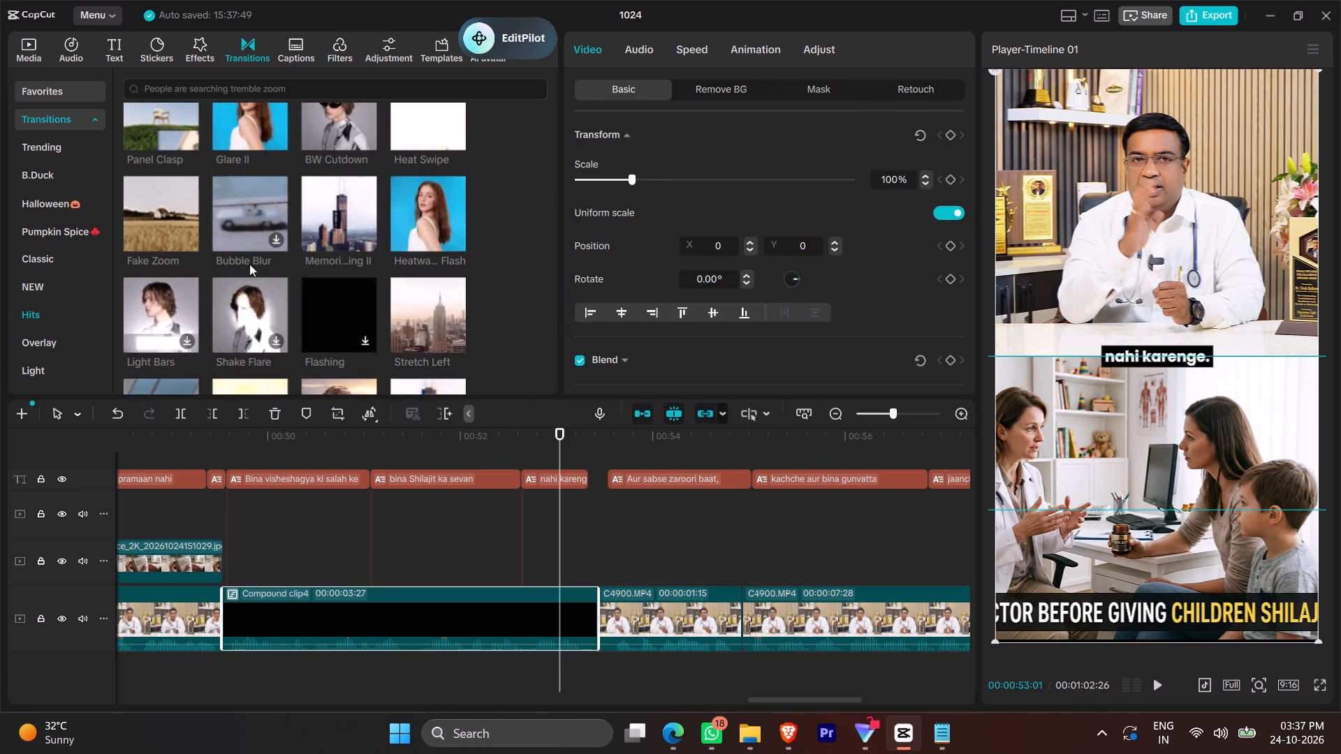
pyautogui.scroll(-1, 246, 266)
pyautogui.moveTo(246, 328); pyautogui.dragTo(247, 328)
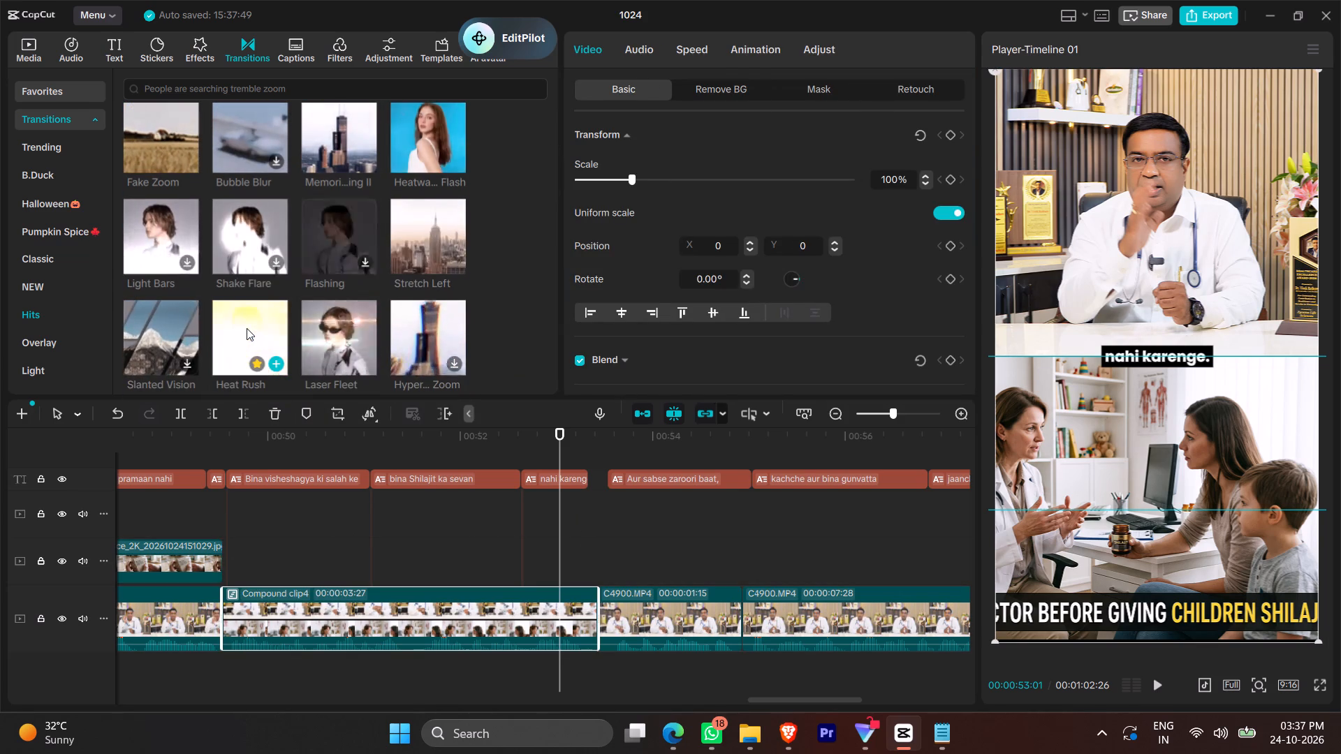
pyautogui.moveTo(247, 328); pyautogui.dragTo(548, 607)
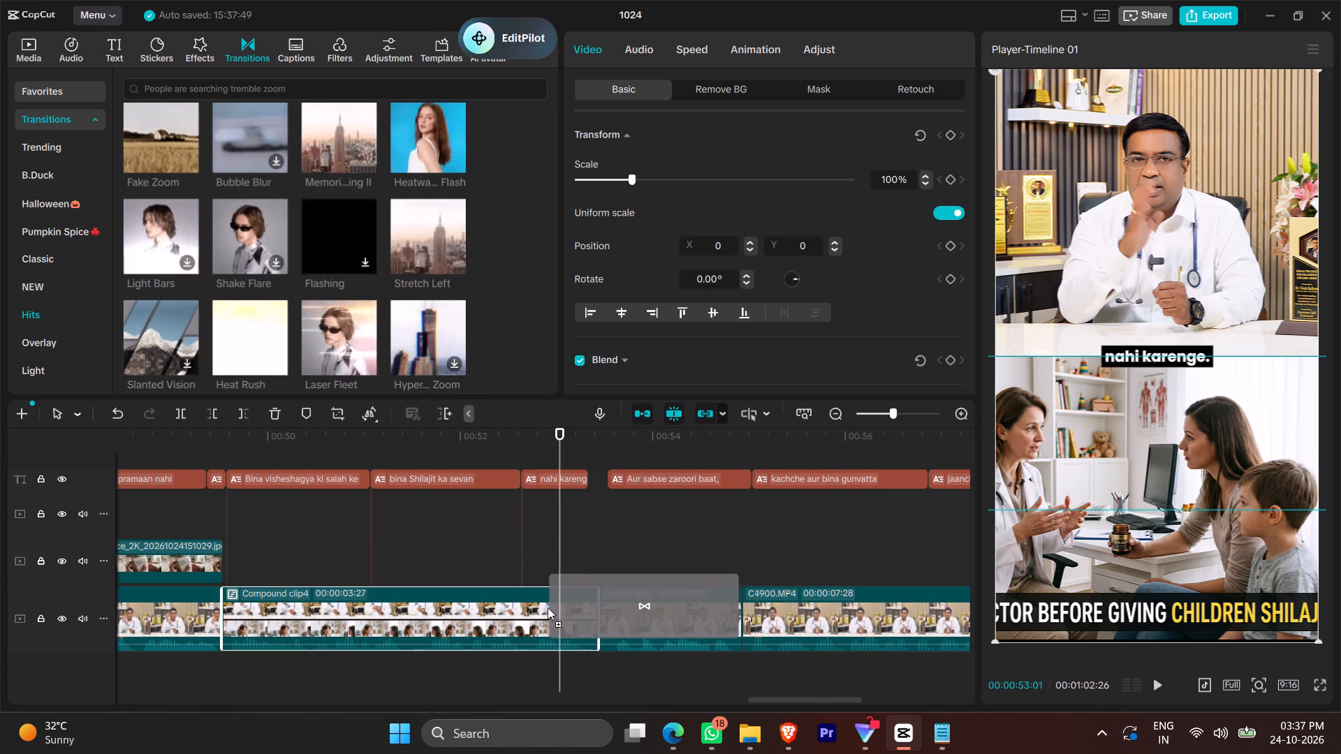
pyautogui.click(795, 160)
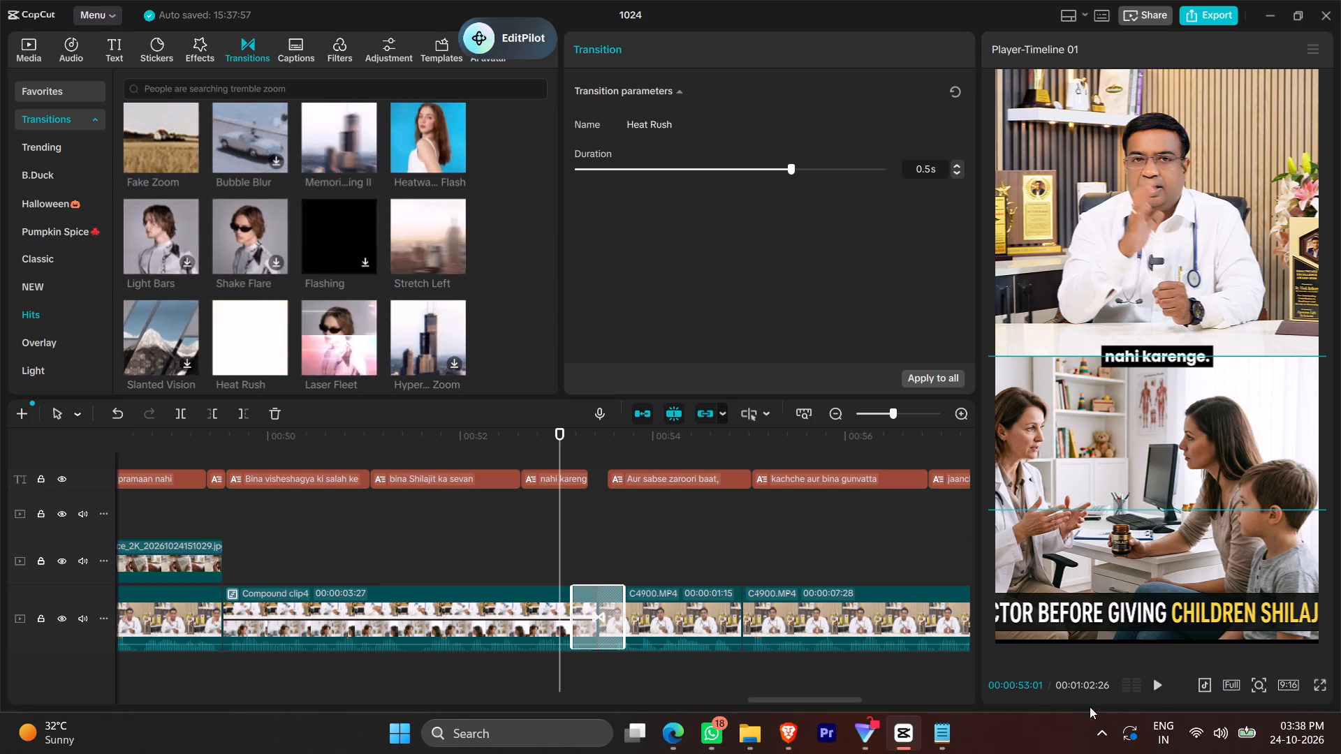
# Play back the Heat Rush transition out of the compound clip.
pyautogui.press('space')
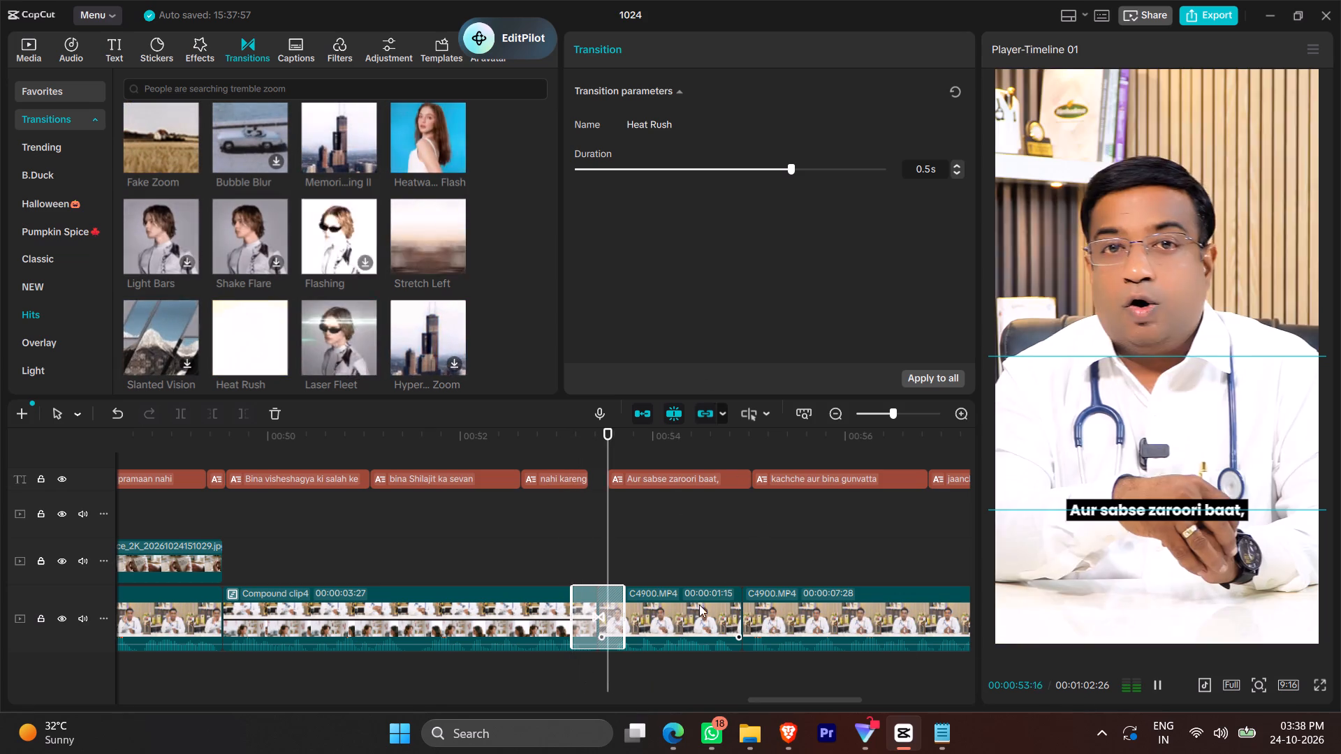
pyautogui.press('space')
# Apply the Zoom Out in-animation to the short C4900.MP4 clip right after the compound clip.
pyautogui.click(673, 605)
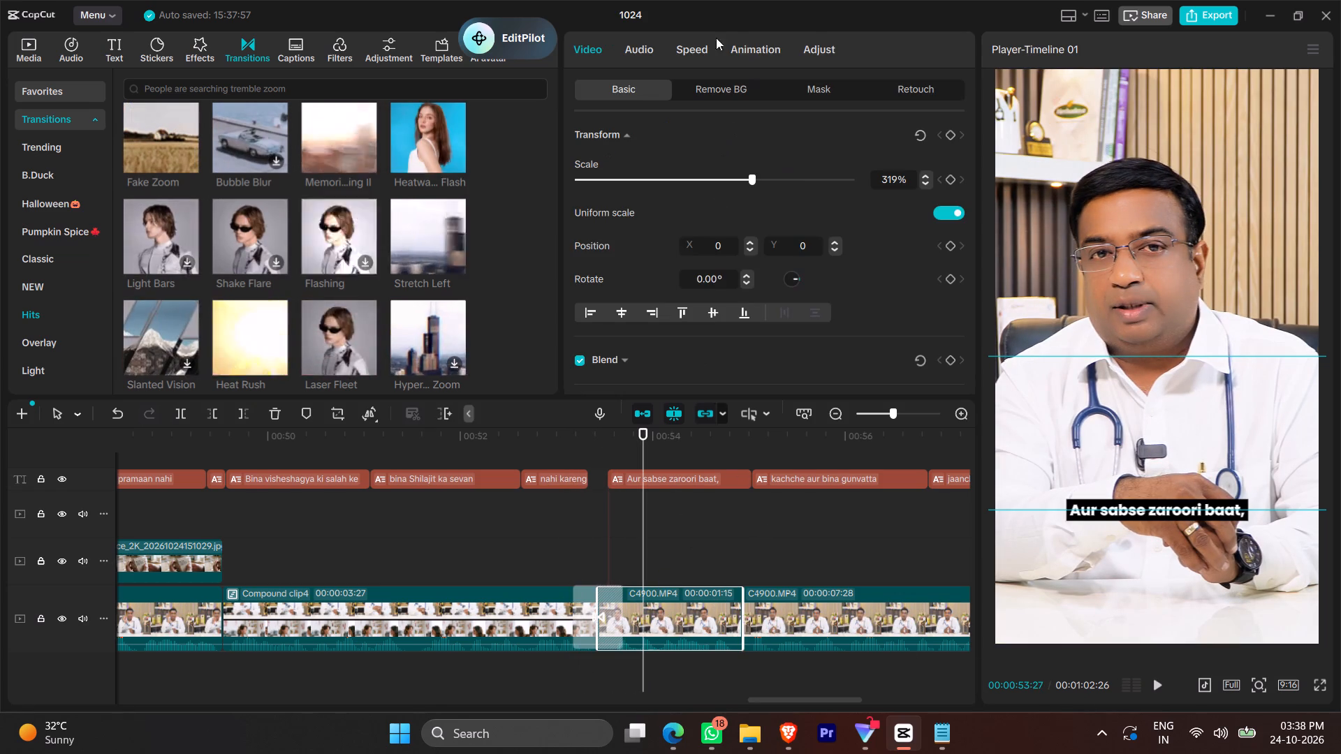
pyautogui.click(747, 46)
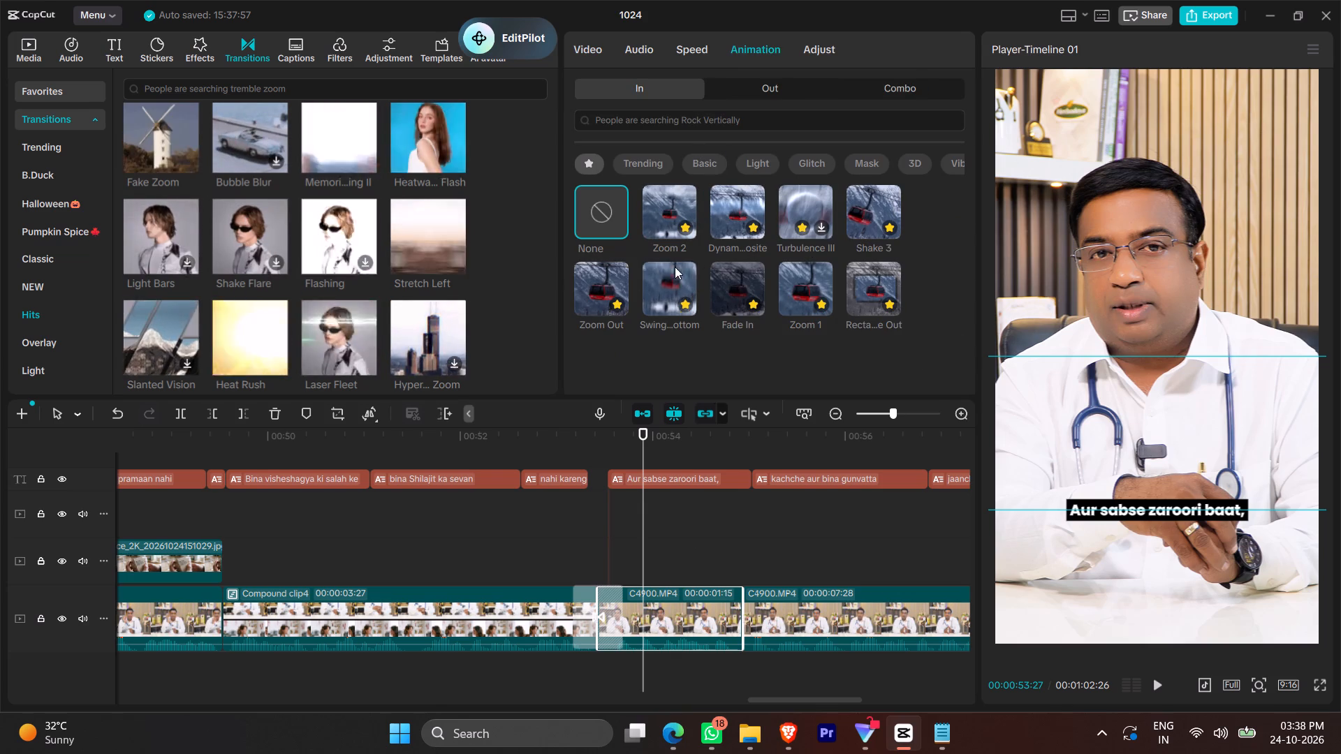
pyautogui.click(607, 269)
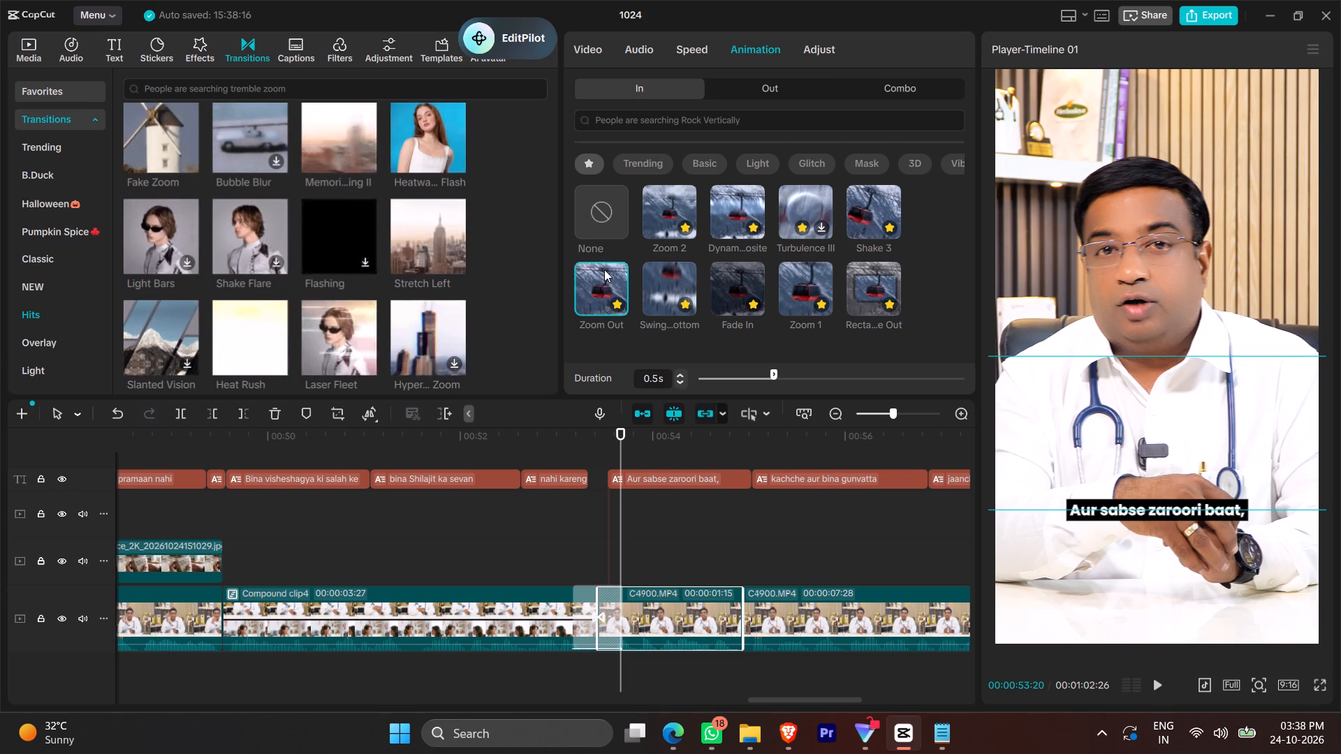
# Play back the transition, the zoomed-out C4900.MP4 clip and the start of the last C4900.MP4 clip.
pyautogui.click(576, 552)
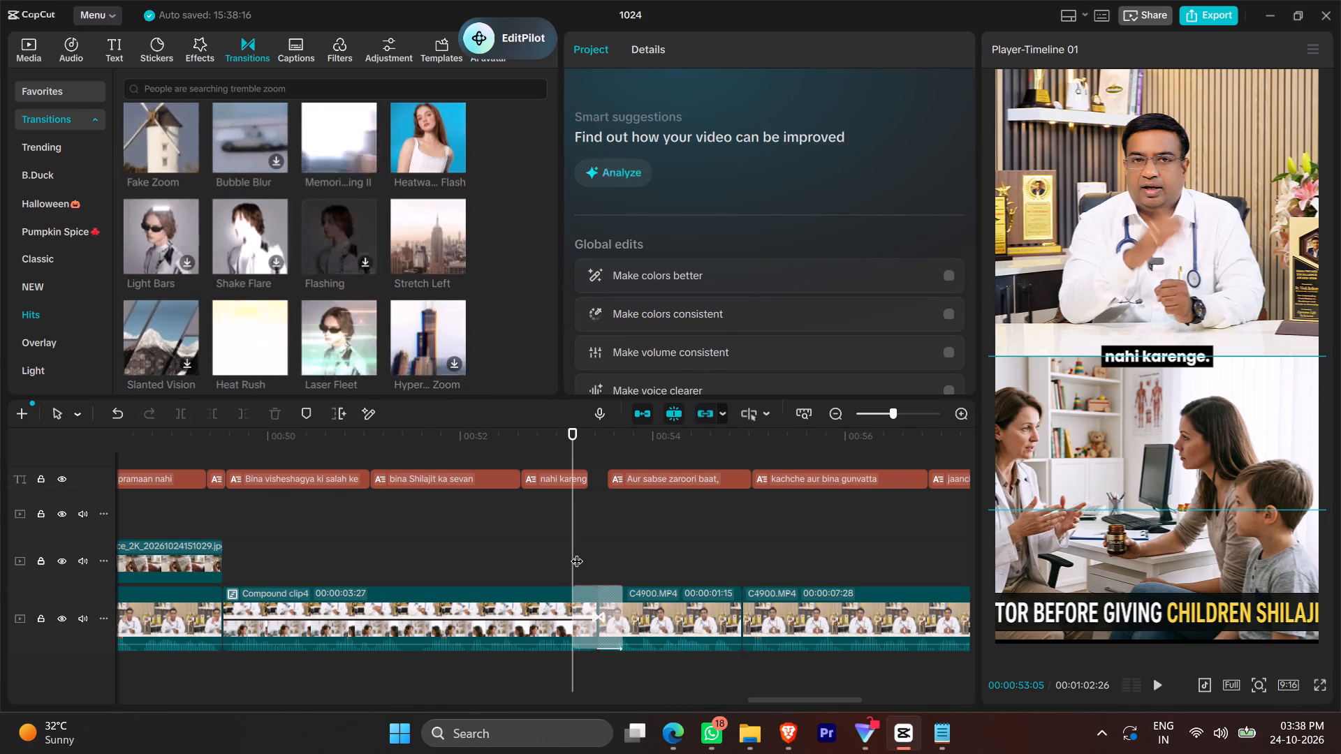
pyautogui.press('space')
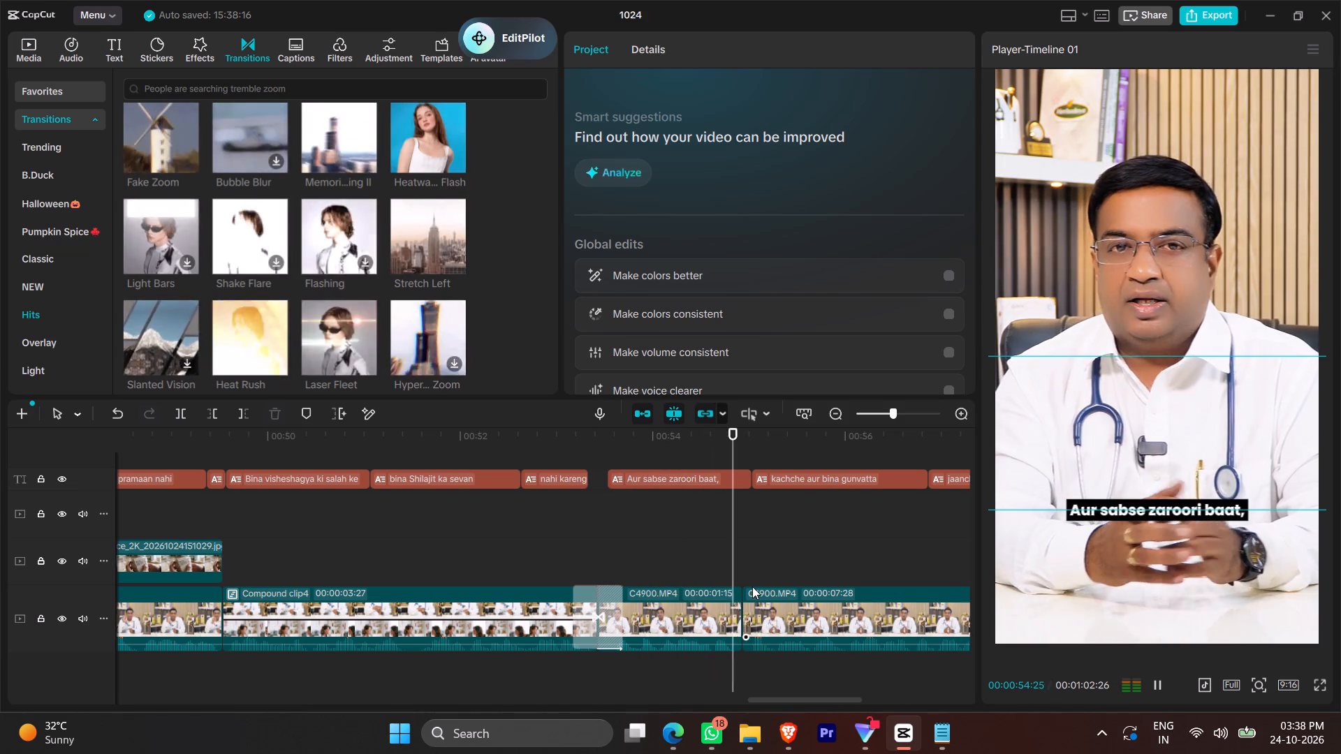
pyautogui.keyDown('ctrl'); pyautogui.scroll(-13, 839, 599); pyautogui.keyUp('ctrl')
pyautogui.hscroll(-1, 842, 587)
pyautogui.press('space')
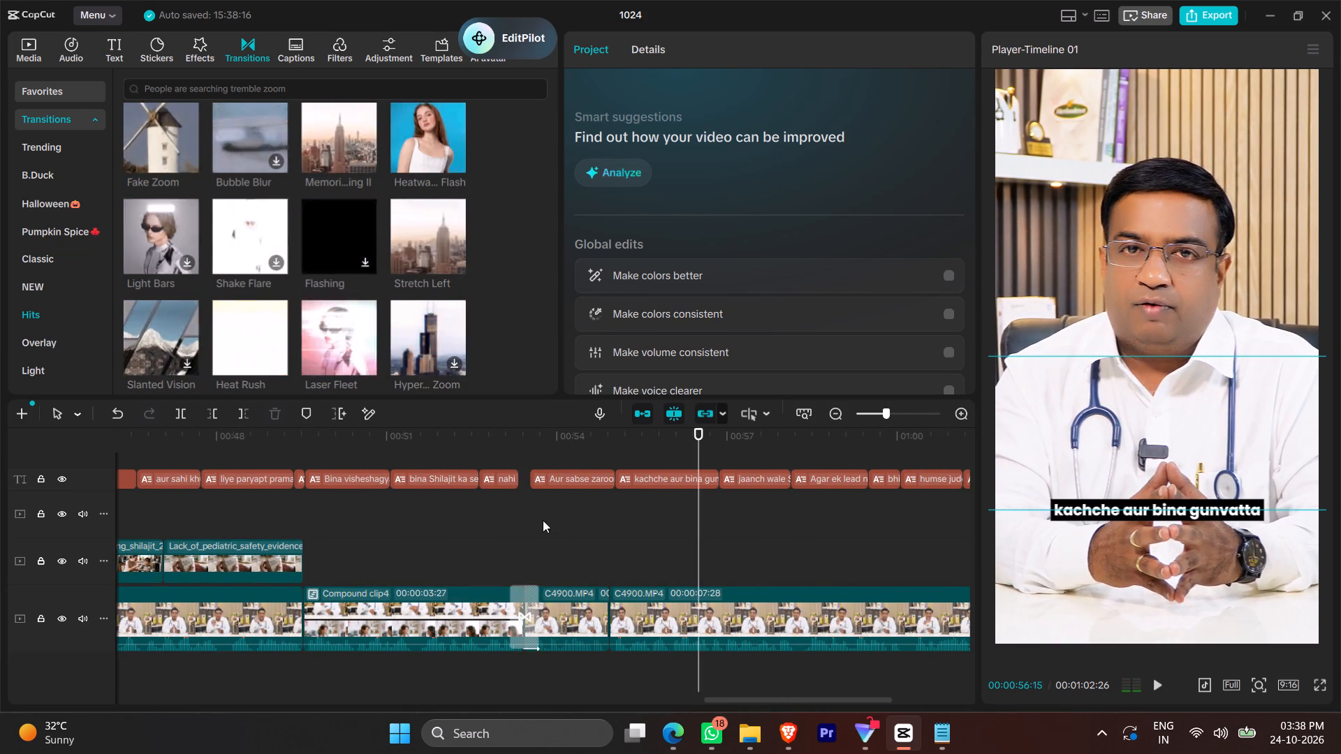
pyautogui.moveTo(629, 513); pyautogui.dragTo(622, 513)
pyautogui.click(613, 535)
pyautogui.press('space')
pyautogui.click(613, 535)
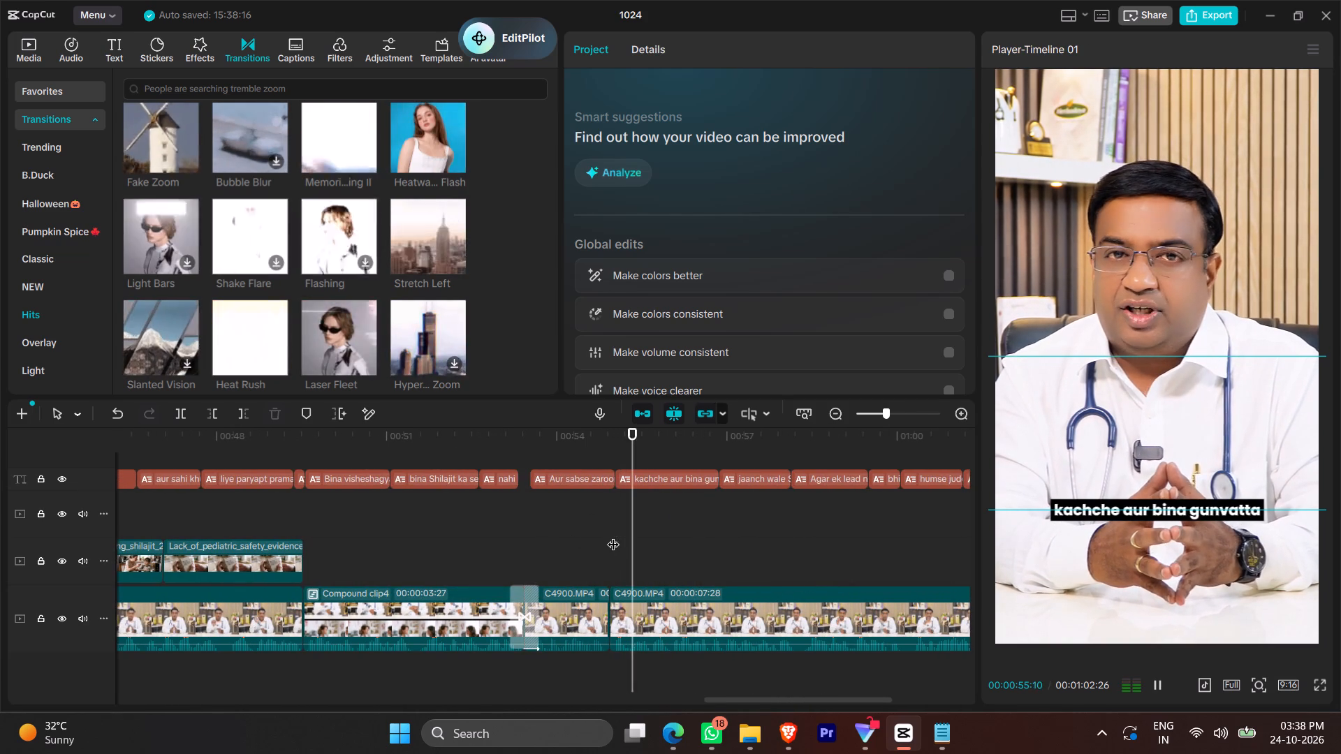
# Place the Avoid_unverified_Shilajit image on the overlay track at the start of the last C4900.MP4 clip, at 00:00:54:28.
pyautogui.click(606, 541)
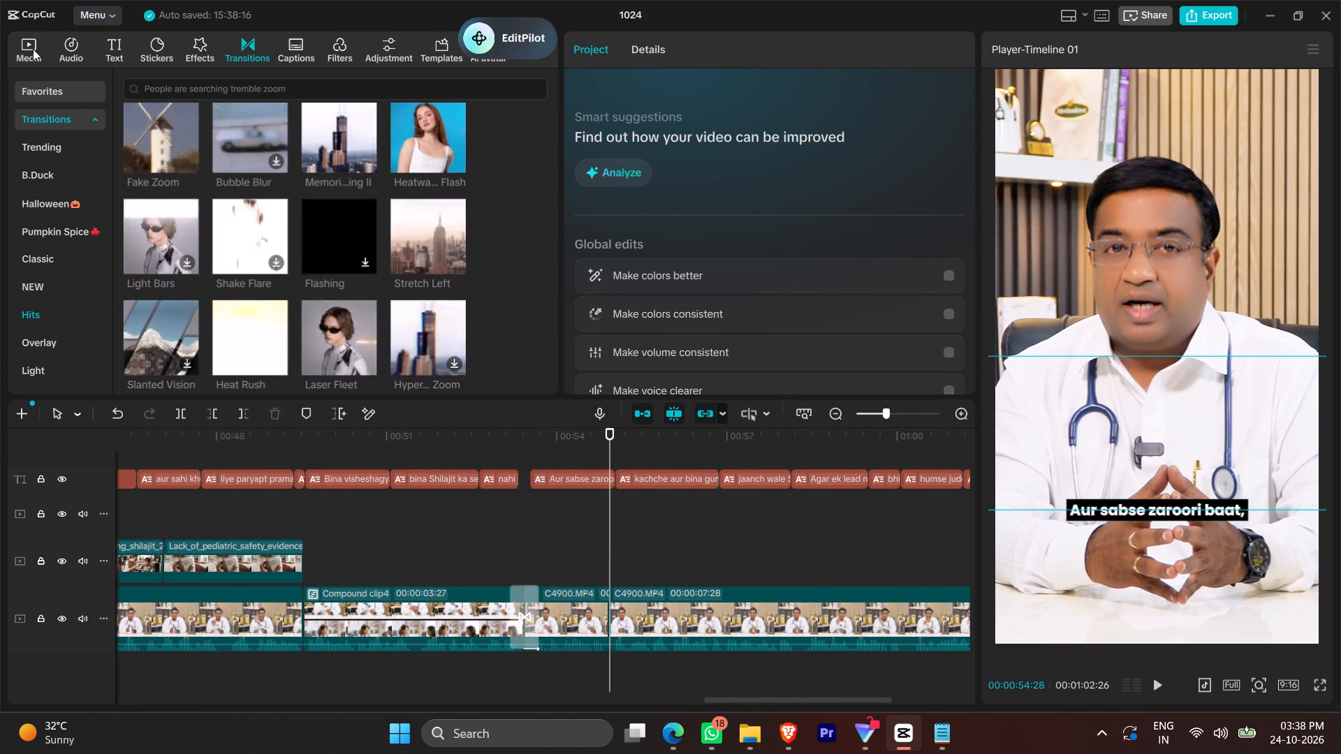
pyautogui.click(33, 49)
pyautogui.scroll(-9, 272, 323)
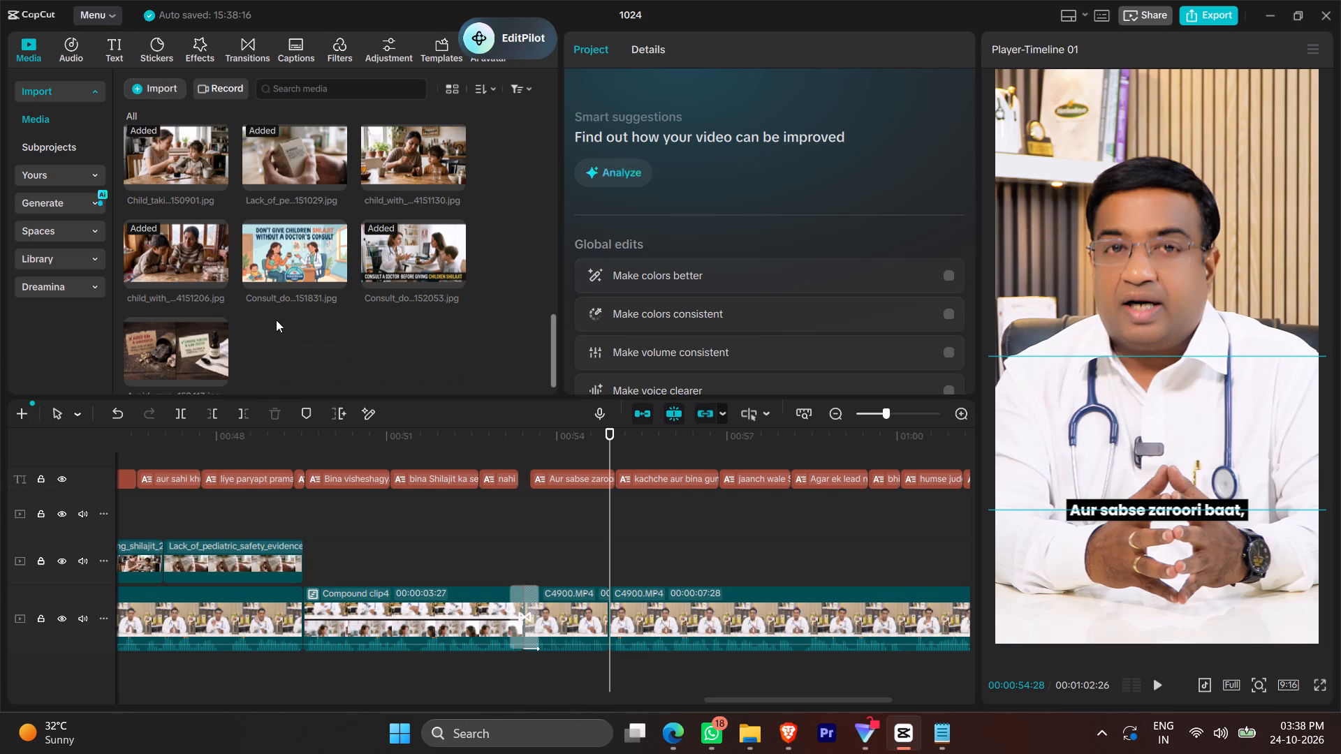
pyautogui.moveTo(154, 341); pyautogui.dragTo(612, 569)
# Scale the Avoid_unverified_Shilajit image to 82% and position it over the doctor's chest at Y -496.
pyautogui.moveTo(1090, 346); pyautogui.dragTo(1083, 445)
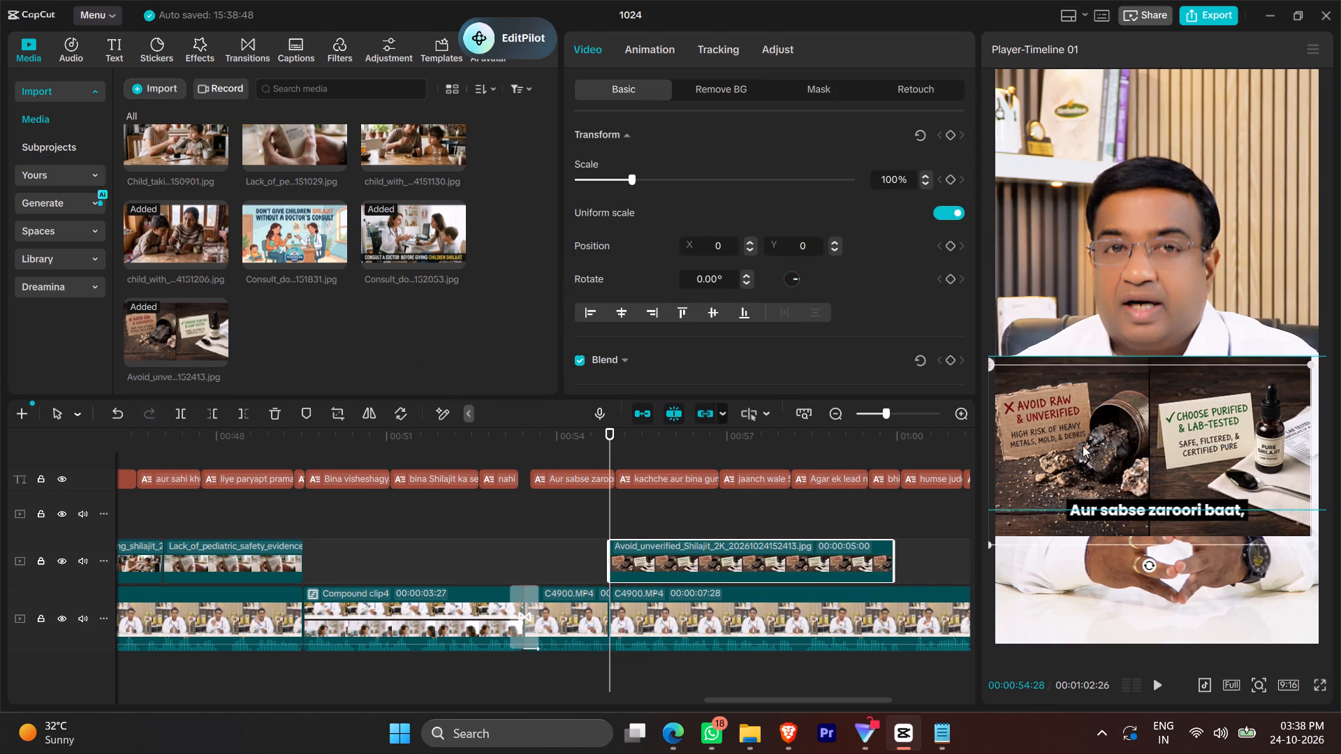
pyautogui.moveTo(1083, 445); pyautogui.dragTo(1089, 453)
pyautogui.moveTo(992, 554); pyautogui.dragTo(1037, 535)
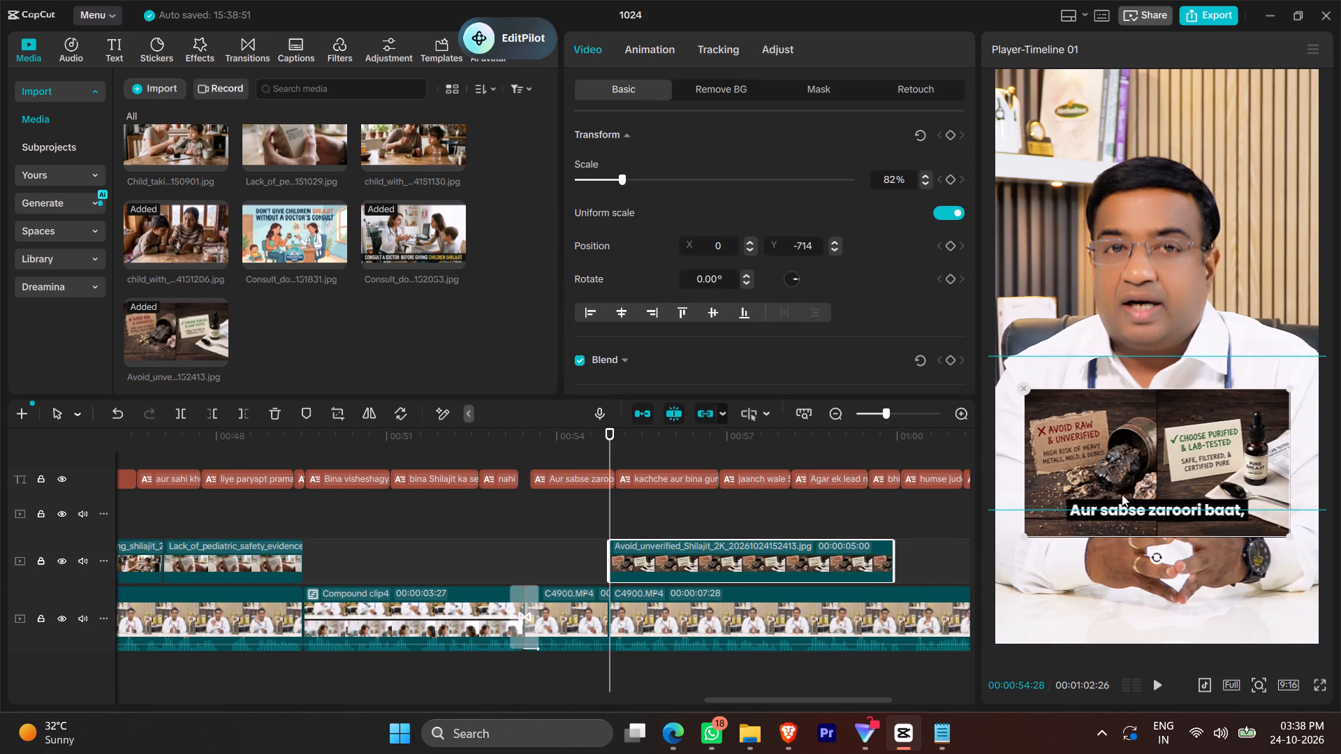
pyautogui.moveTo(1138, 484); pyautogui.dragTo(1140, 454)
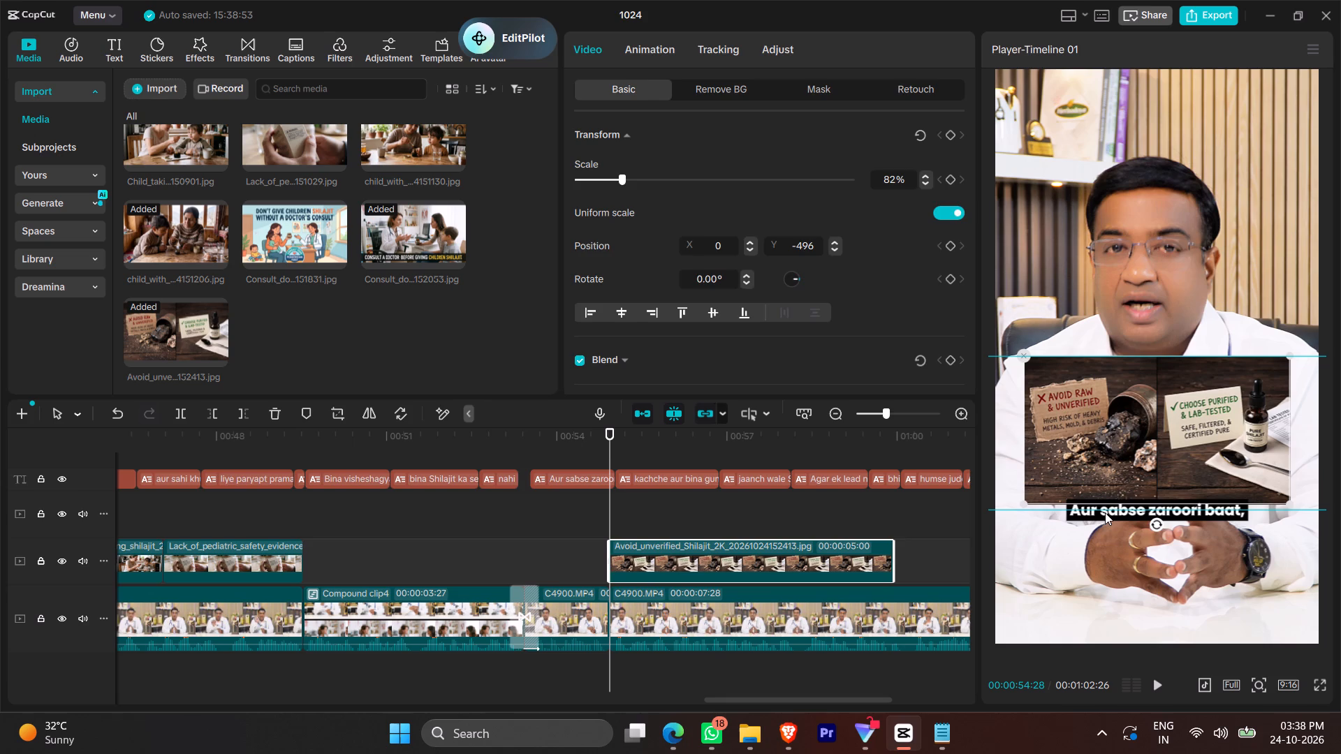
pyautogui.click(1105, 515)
# Trim the "Aur sabse zaroori baat," caption to end, and extend "kachche aur bina gunvatta" to start, at the beginning of the last C4900.MP4 clip.
pyautogui.doubleClick(617, 505)
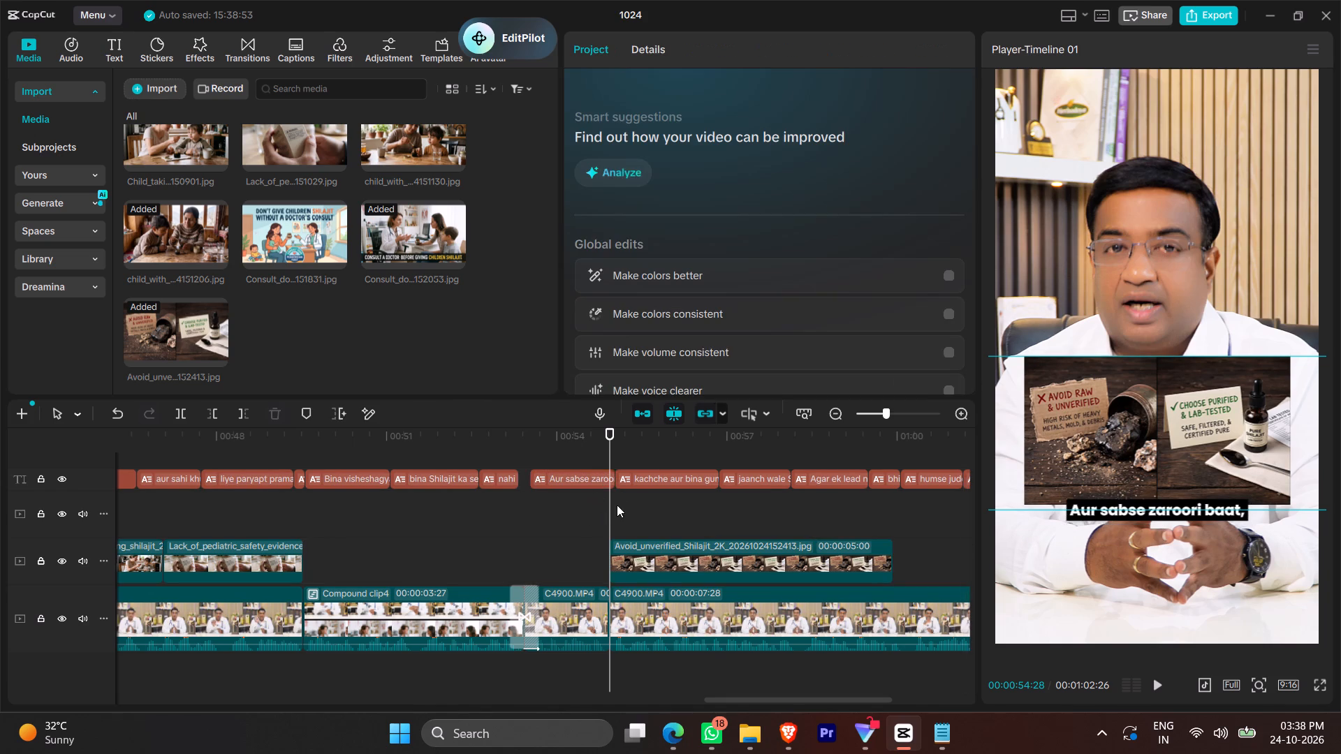
pyautogui.click(610, 477)
pyautogui.moveTo(617, 477); pyautogui.dragTo(613, 478)
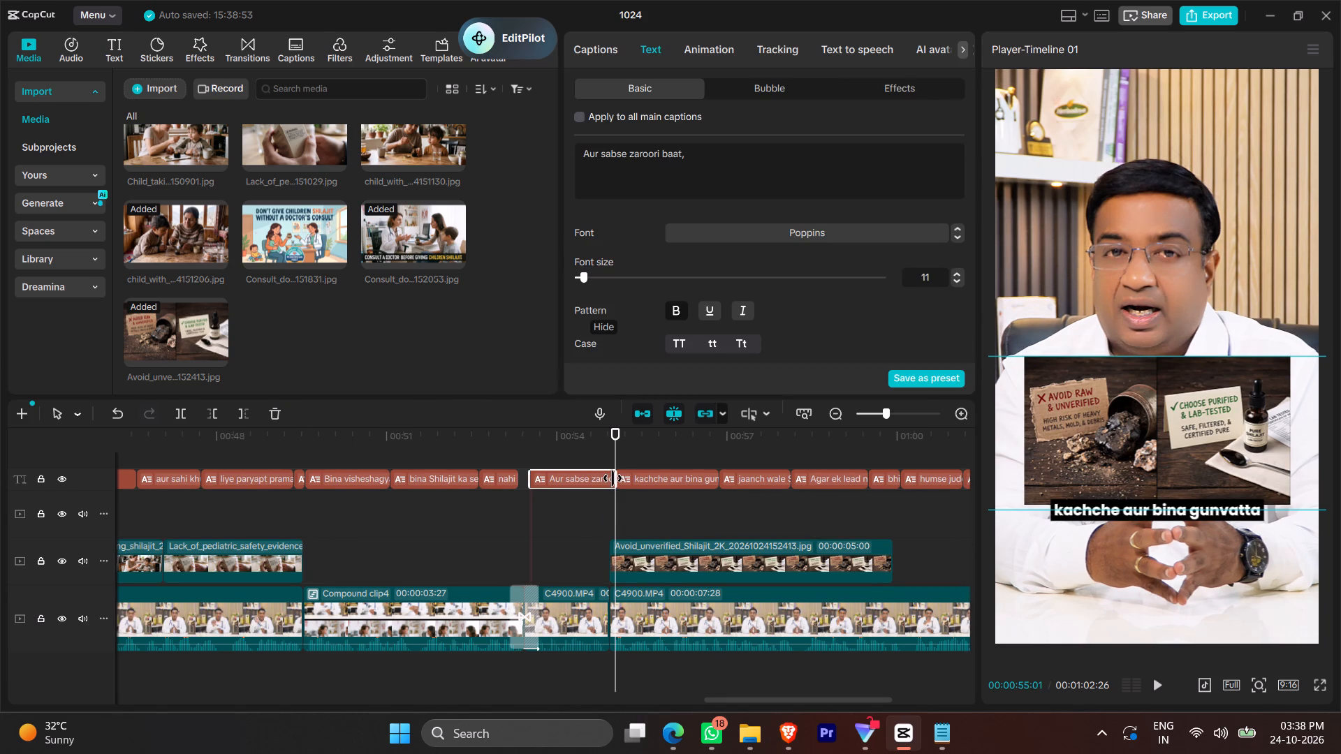
pyautogui.moveTo(613, 478); pyautogui.dragTo(606, 482)
pyautogui.click(616, 459)
pyautogui.click(612, 456)
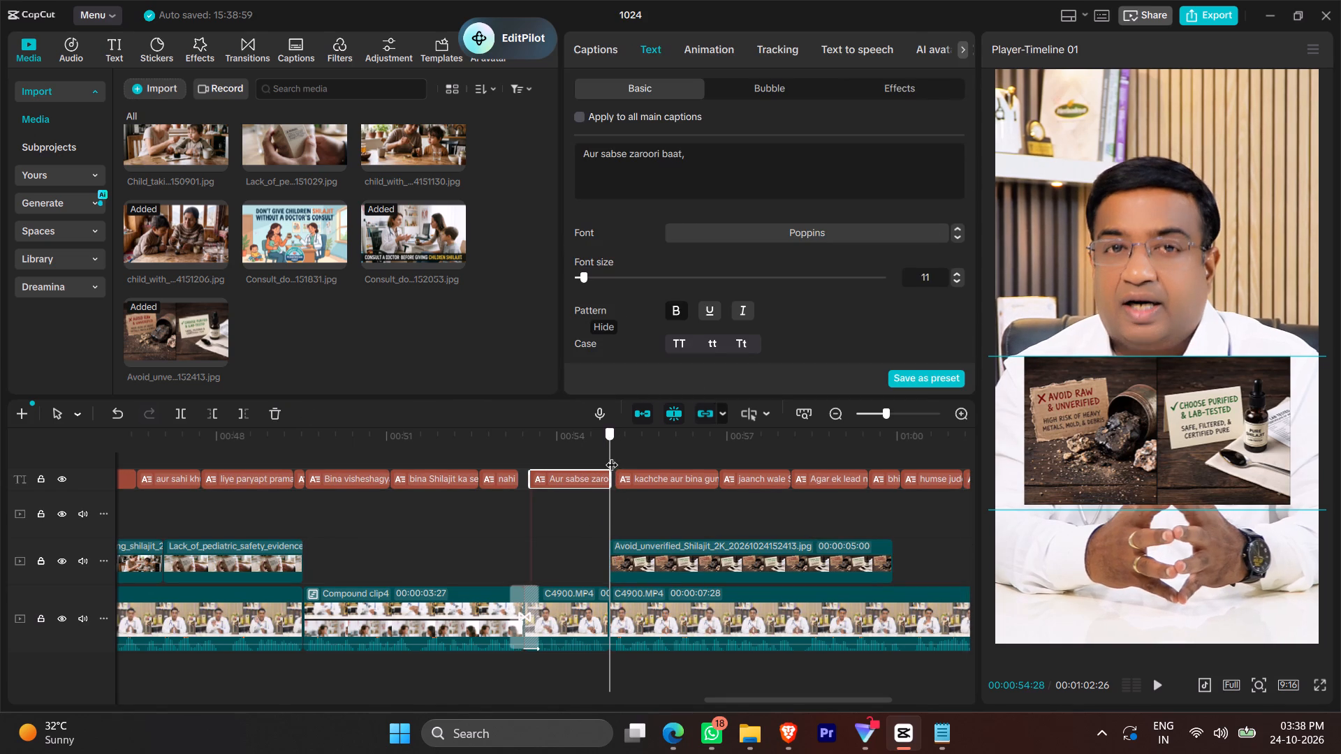
pyautogui.keyDown('ctrl'); pyautogui.scroll(20, 610, 478); pyautogui.keyUp('ctrl')
pyautogui.keyDown('ctrl'); pyautogui.scroll(9, 610, 478); pyautogui.keyUp('ctrl')
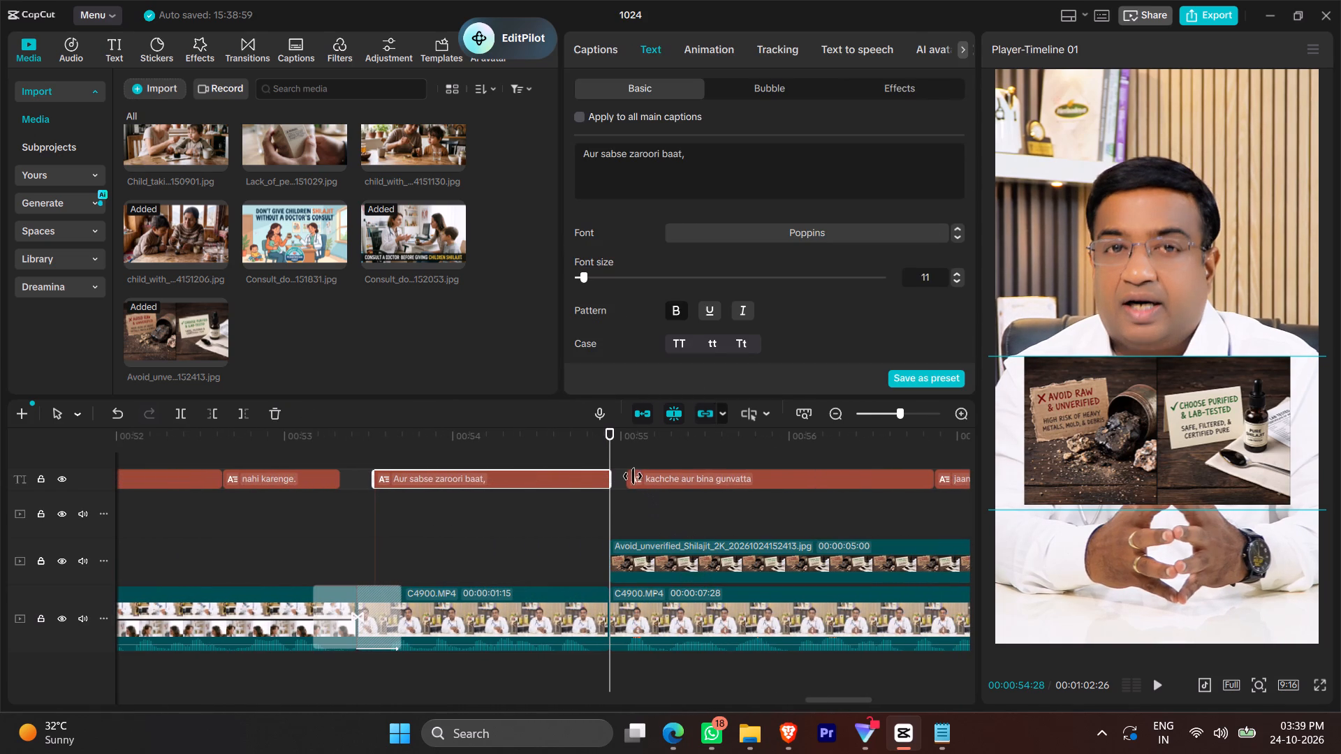
pyautogui.moveTo(627, 475); pyautogui.dragTo(610, 476)
pyautogui.click(693, 572)
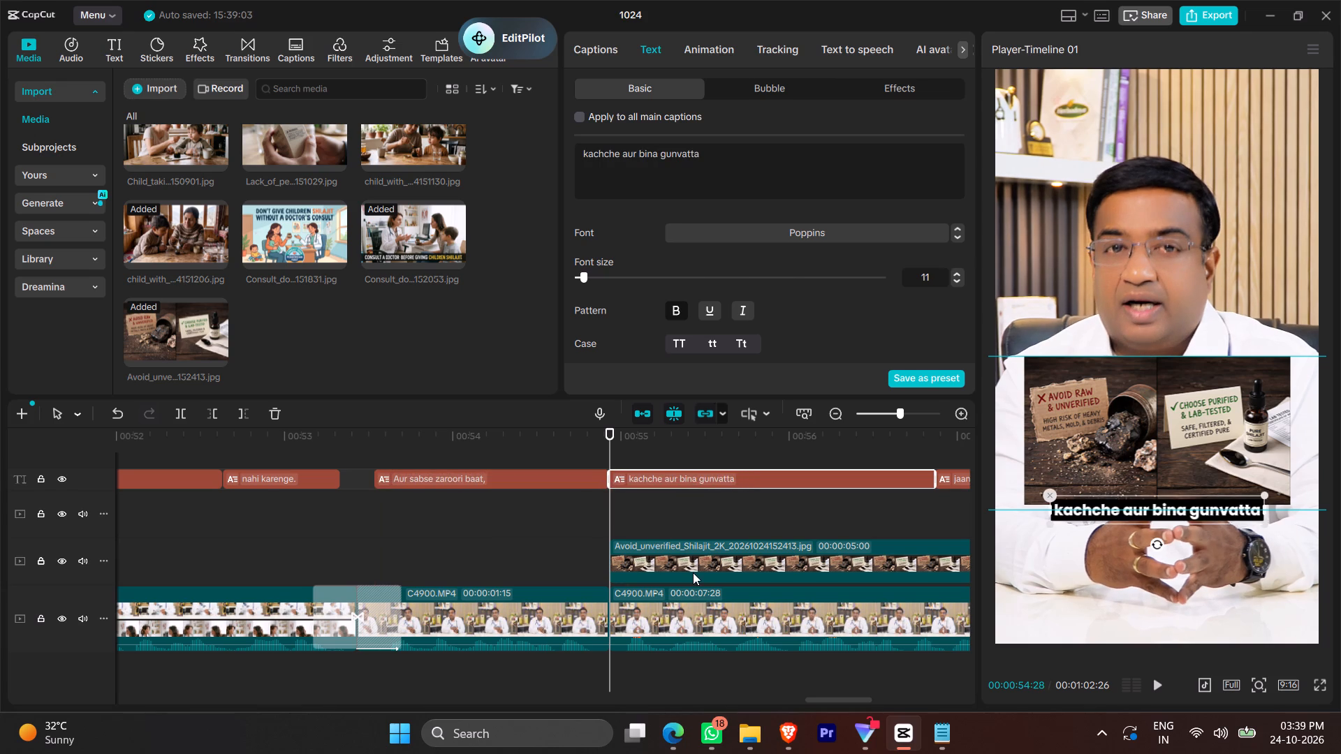
# Move the "kachche aur bina gunvatta" caption down in the frame, below the Shilajit image.
pyautogui.click(663, 485)
pyautogui.moveTo(1218, 514); pyautogui.dragTo(1222, 540)
pyautogui.click(1222, 540)
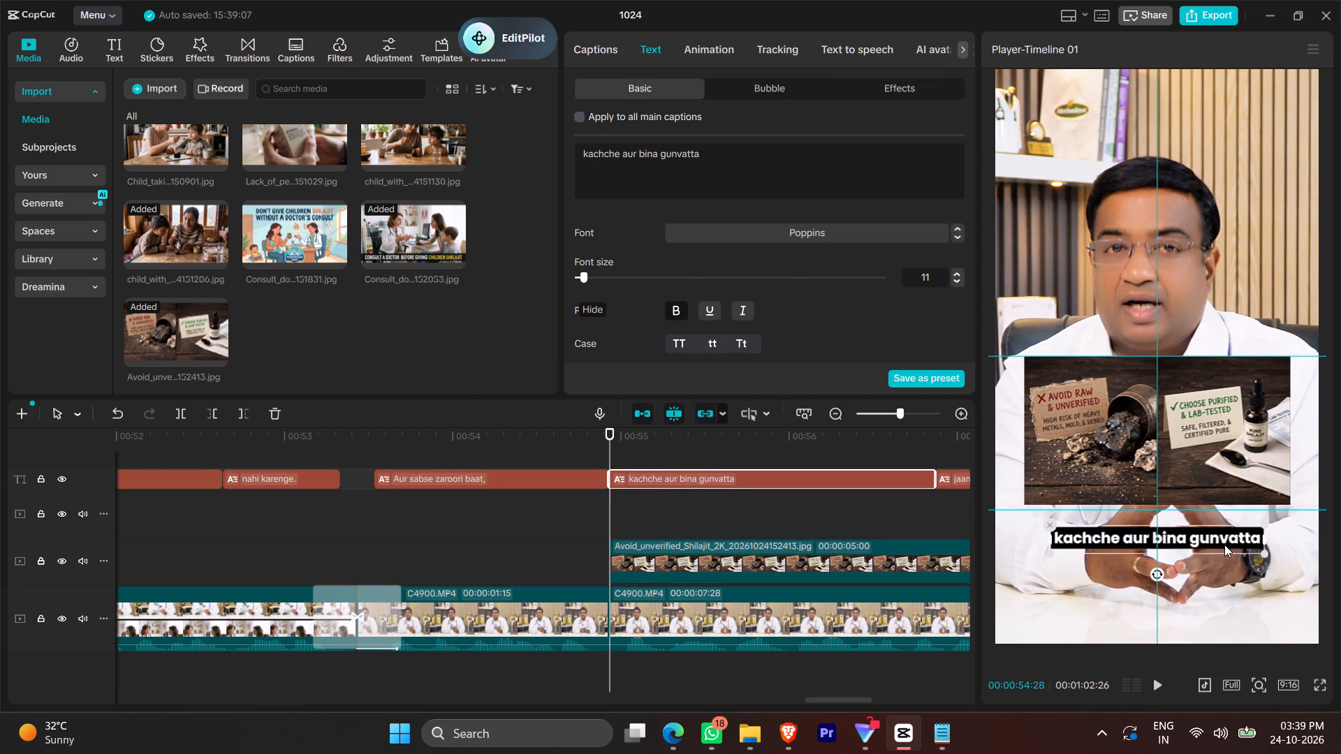
# Resize the Avoid_unverified_Shilajit image to 65% and lower it to about X -32, Y -726, just above the caption.
pyautogui.click(1196, 424)
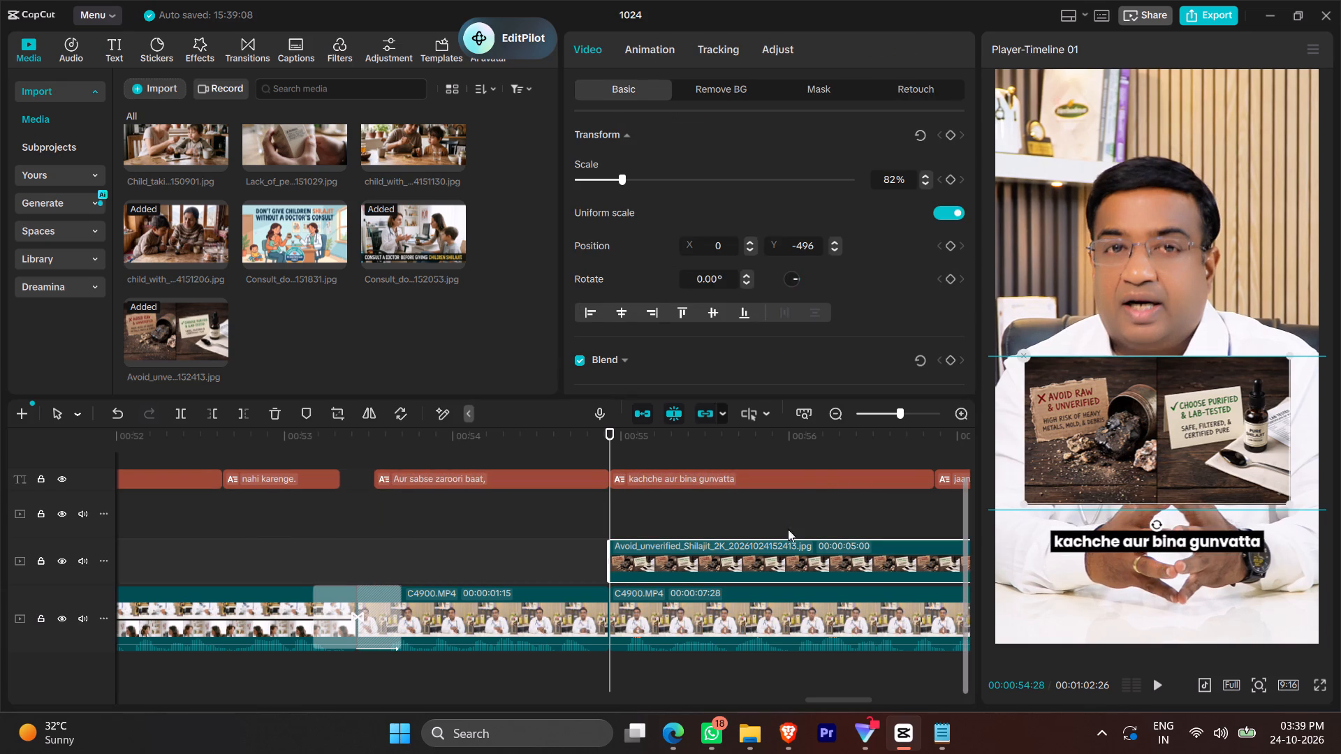
pyautogui.moveTo(1289, 501); pyautogui.dragTo(1227, 478)
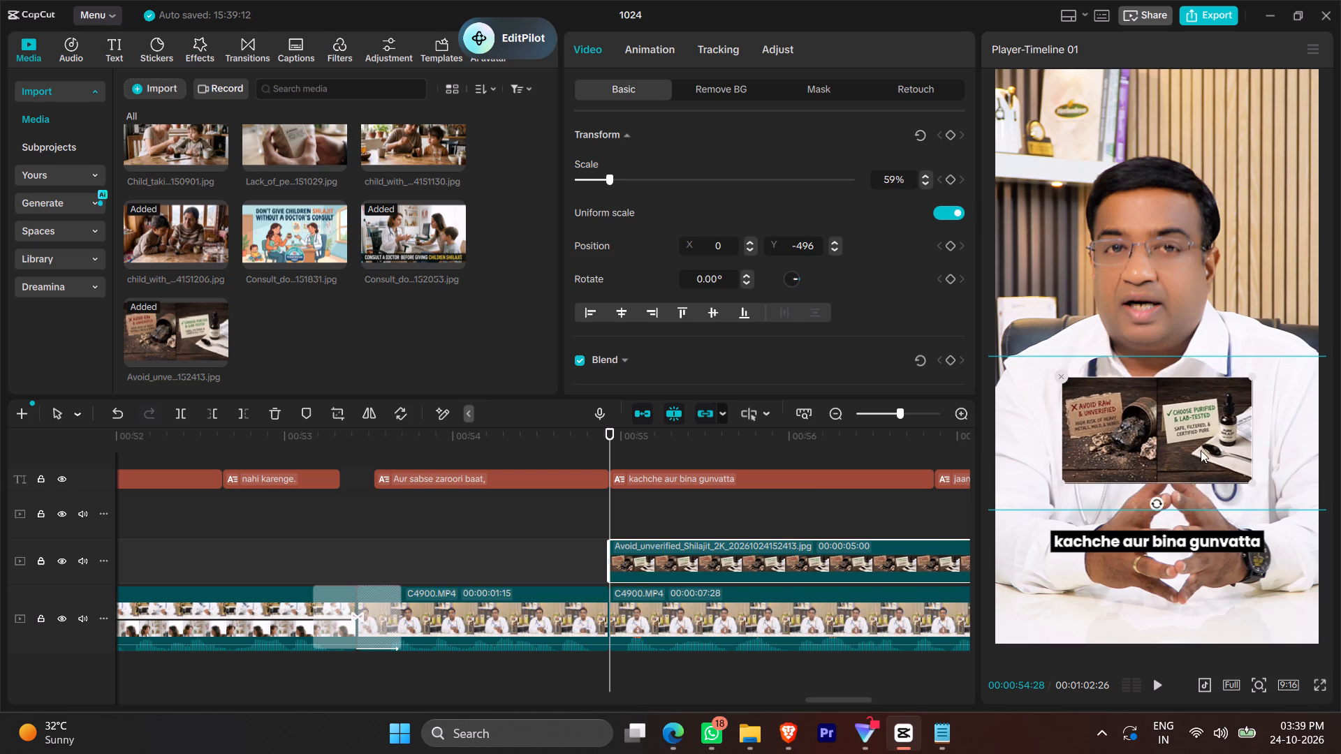
pyautogui.moveTo(1199, 446); pyautogui.dragTo(1194, 481)
pyautogui.moveTo(1239, 520); pyautogui.dragTo(1261, 528)
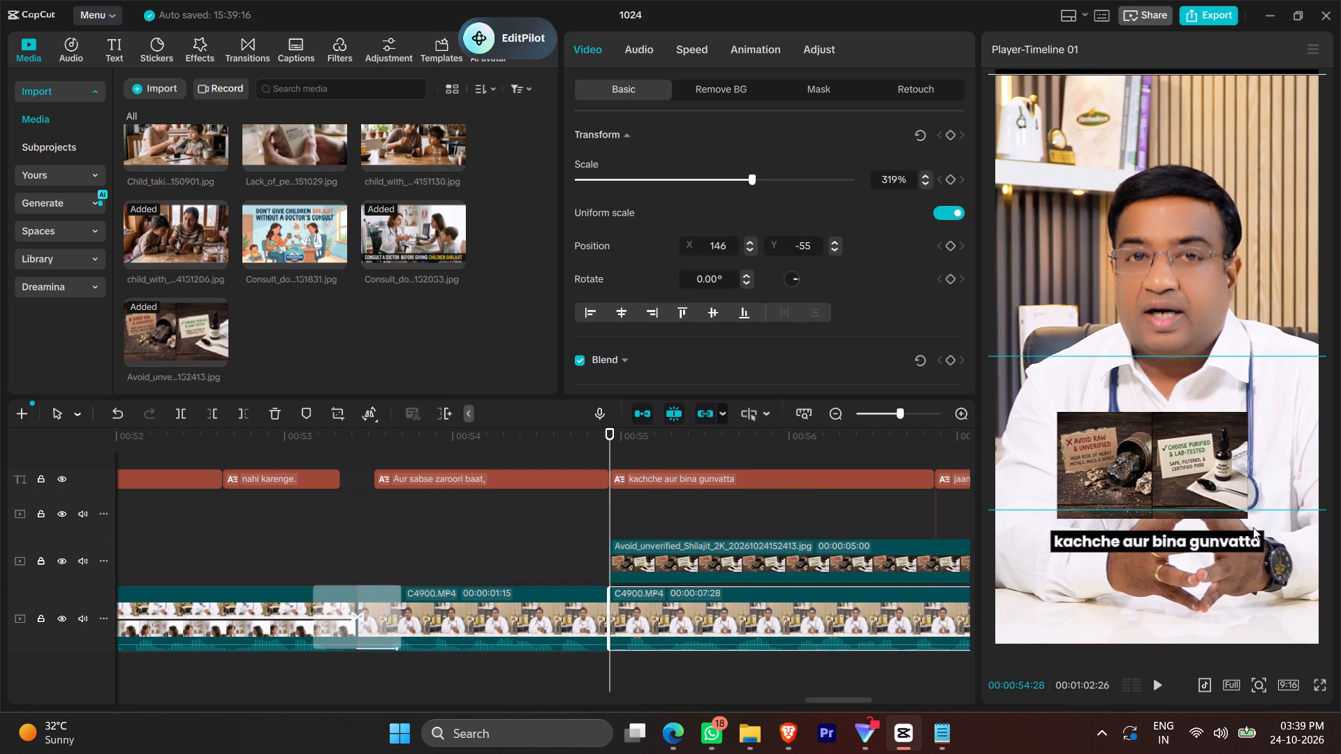
pyautogui.hotkey('ctrl', 'z')
pyautogui.click(1211, 459)
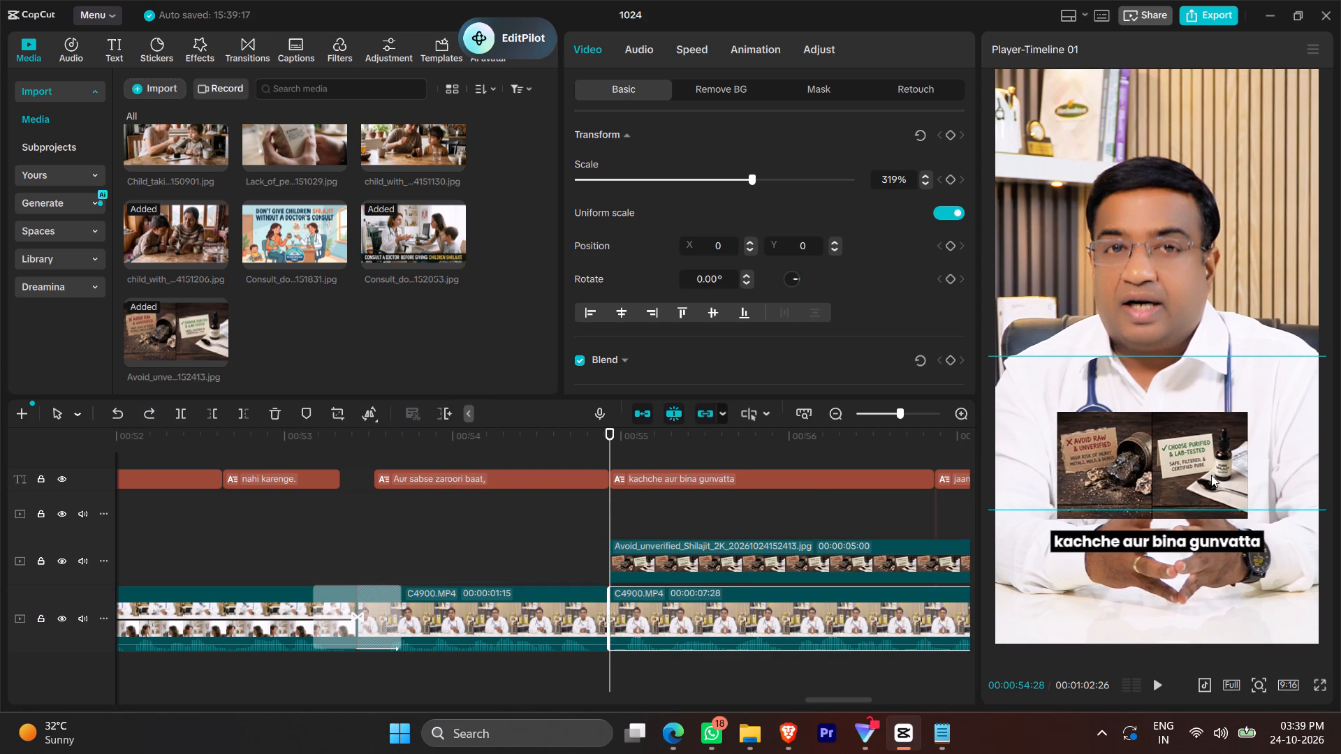
pyautogui.click(769, 565)
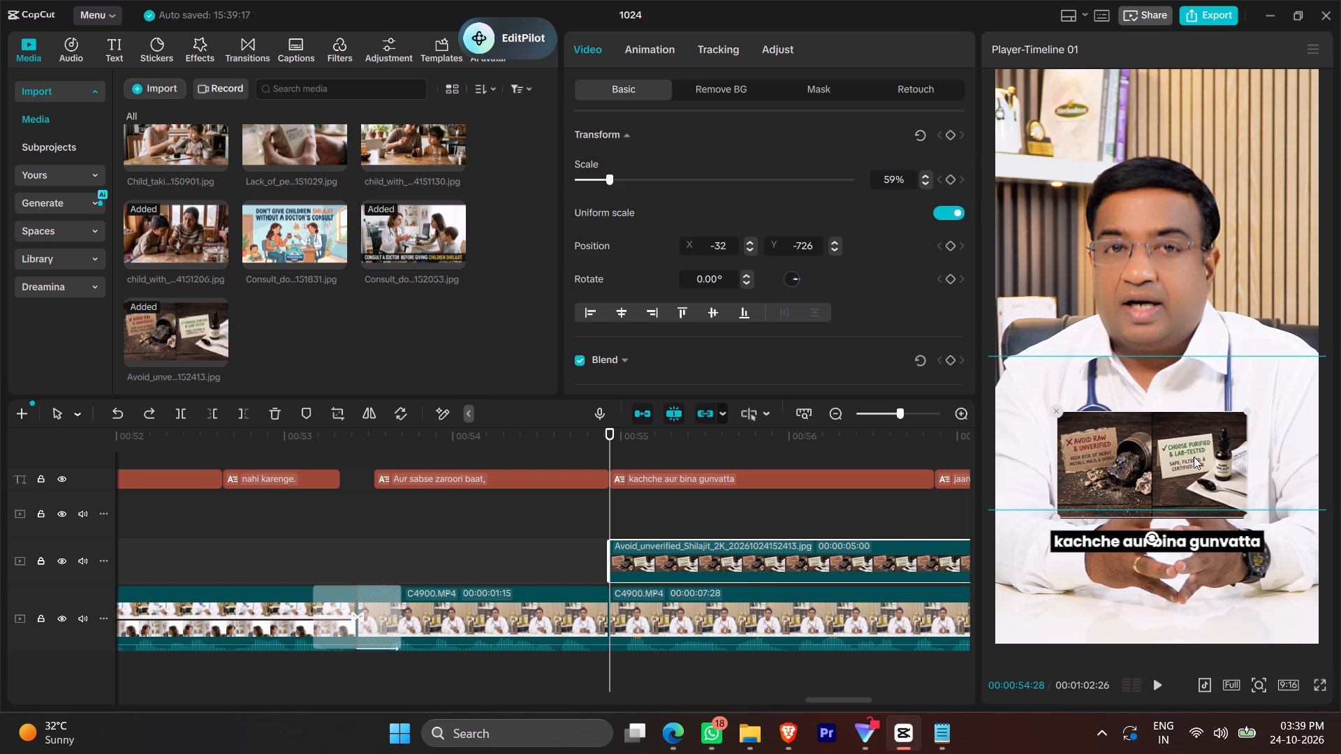
pyautogui.moveTo(1245, 522); pyautogui.dragTo(1261, 529)
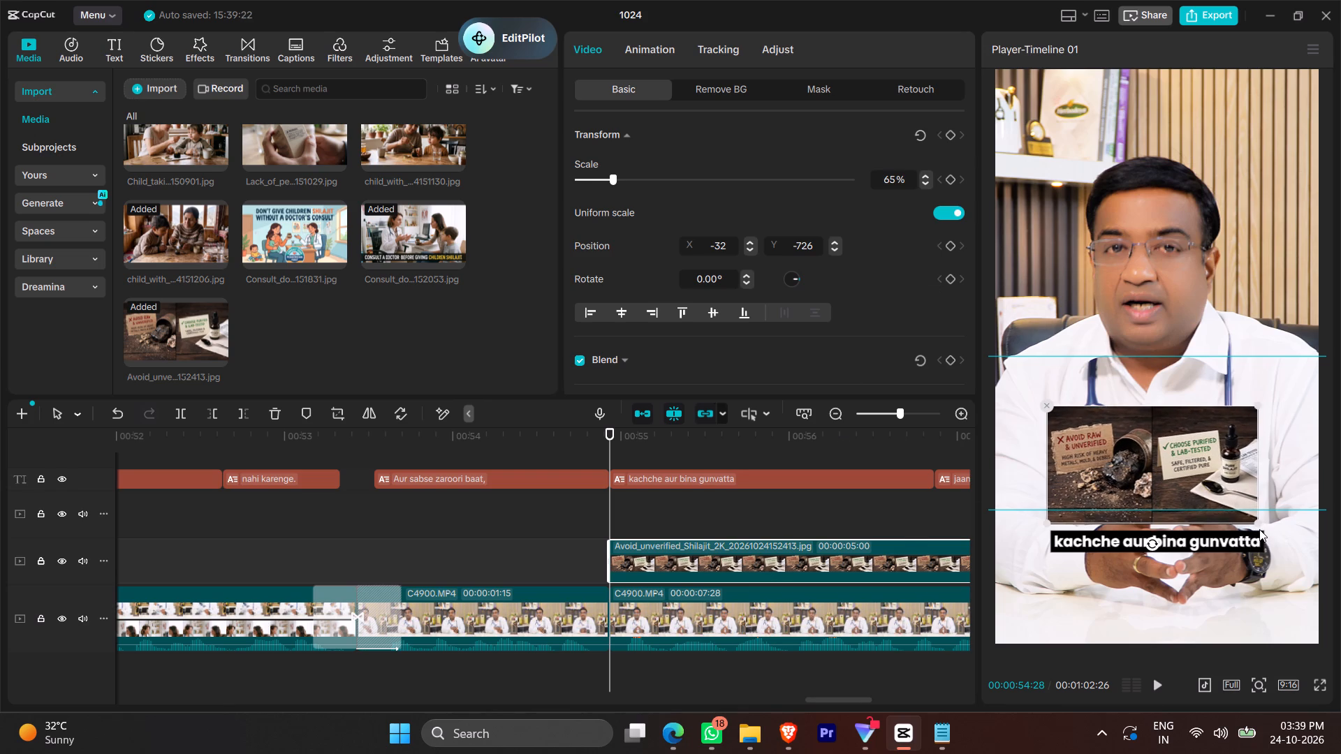
# Resize the Avoid_unverified_Shilajit image to 69% and centre it above the caption at X 0, Y -712.
pyautogui.moveTo(1257, 520); pyautogui.dragTo(1263, 522)
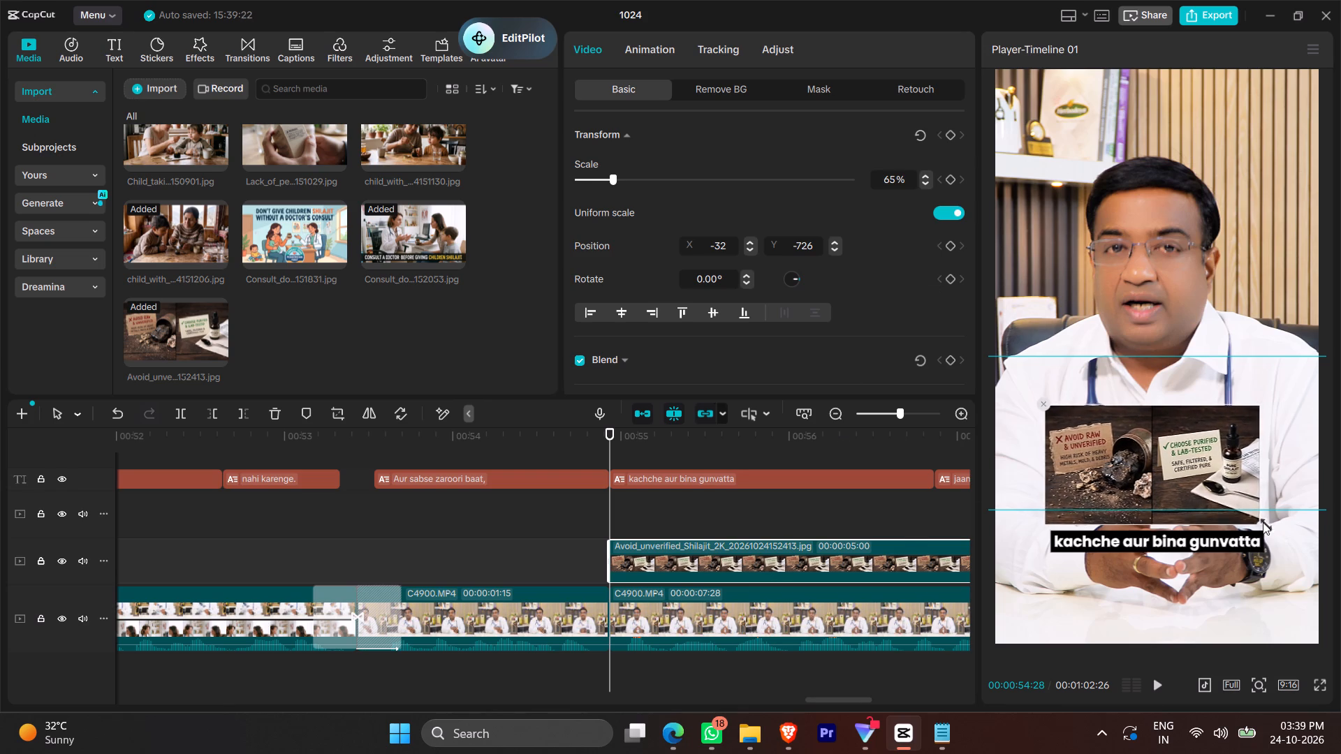
pyautogui.moveTo(1263, 522); pyautogui.dragTo(1263, 529)
pyautogui.click(1197, 481)
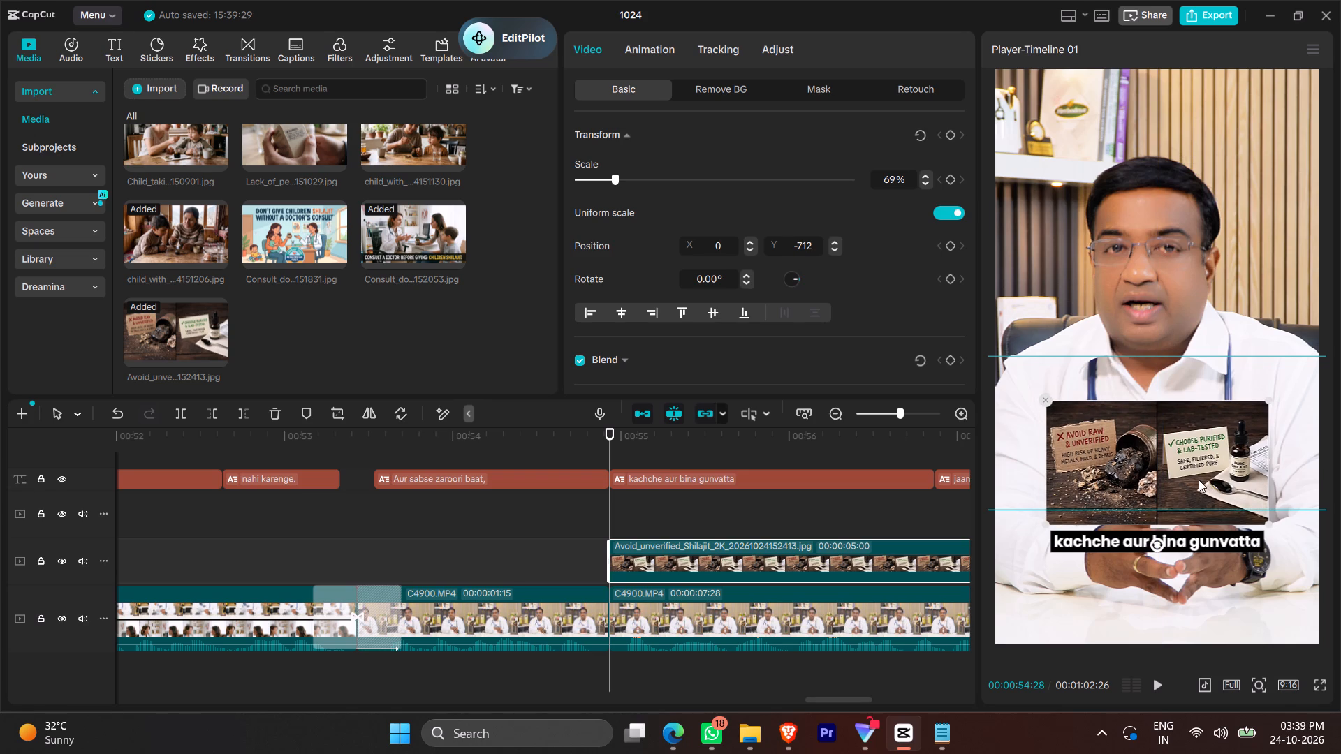
# Add a Rectangle mask to the Shilajit image and stretch it over nearly the whole picture, about 2720 by 1457.
pyautogui.click(739, 94)
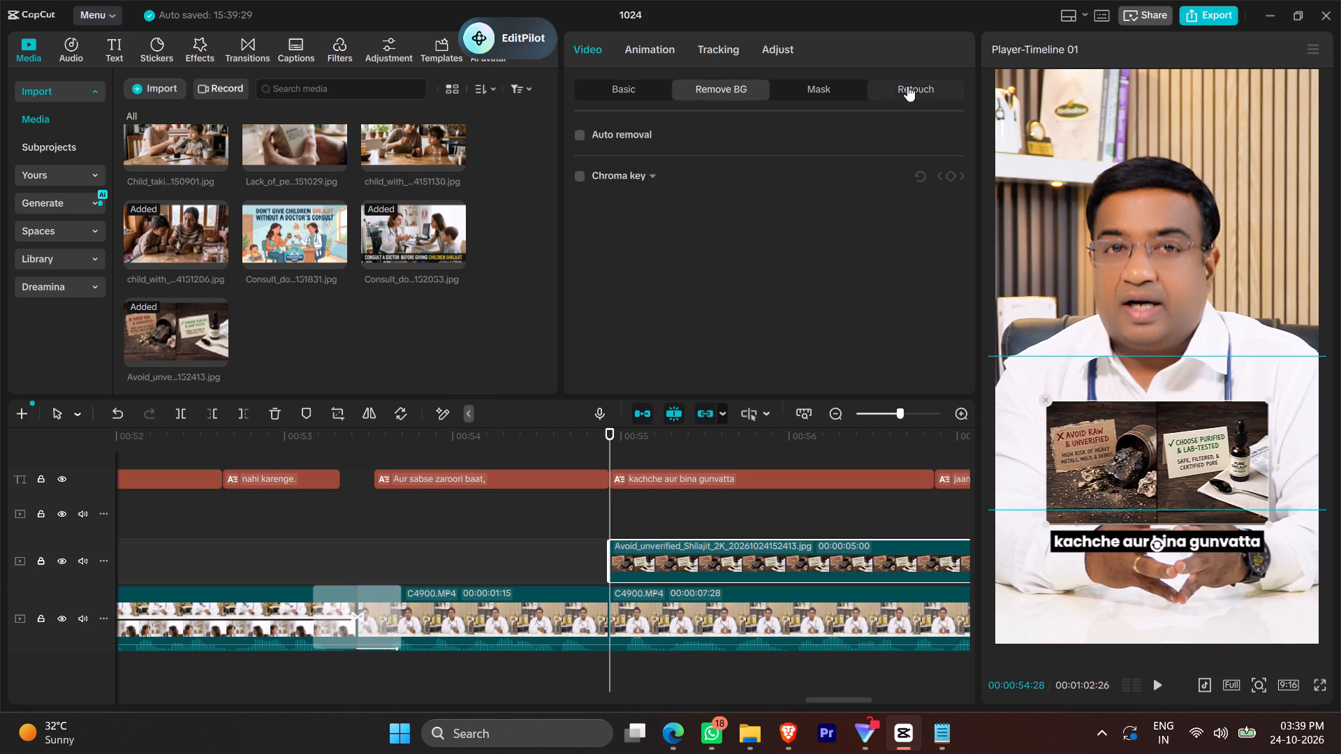
pyautogui.click(845, 88)
pyautogui.click(617, 158)
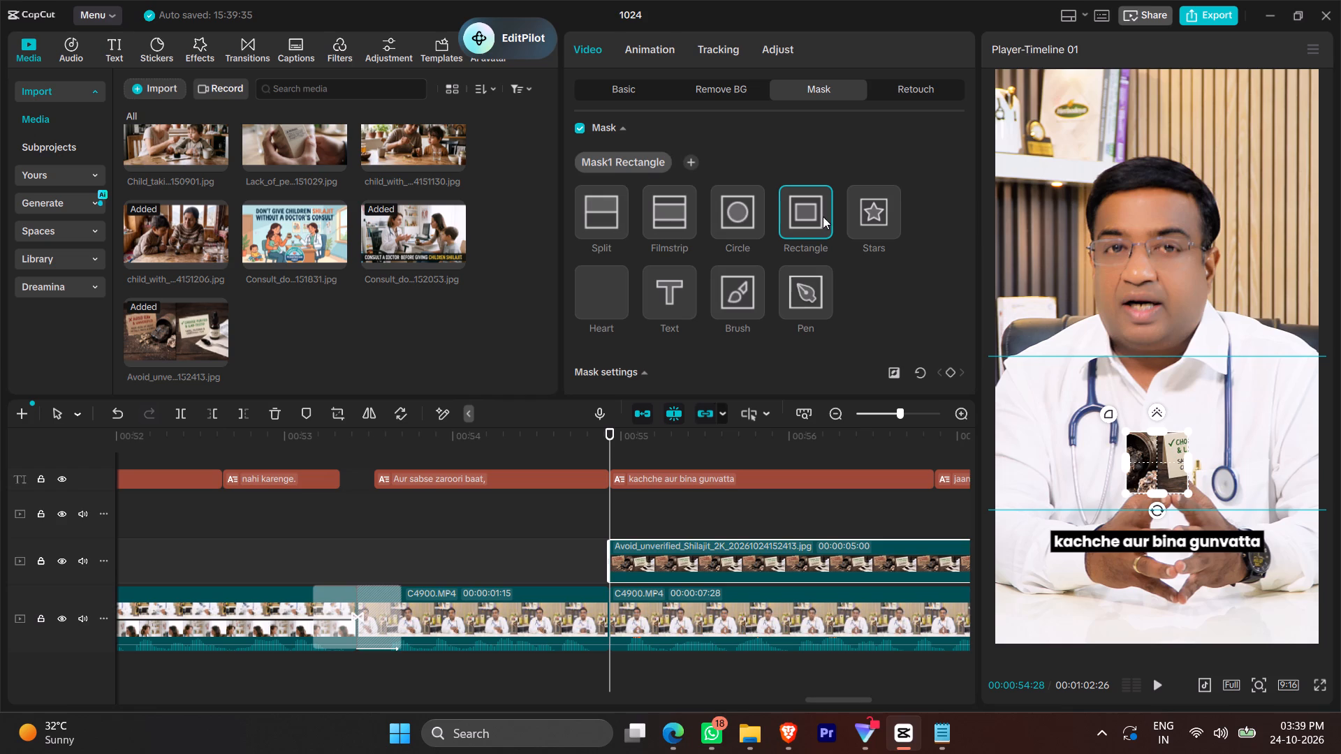
pyautogui.moveTo(1182, 460); pyautogui.dragTo(1190, 448)
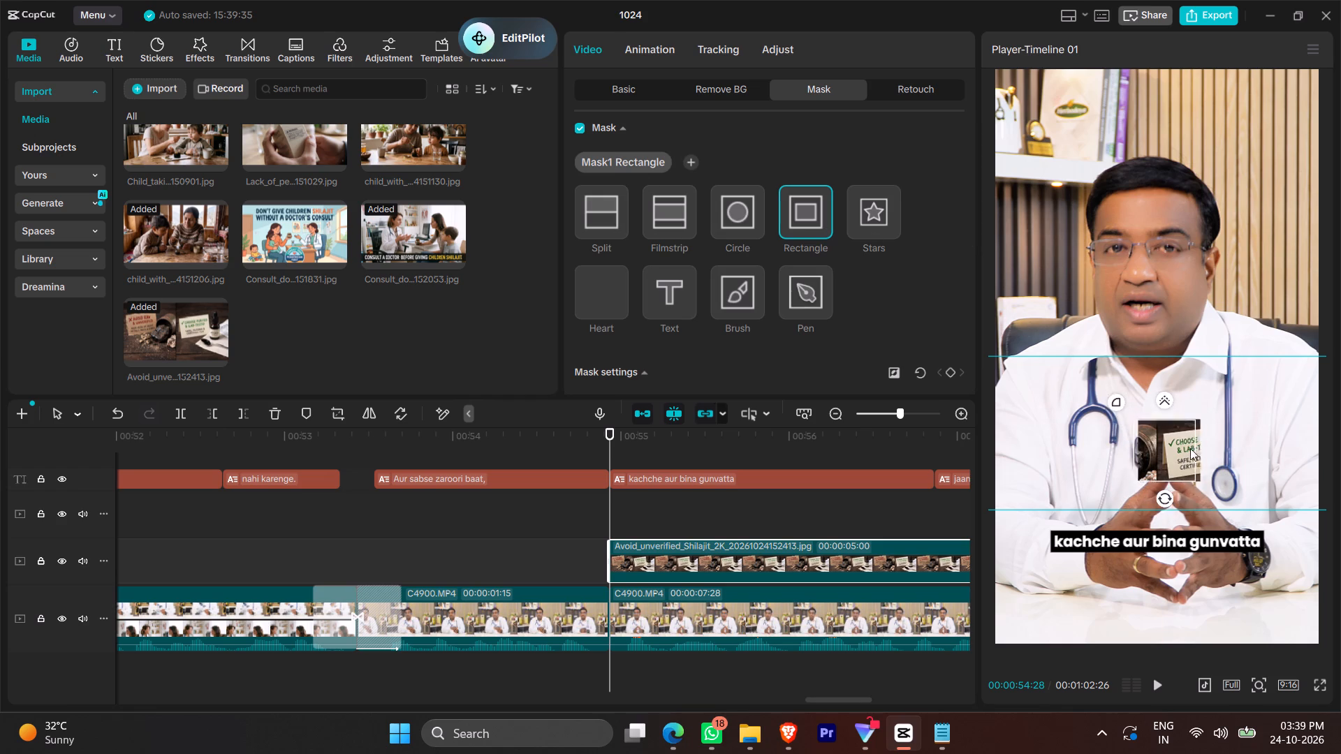
pyautogui.moveTo(1190, 448); pyautogui.dragTo(1179, 452)
pyautogui.moveTo(1179, 459); pyautogui.dragTo(1171, 469)
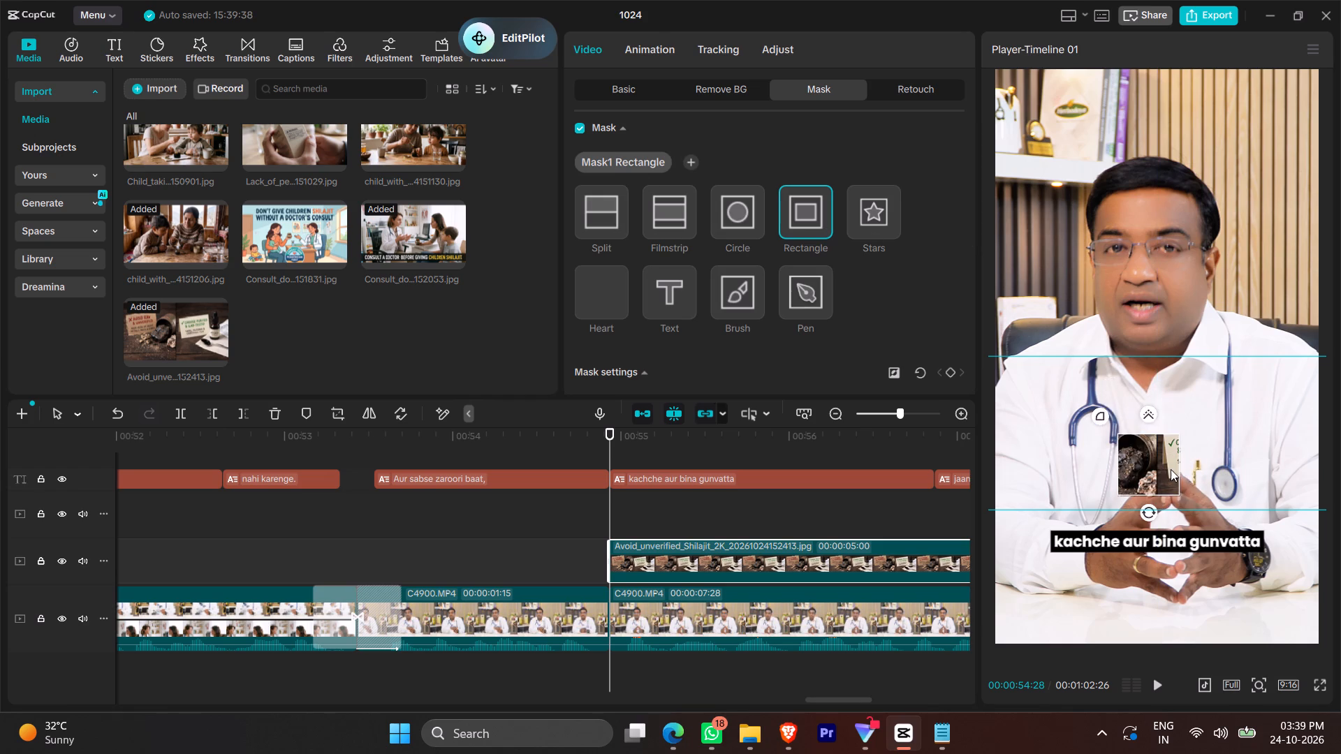
pyautogui.moveTo(1171, 469); pyautogui.dragTo(1180, 468)
pyautogui.moveTo(1187, 466); pyautogui.dragTo(1259, 486)
pyautogui.moveTo(1233, 476); pyautogui.dragTo(1256, 486, button='right')
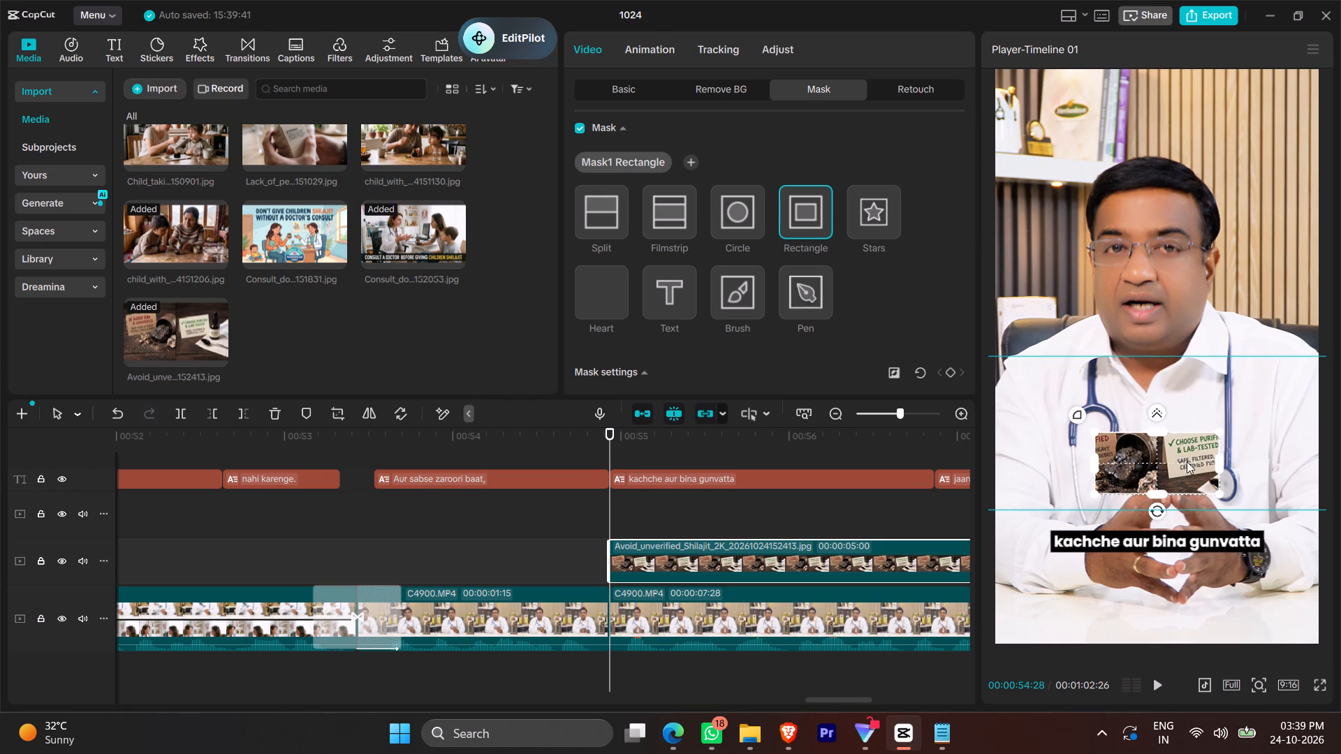
pyautogui.moveTo(1220, 470); pyautogui.dragTo(1283, 480)
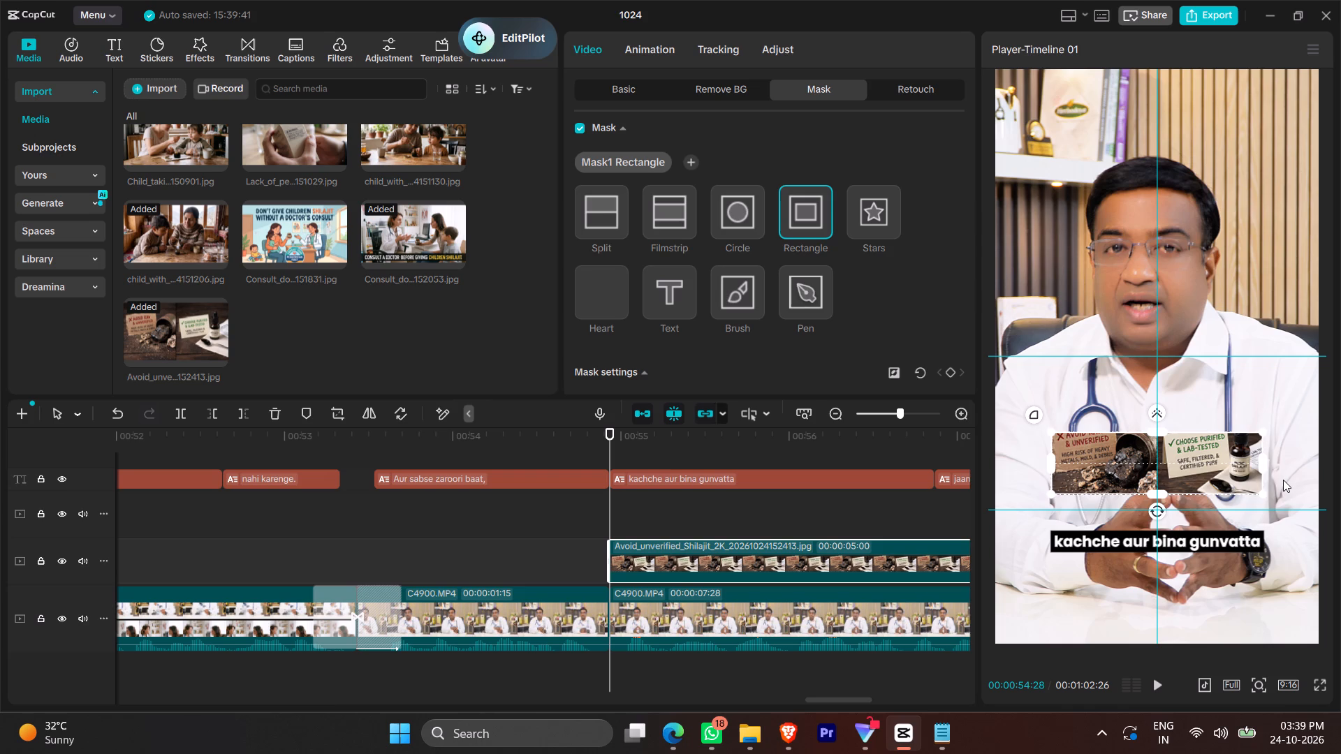
pyautogui.moveTo(1283, 480); pyautogui.dragTo(1294, 483)
pyautogui.click(1176, 455)
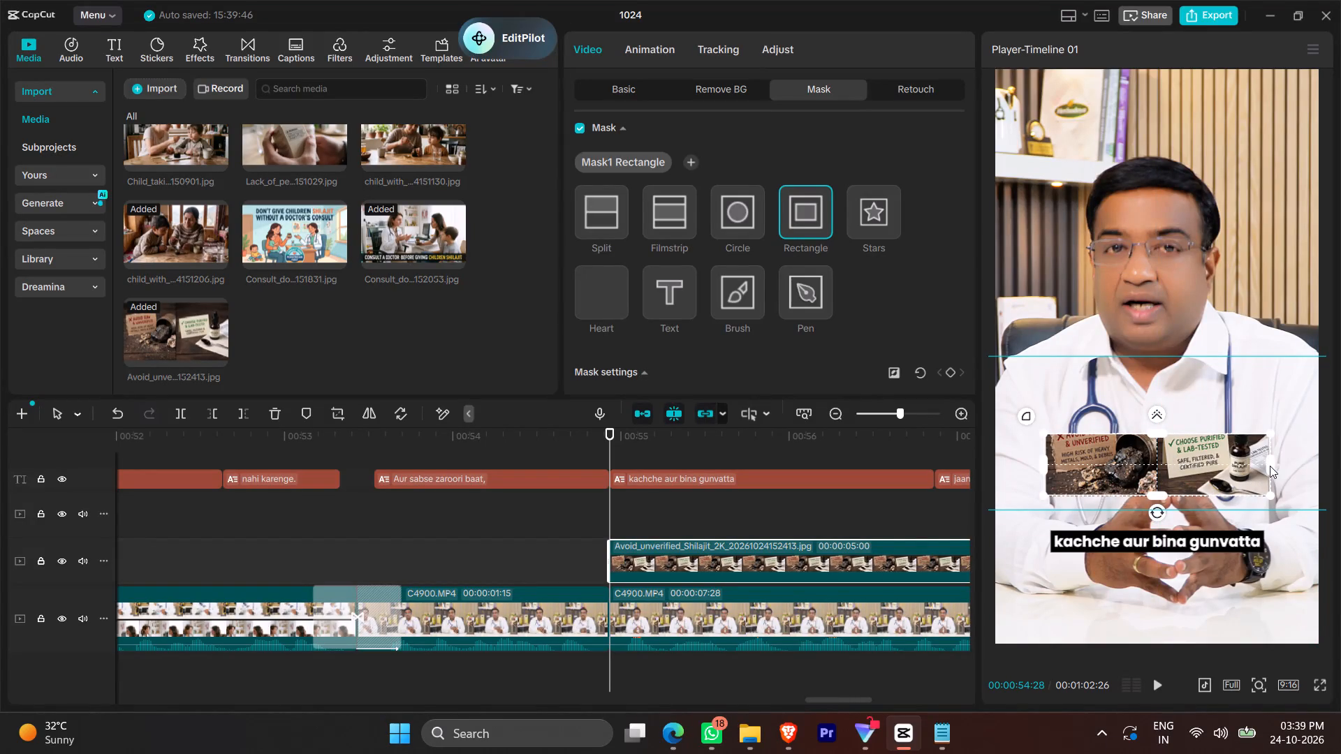
pyautogui.click(1270, 466)
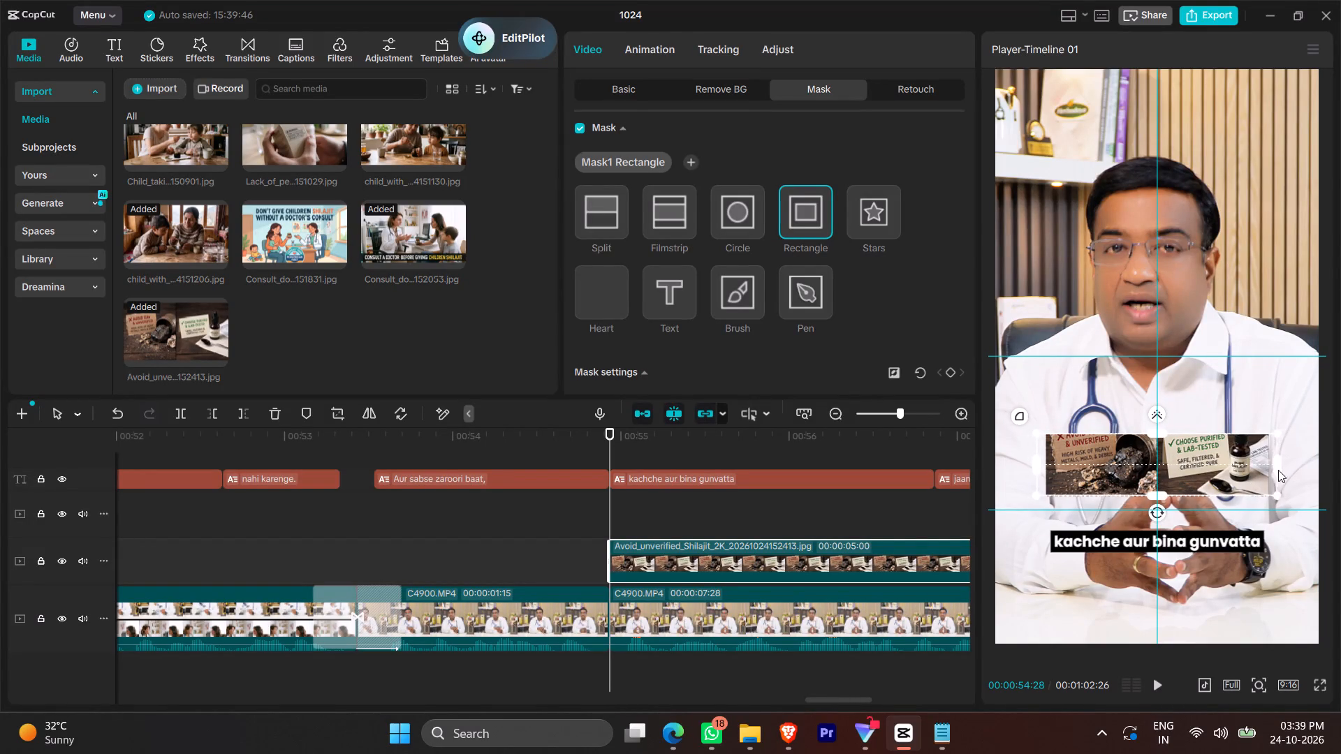
pyautogui.moveTo(1161, 491); pyautogui.dragTo(1160, 505)
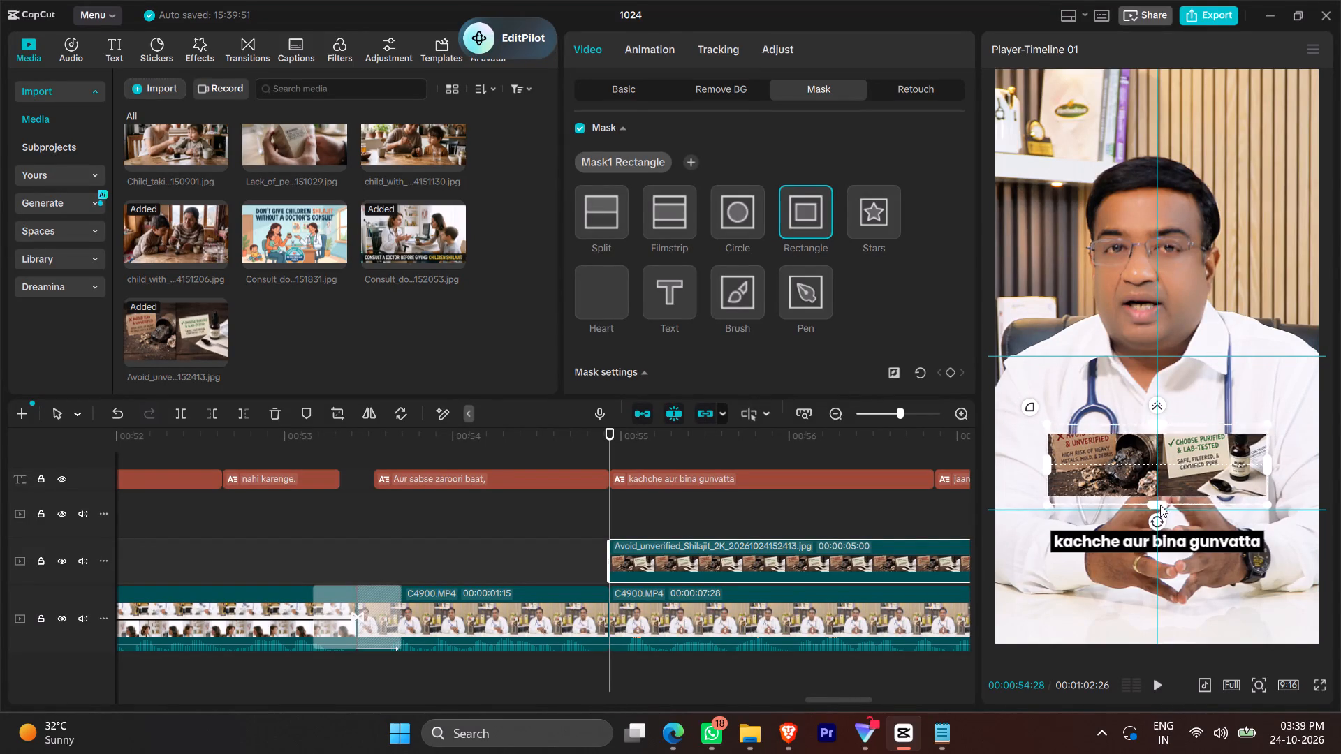
pyautogui.moveTo(1160, 505); pyautogui.dragTo(1162, 537)
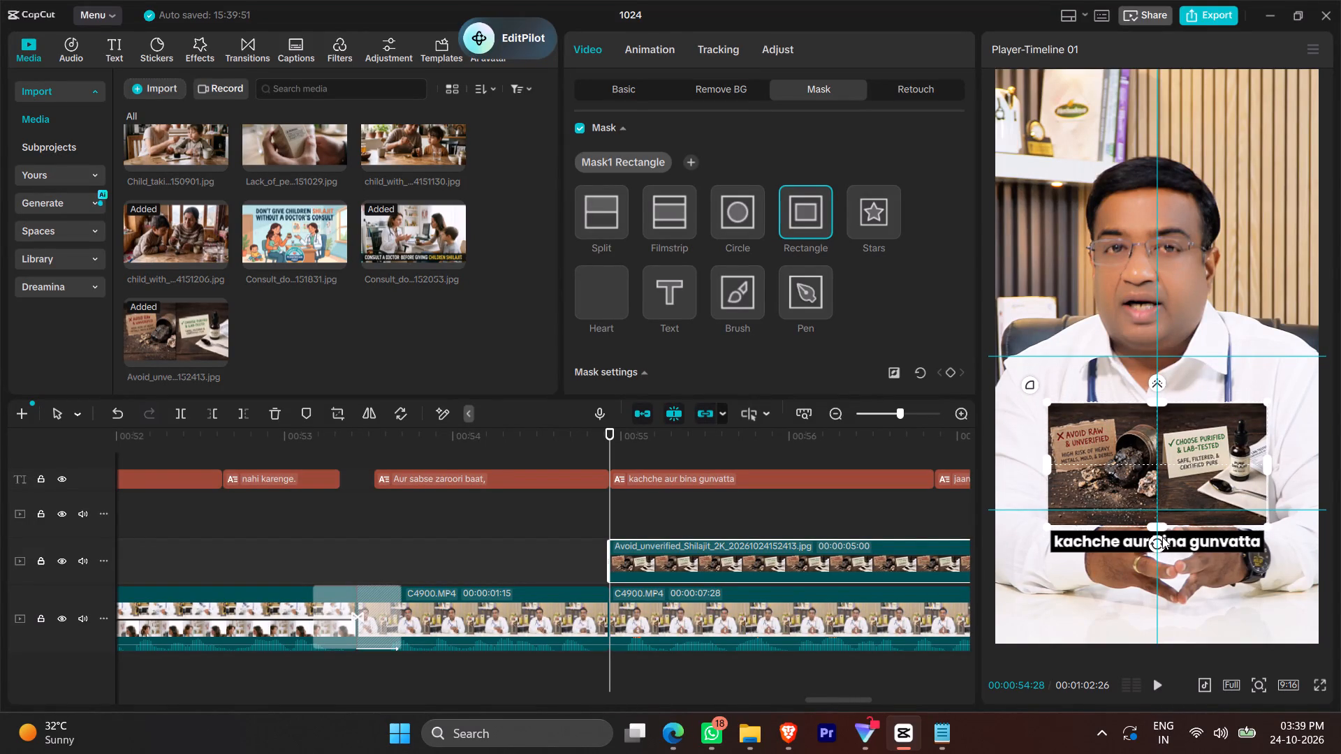
pyautogui.moveTo(1162, 537); pyautogui.dragTo(1162, 532)
# Round the corners of the Shilajit image's rectangle mask to 33.
pyautogui.scroll(-4, 790, 268)
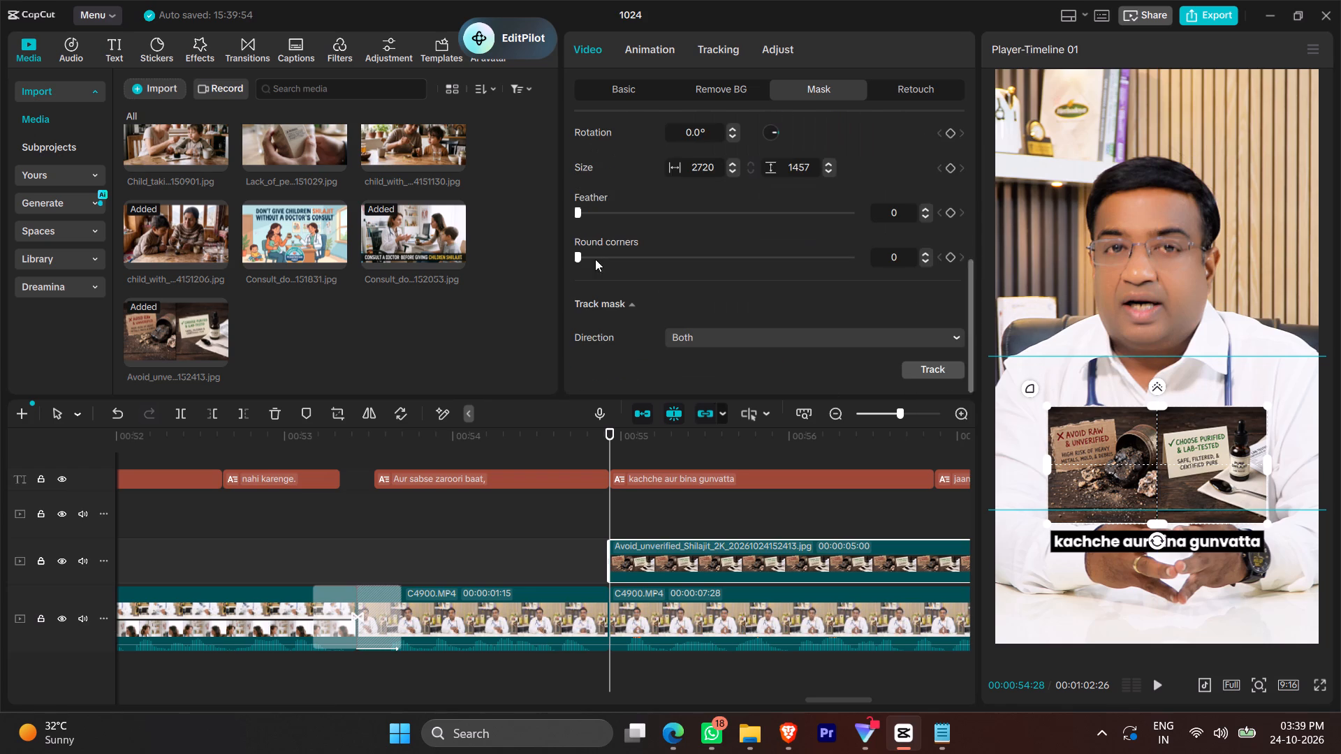
pyautogui.moveTo(585, 259); pyautogui.dragTo(668, 271)
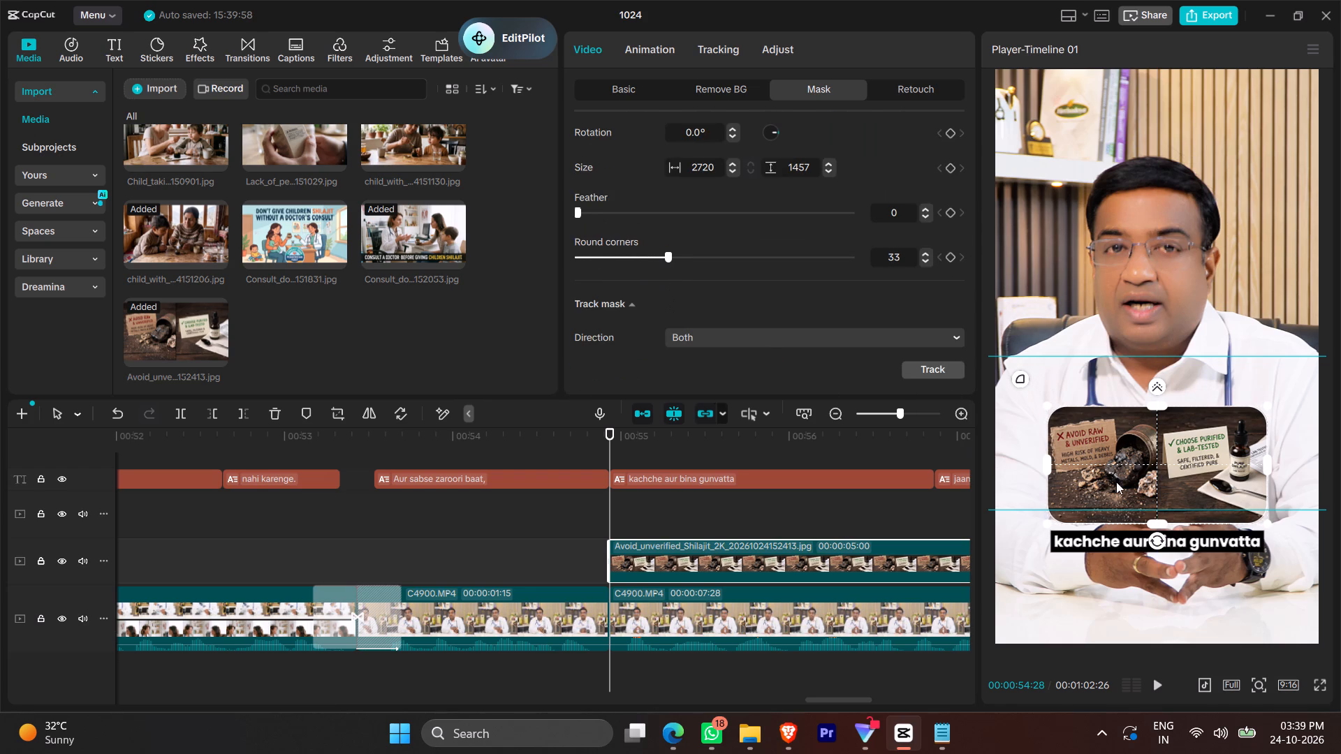
# Apply the Fade In entrance animation with a 0.5 s duration to the Shilajit image and play back the section.
pyautogui.click(613, 97)
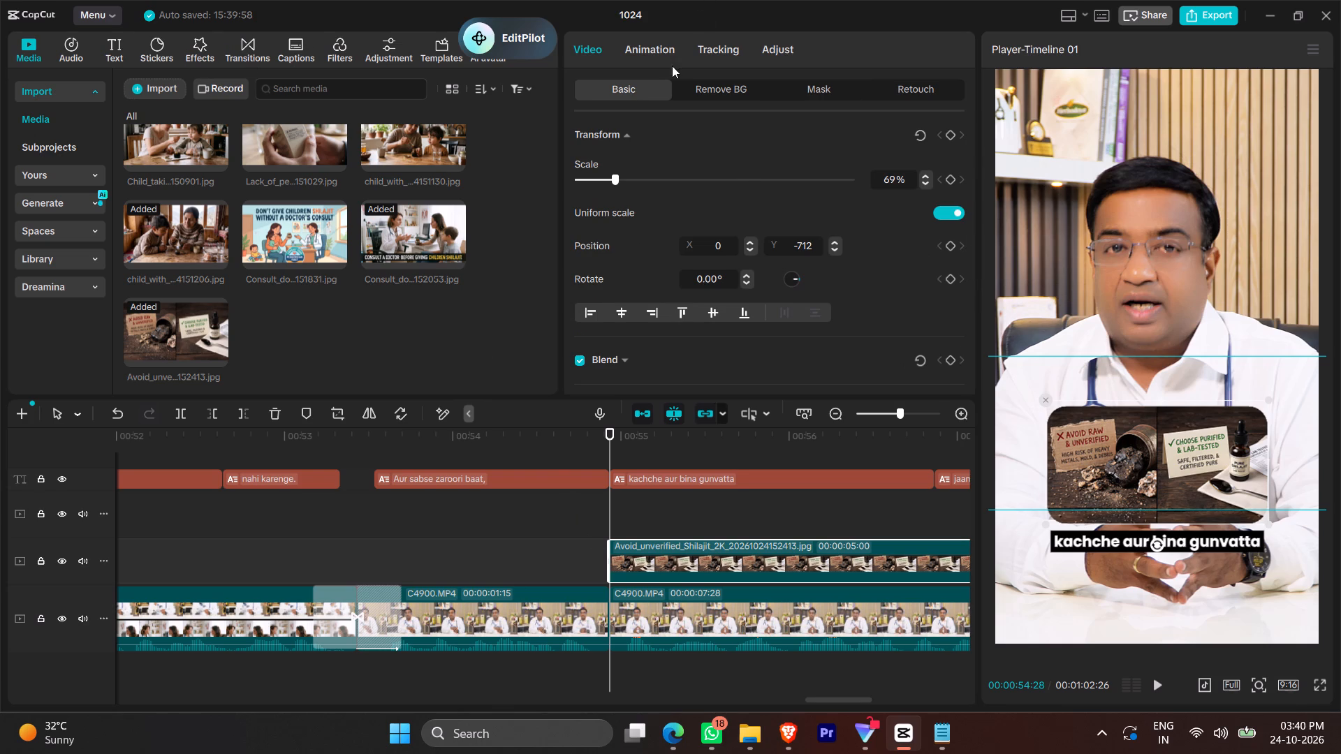
pyautogui.click(661, 50)
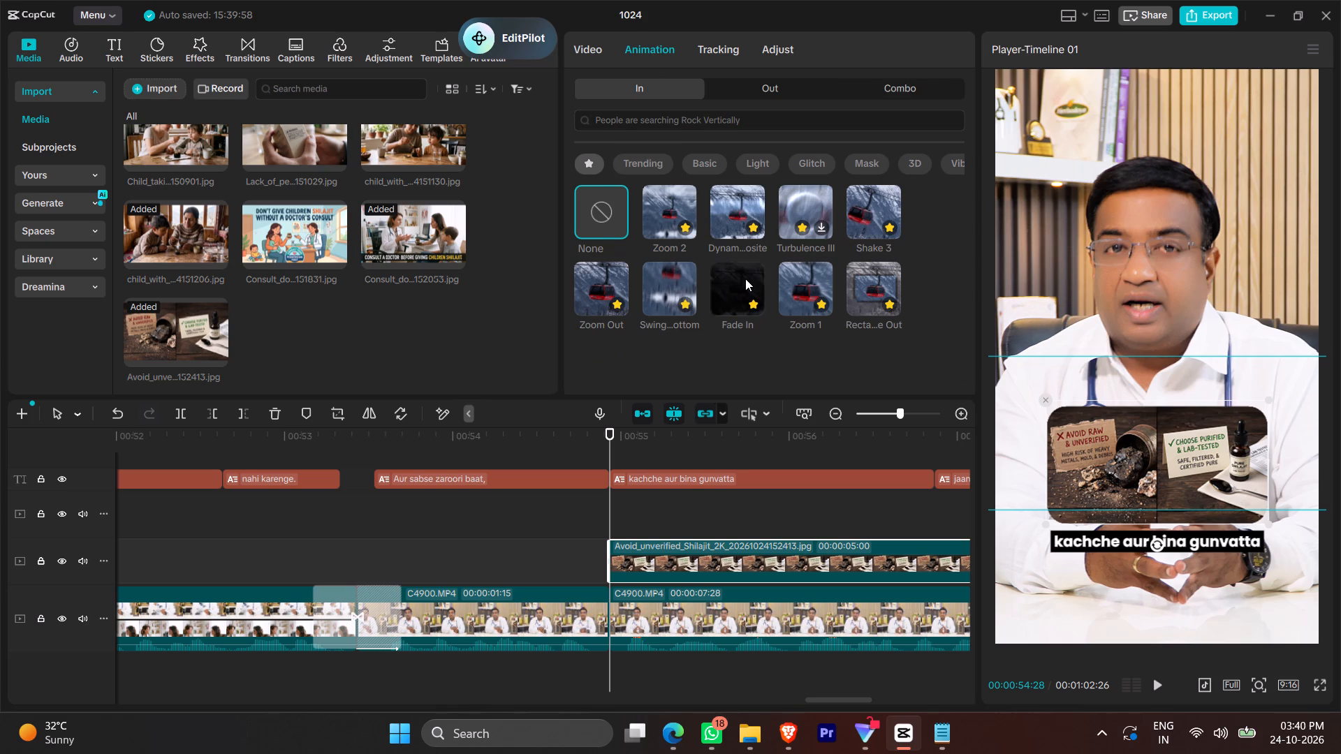
pyautogui.click(745, 279)
pyautogui.press('space')
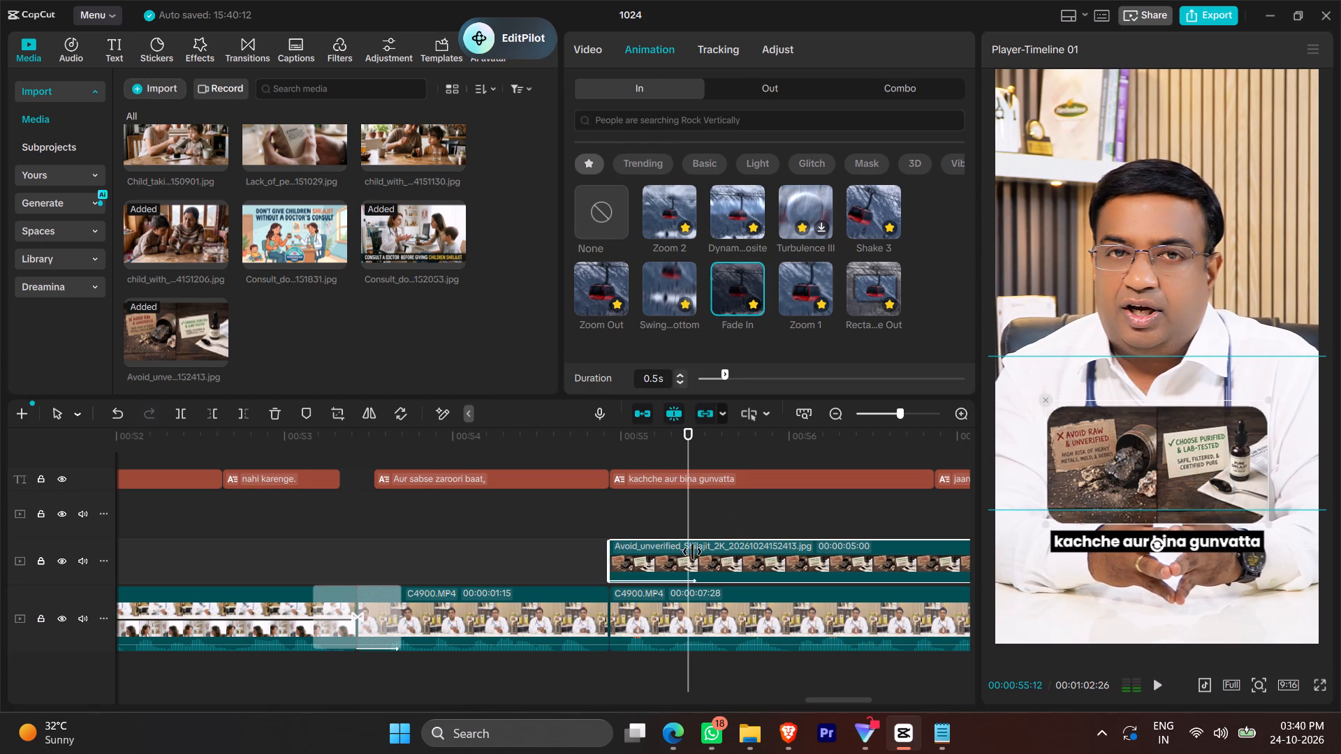
pyautogui.click(587, 529)
pyautogui.press('space')
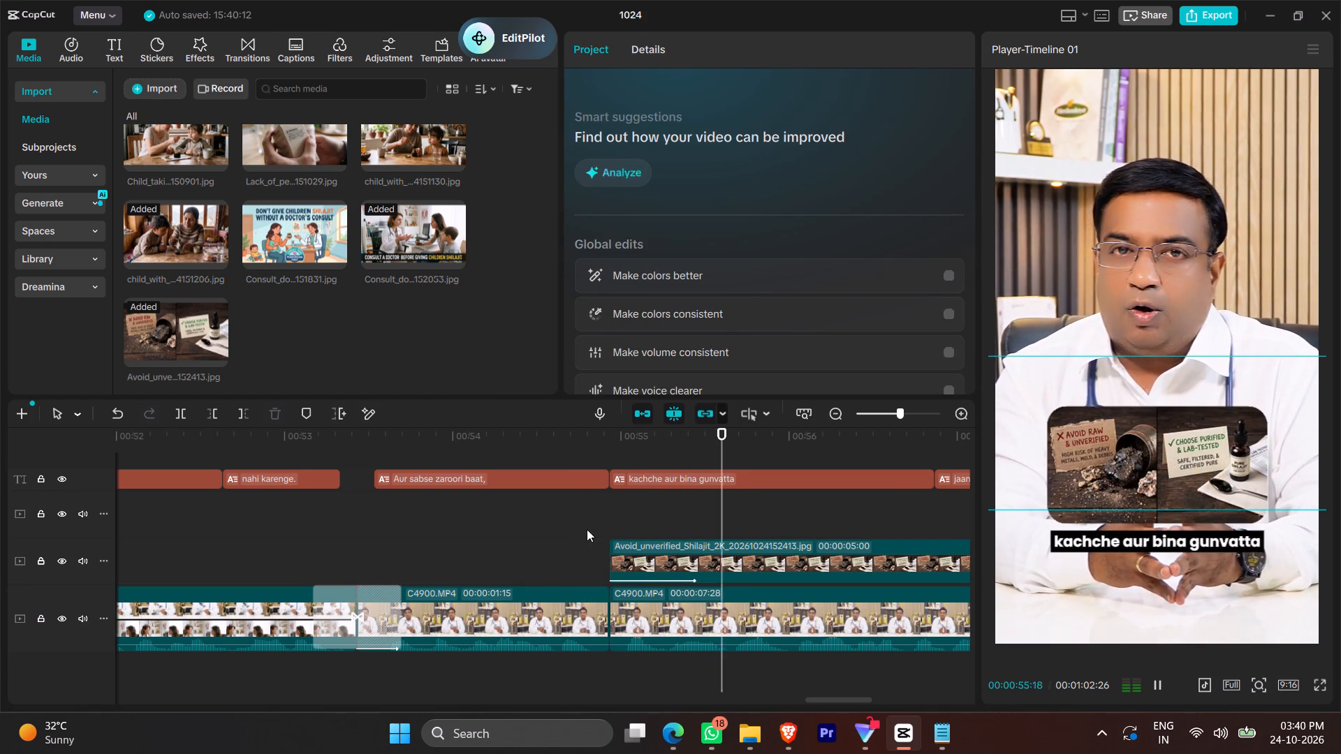
pyautogui.keyDown('ctrl'); pyautogui.scroll(-10, 724, 542); pyautogui.keyUp('ctrl')
pyautogui.press('space')
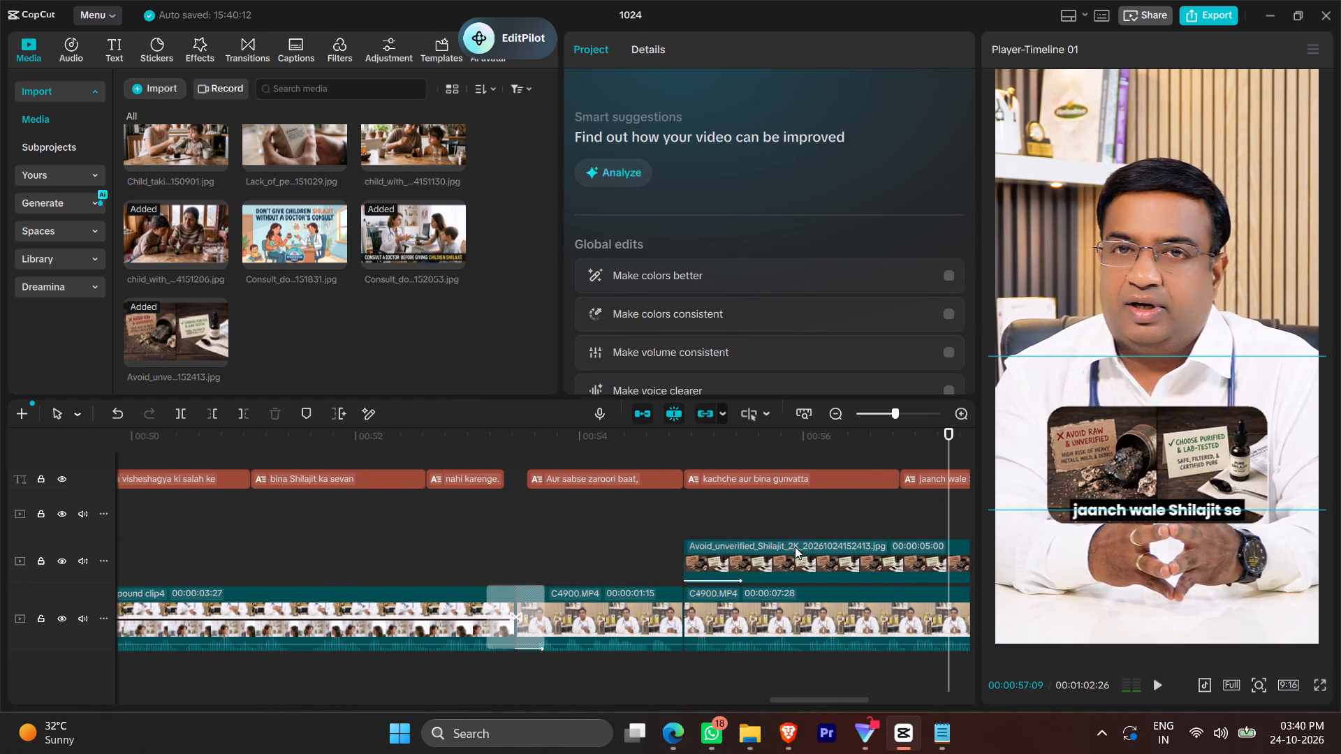
# Search the video effects for pendulum and apply Play Pendulum to the Avoid_unverified_Shilajit clip.
pyautogui.click(796, 550)
pyautogui.click(201, 49)
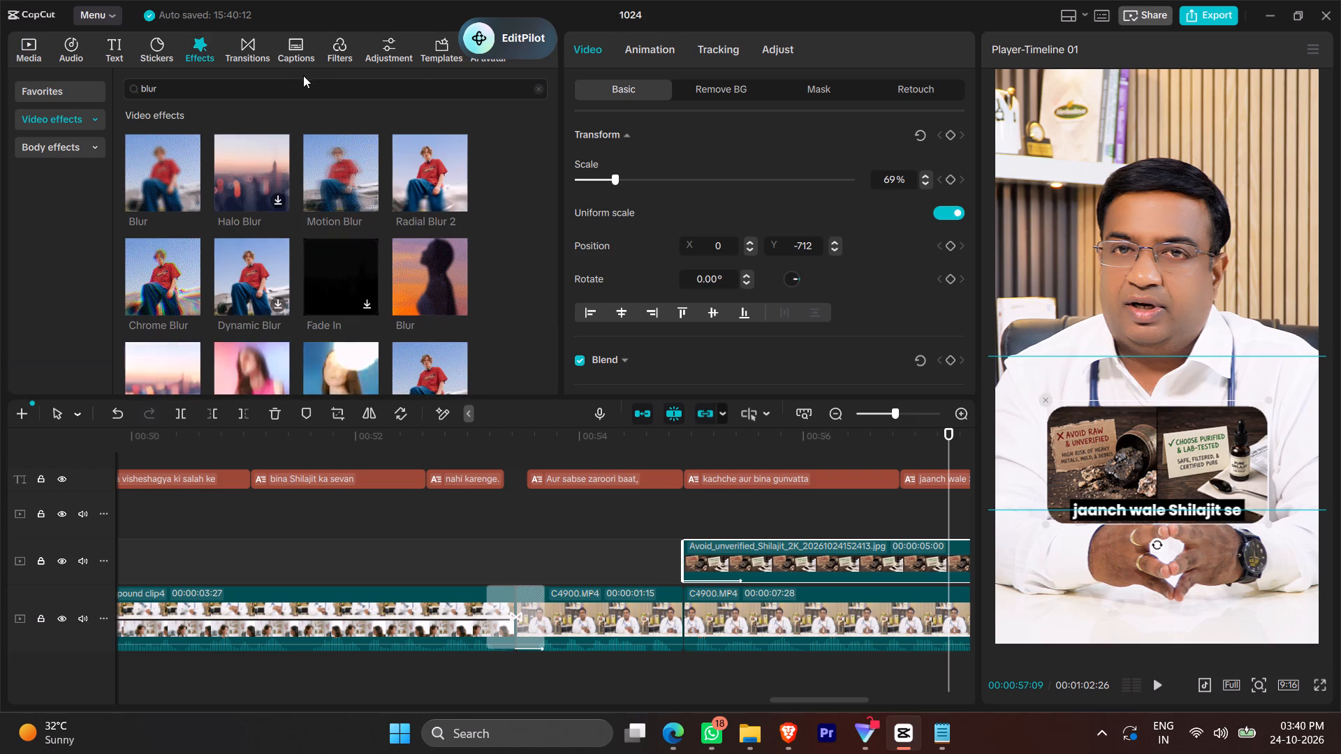
pyautogui.click(307, 81)
pyautogui.click(541, 89)
pyautogui.click(396, 89)
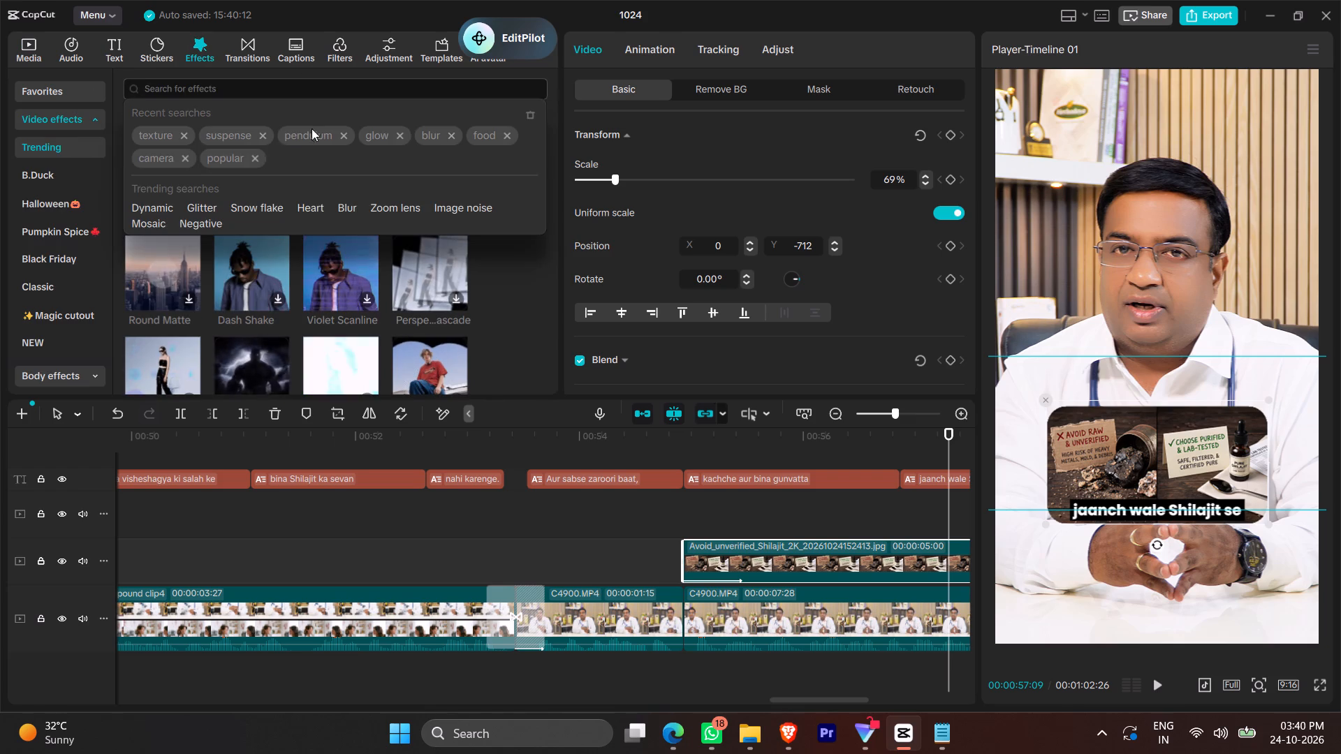
pyautogui.click(304, 138)
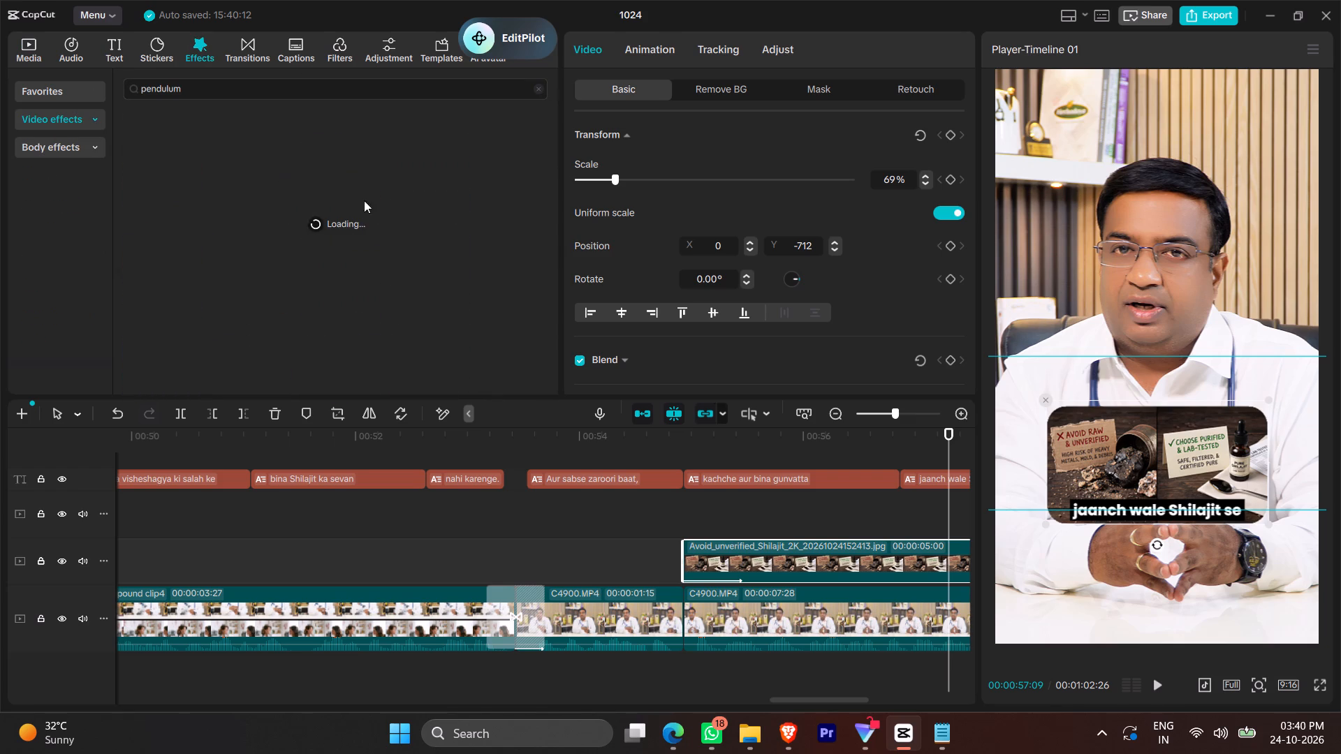
pyautogui.hscroll(-1, 724, 511)
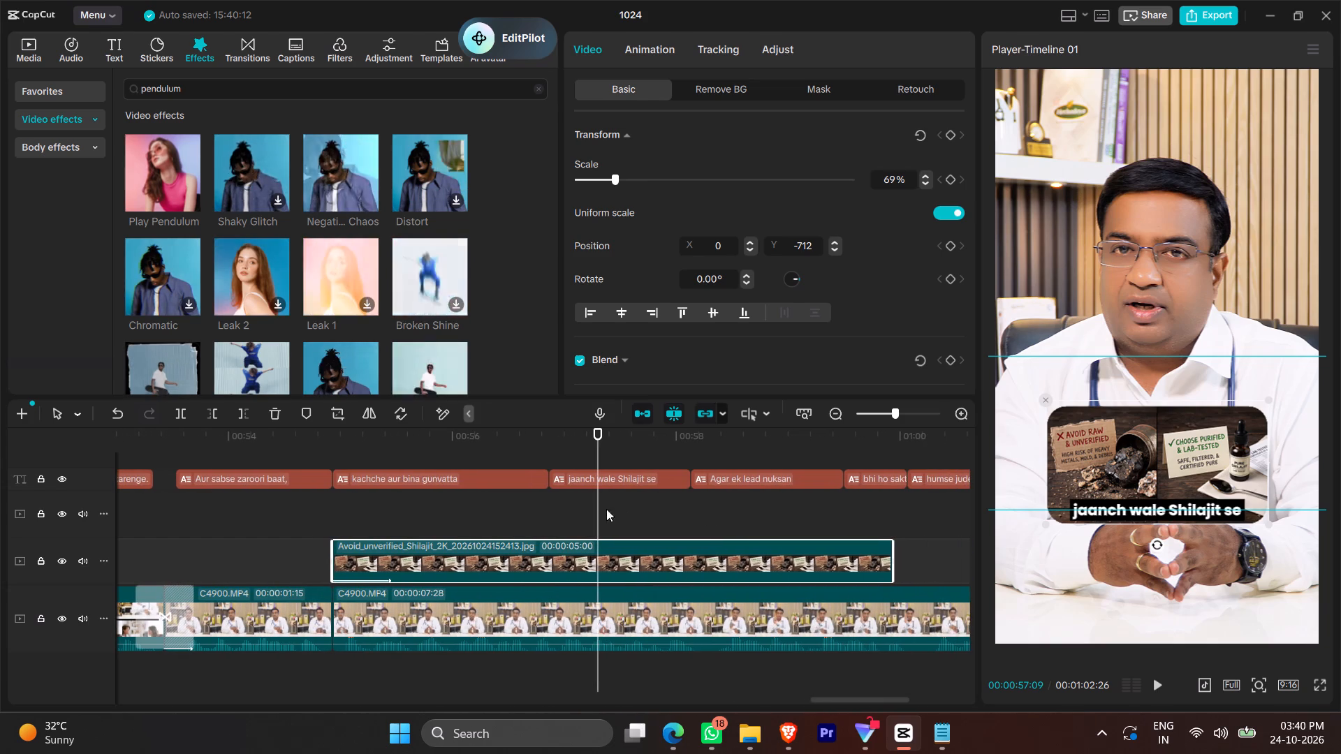
pyautogui.moveTo(156, 168); pyautogui.dragTo(552, 544)
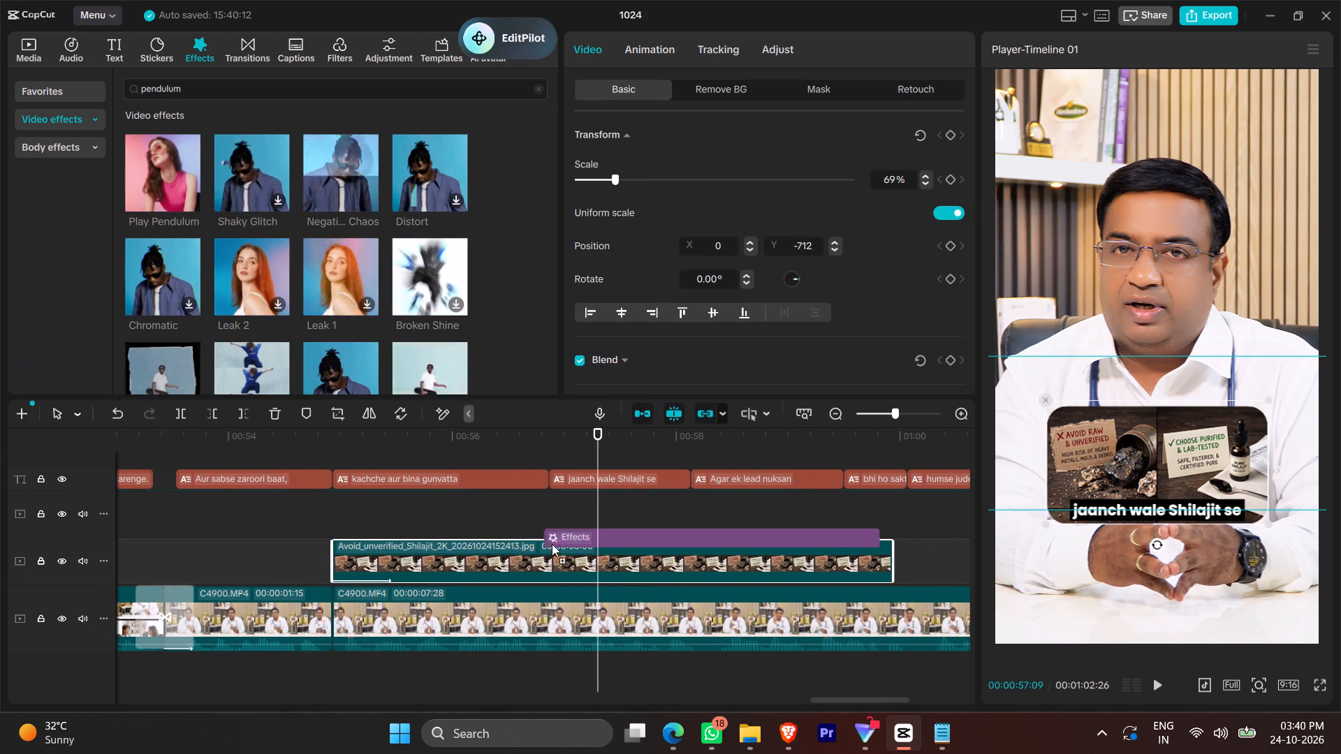
pyautogui.moveTo(552, 544); pyautogui.dragTo(553, 563)
# Set the Play Pendulum effect to Strength 16, Twist 0, Speed 31 and Sharpen 43.
pyautogui.moveTo(653, 229); pyautogui.dragTo(481, 235)
pyautogui.moveTo(657, 246); pyautogui.dragTo(524, 256)
pyautogui.moveTo(695, 278); pyautogui.dragTo(673, 281)
pyautogui.moveTo(755, 203); pyautogui.dragTo(696, 210)
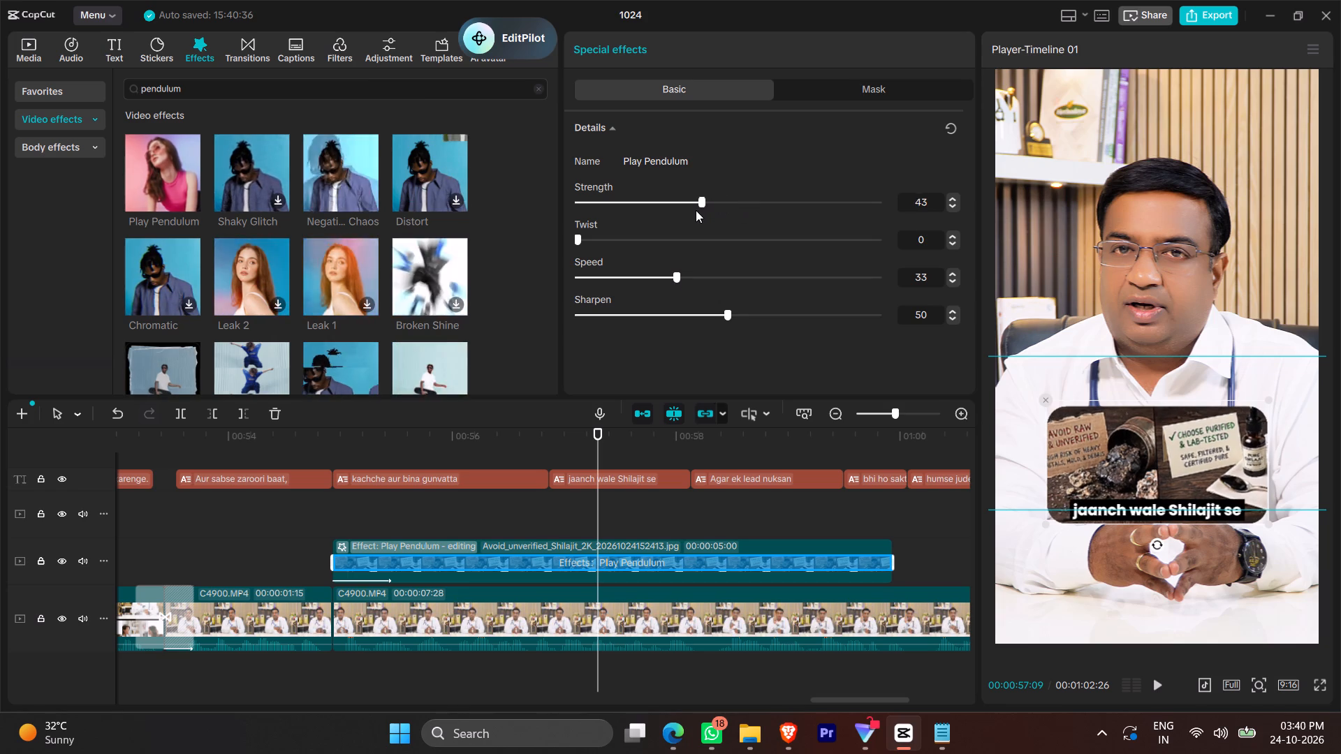
pyautogui.moveTo(696, 210); pyautogui.dragTo(673, 219)
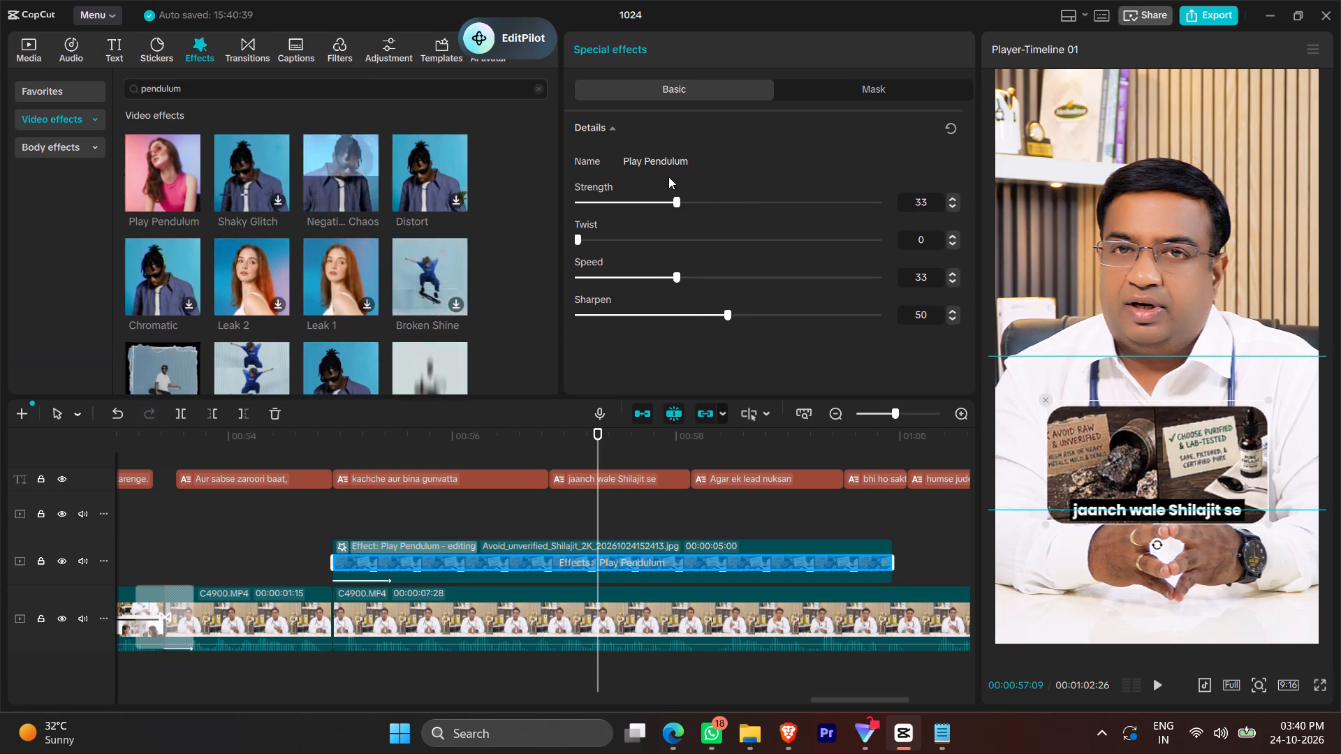
pyautogui.moveTo(680, 193); pyautogui.dragTo(626, 206)
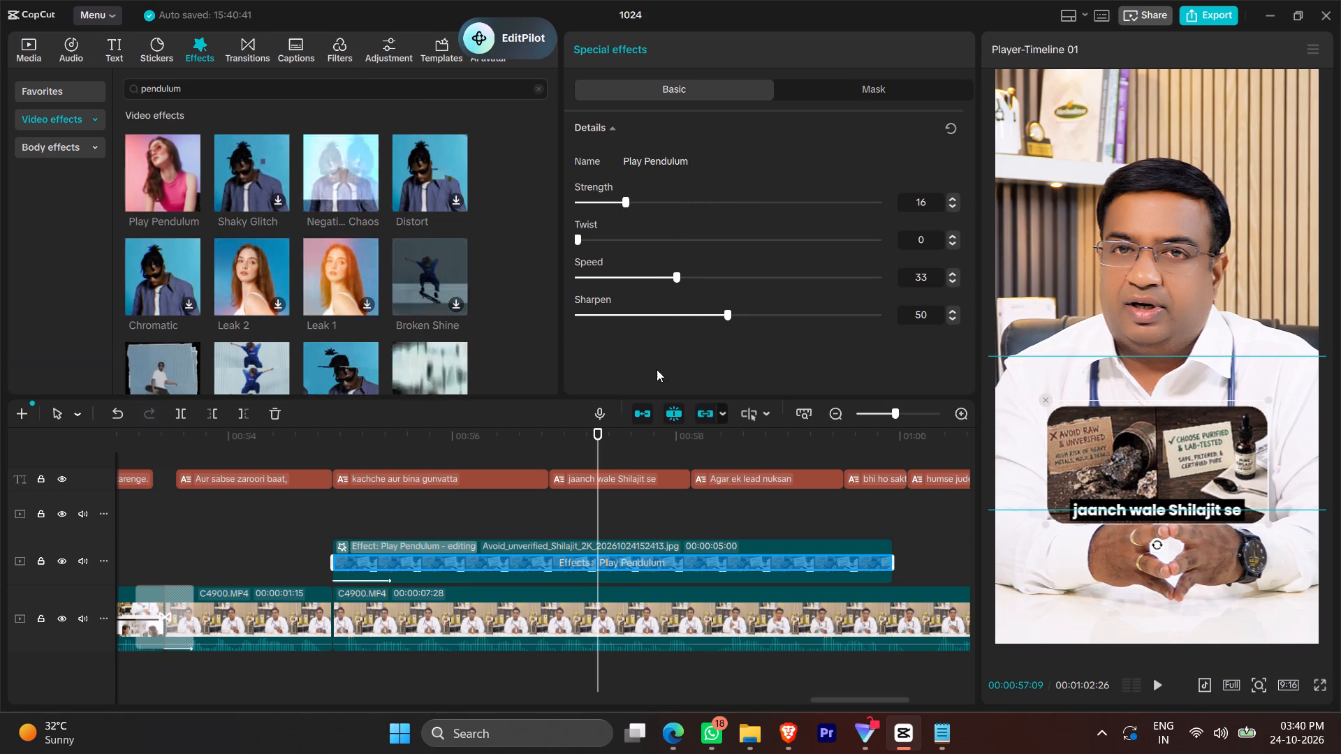
pyautogui.click(687, 314)
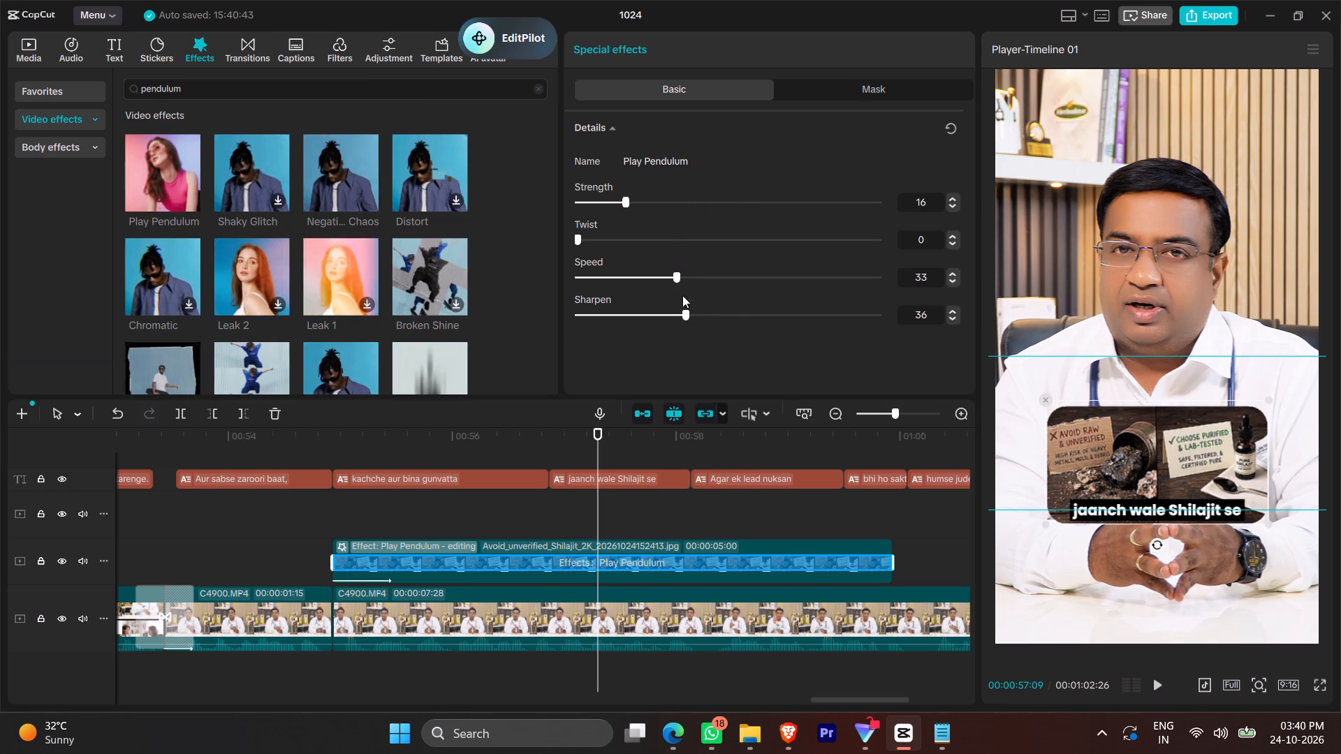
pyautogui.click(704, 314)
pyautogui.click(670, 276)
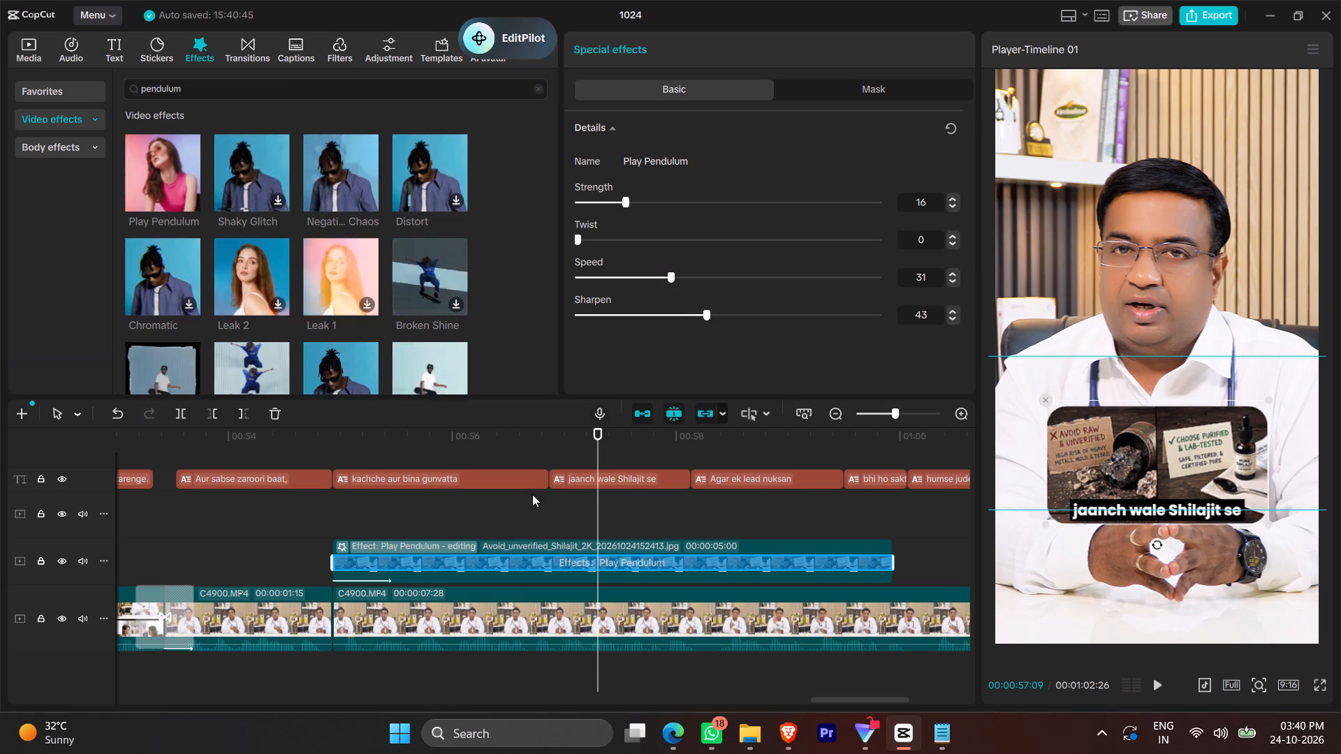
# Leave effect editing and play the video from just before the Shilajit image to near its end to check the pendulum motion.
pyautogui.click(307, 509)
pyautogui.press('space')
pyautogui.click(307, 509)
pyautogui.click(305, 526)
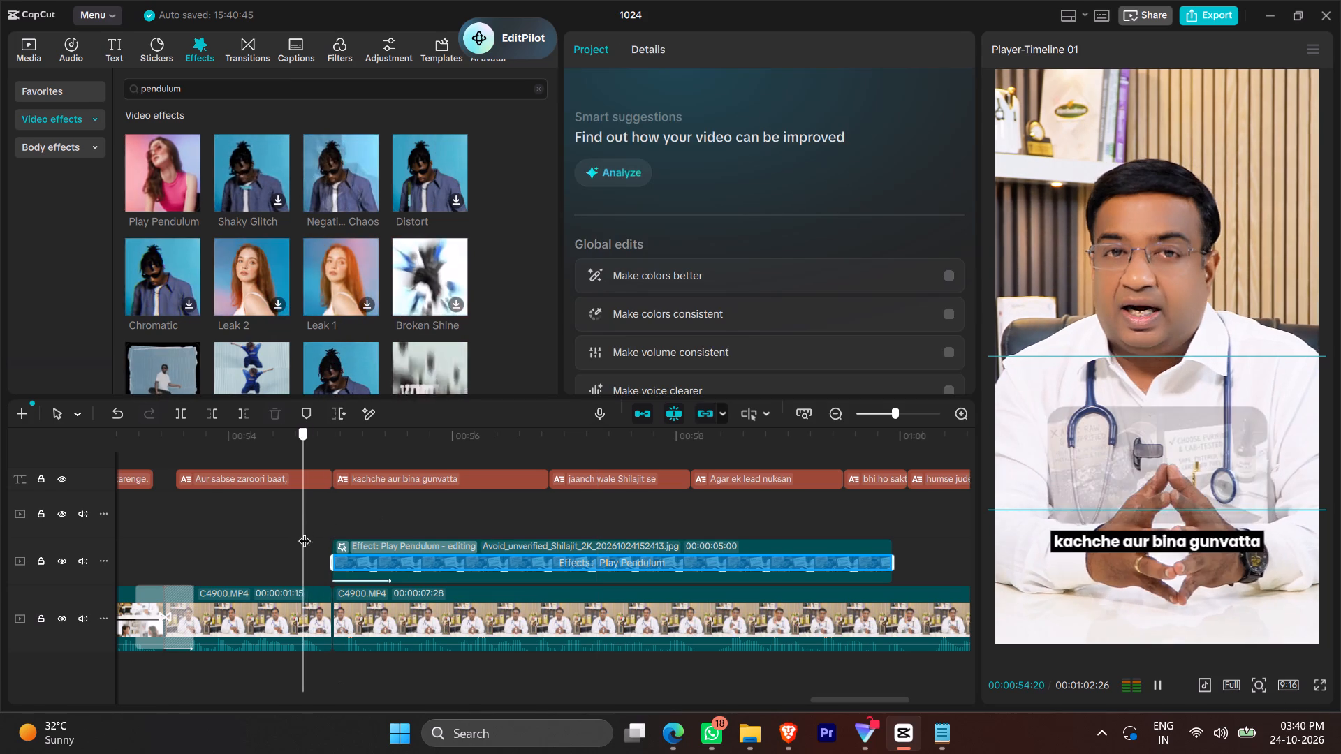
pyautogui.click(305, 570)
pyautogui.doubleClick(277, 549)
pyautogui.click(370, 582)
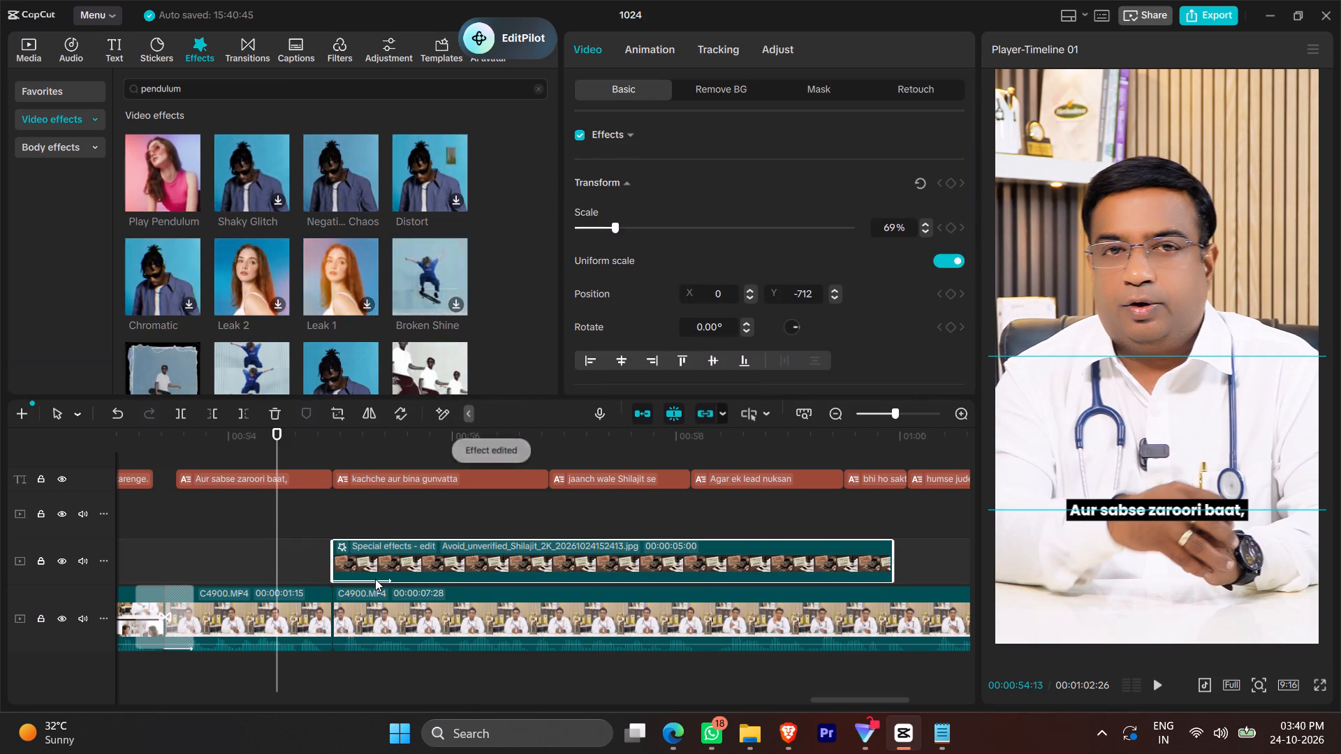
pyautogui.press('space')
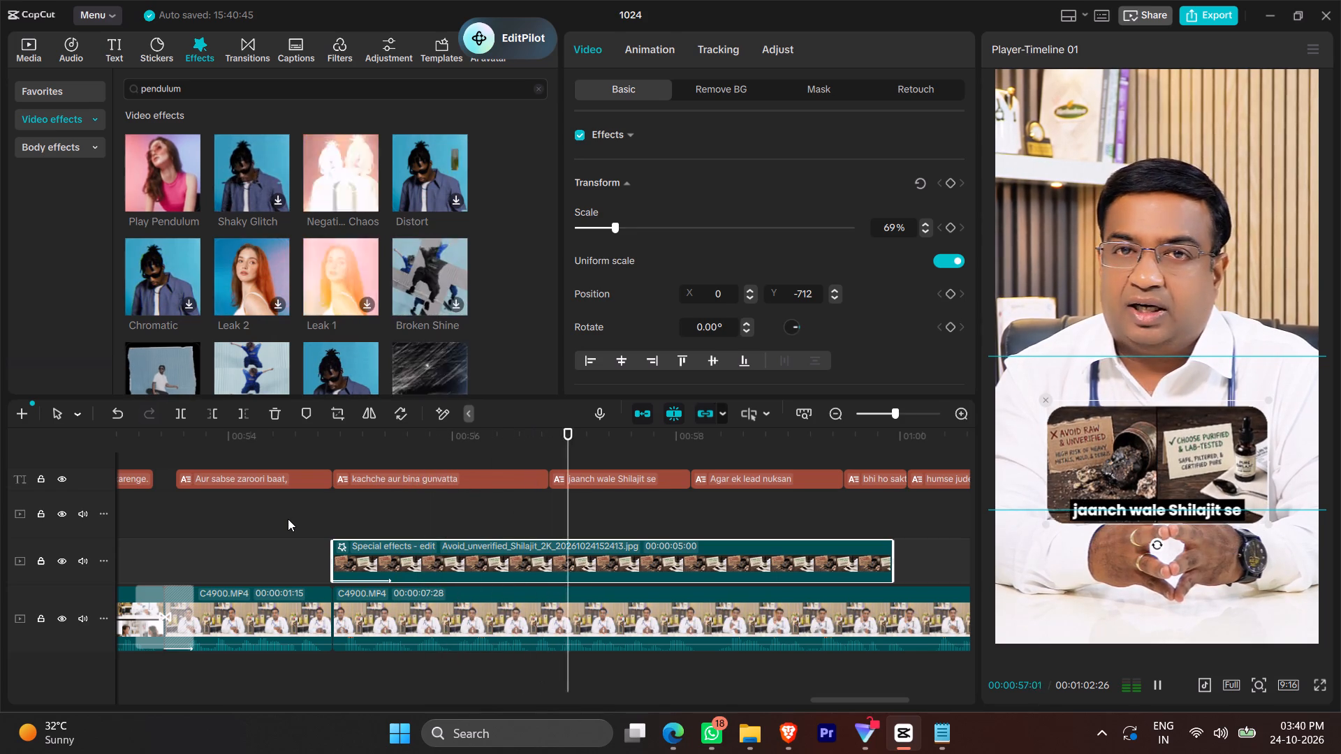
pyautogui.press('space')
pyautogui.press('space')
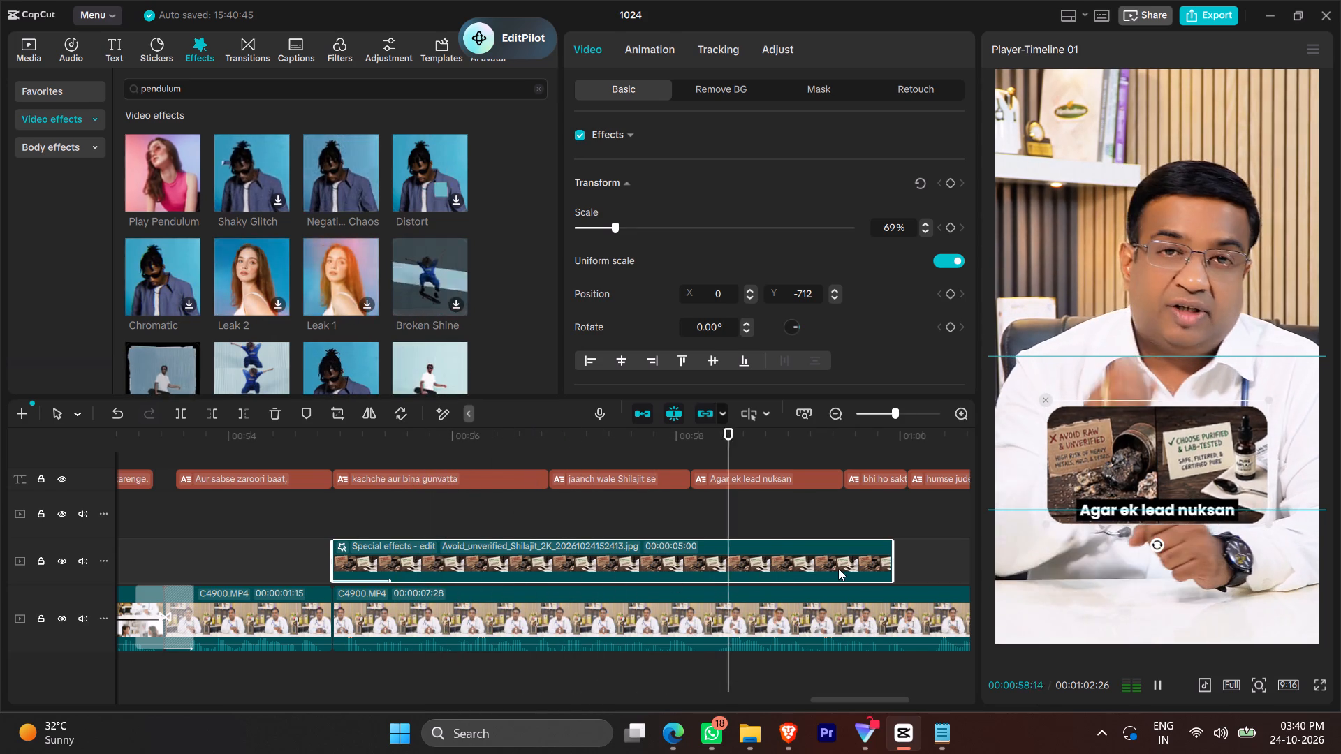
pyautogui.press('space')
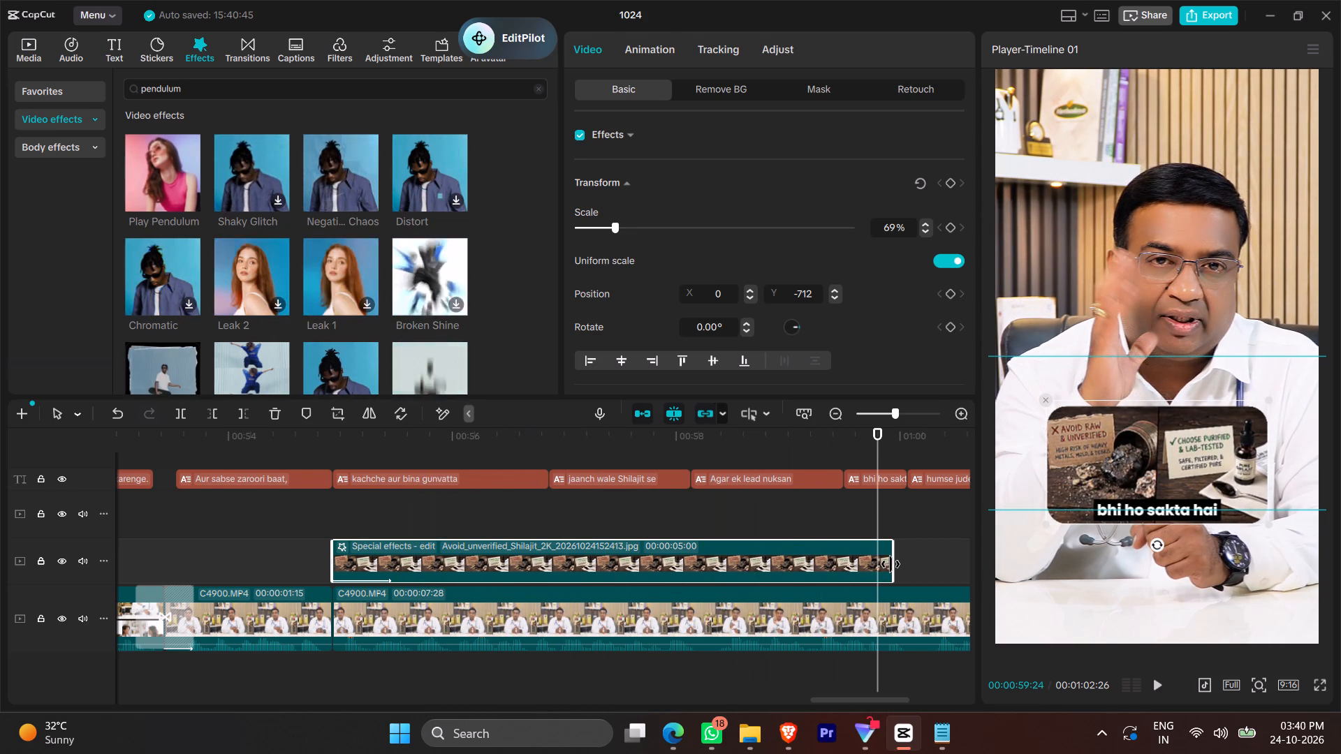
# Apply the Fade Out exit animation with a 0.5 s duration to the Shilajit image.
pyautogui.click(659, 36)
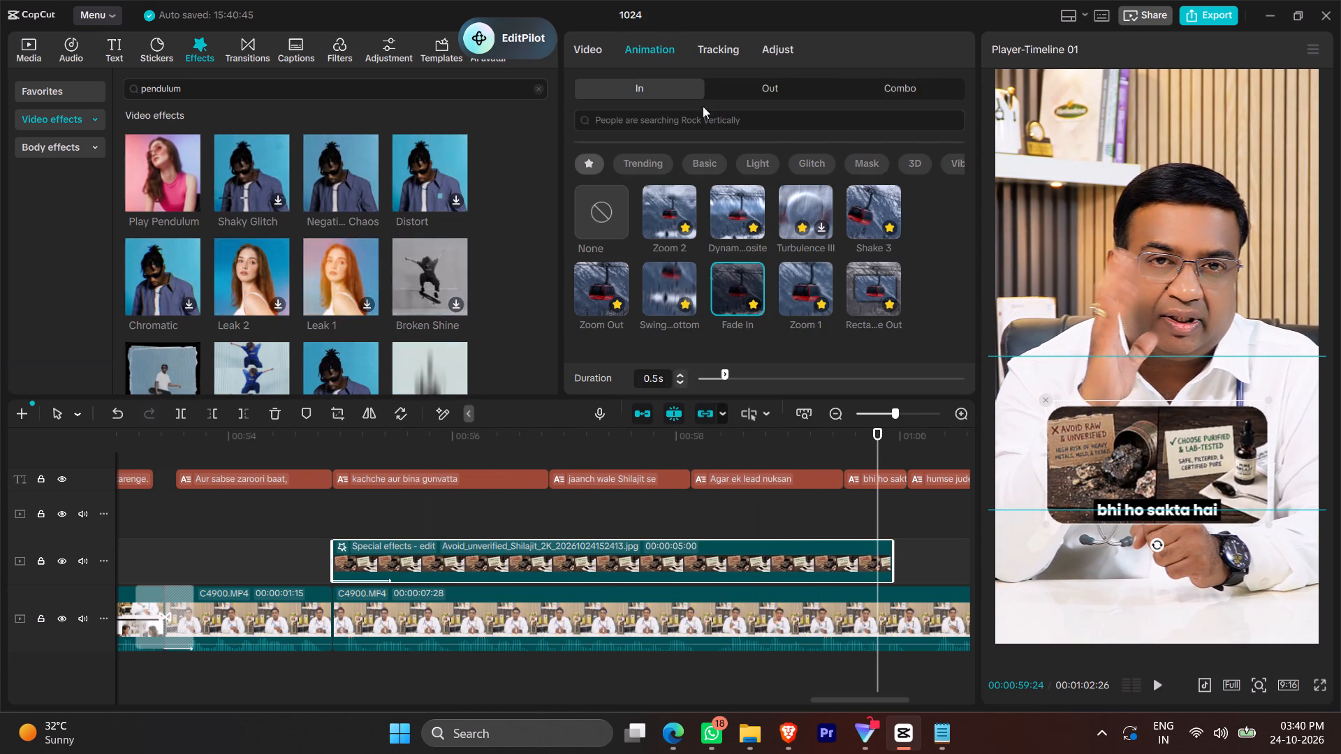
pyautogui.click(749, 89)
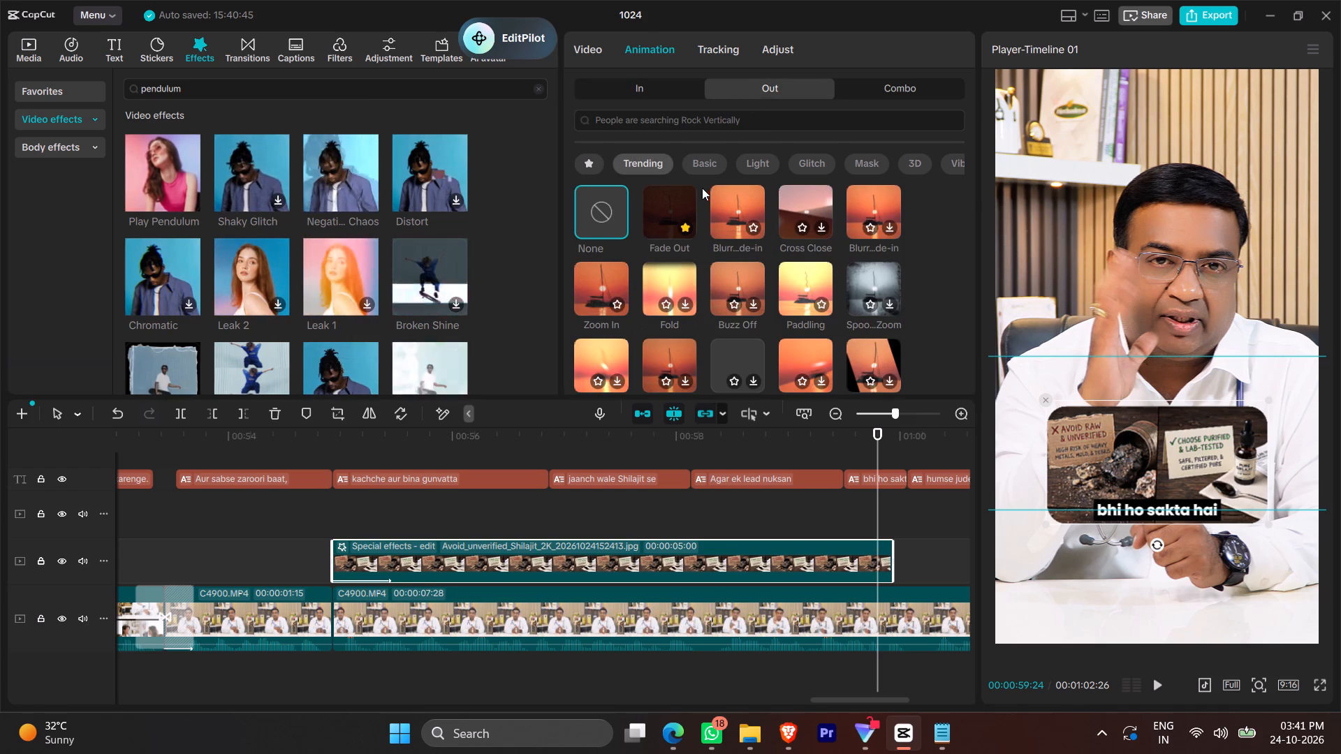
pyautogui.click(669, 202)
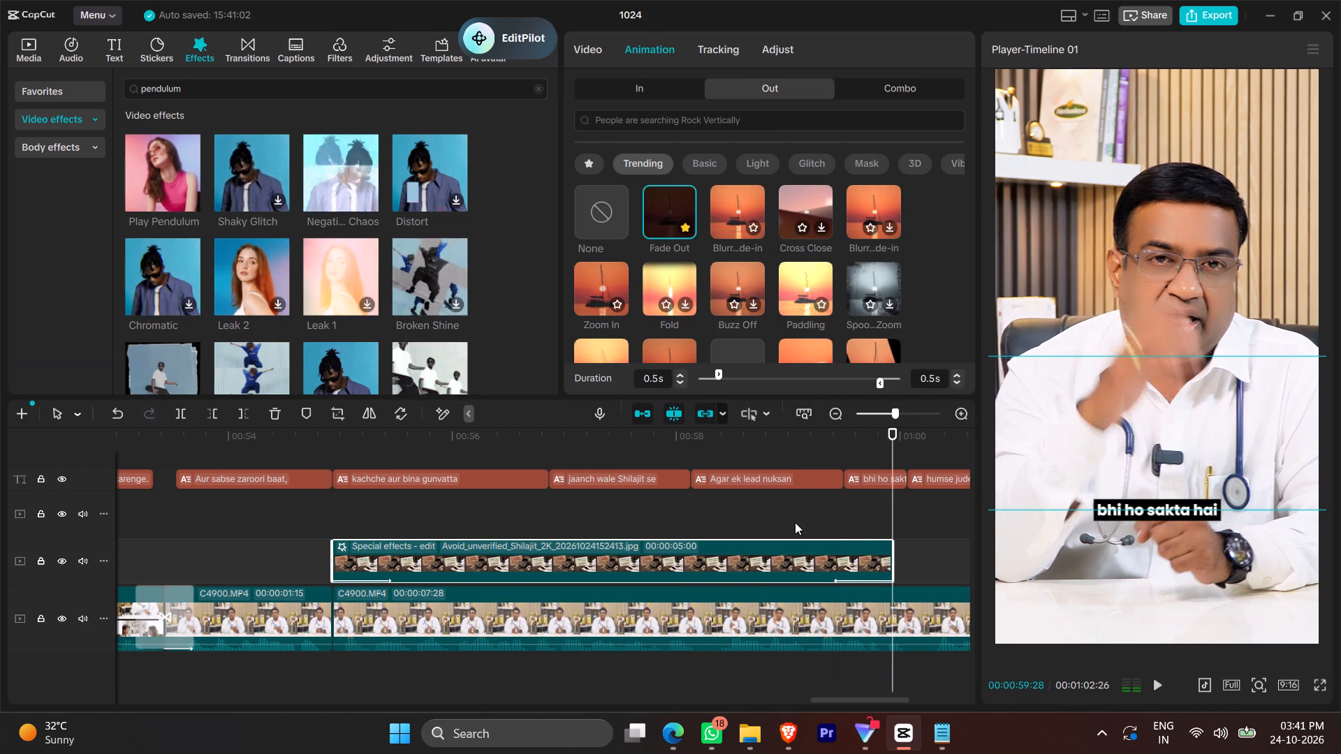
# Play back the last part of the Shilajit image several times to check its fade-out.
pyautogui.click(795, 522)
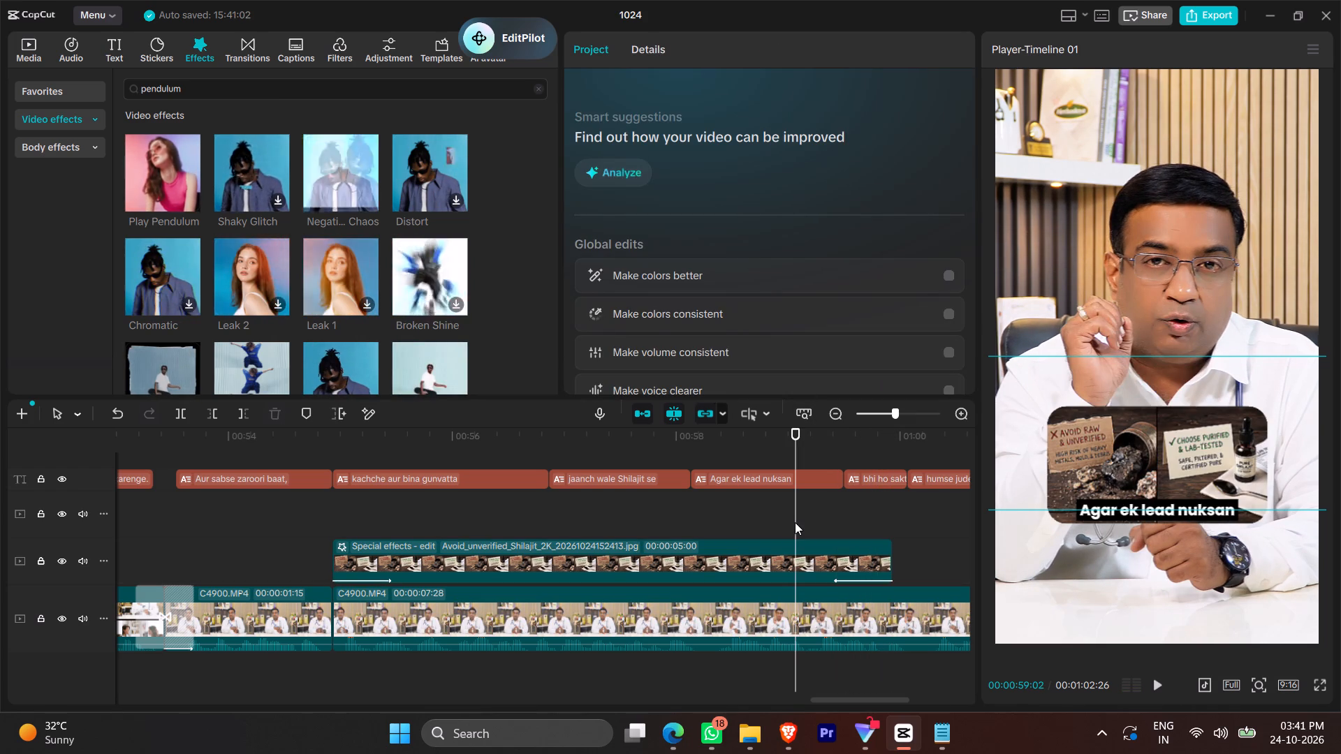
pyautogui.press('space')
pyautogui.press('space')
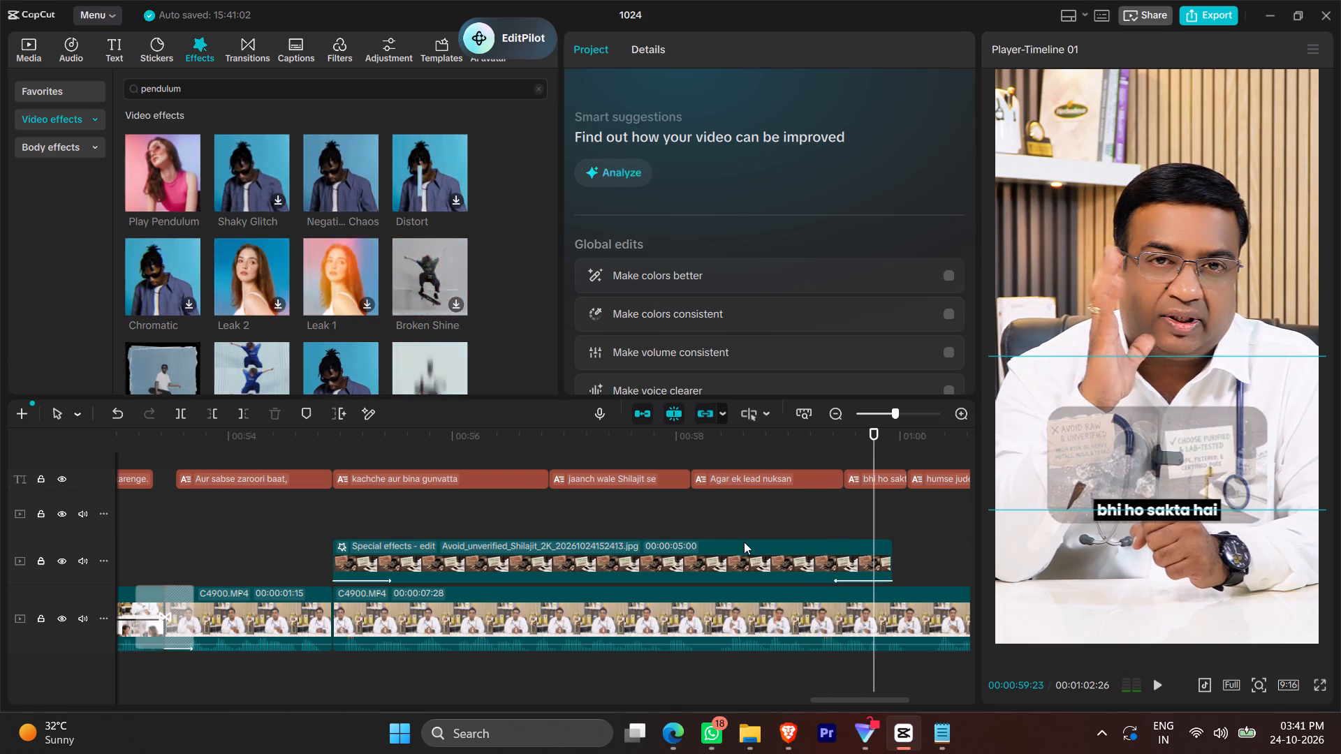
pyautogui.click(632, 517)
pyautogui.press('space')
pyautogui.press('space')
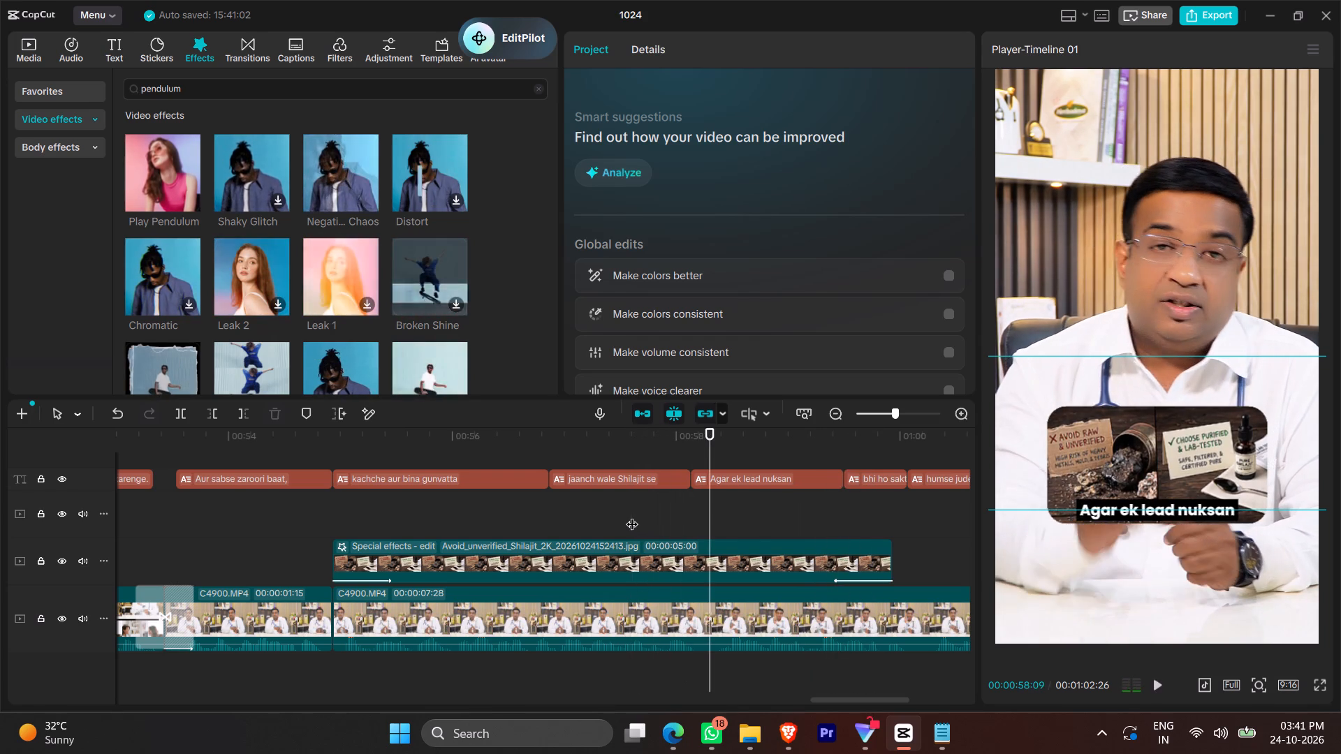
pyautogui.press('space')
pyautogui.press('space')
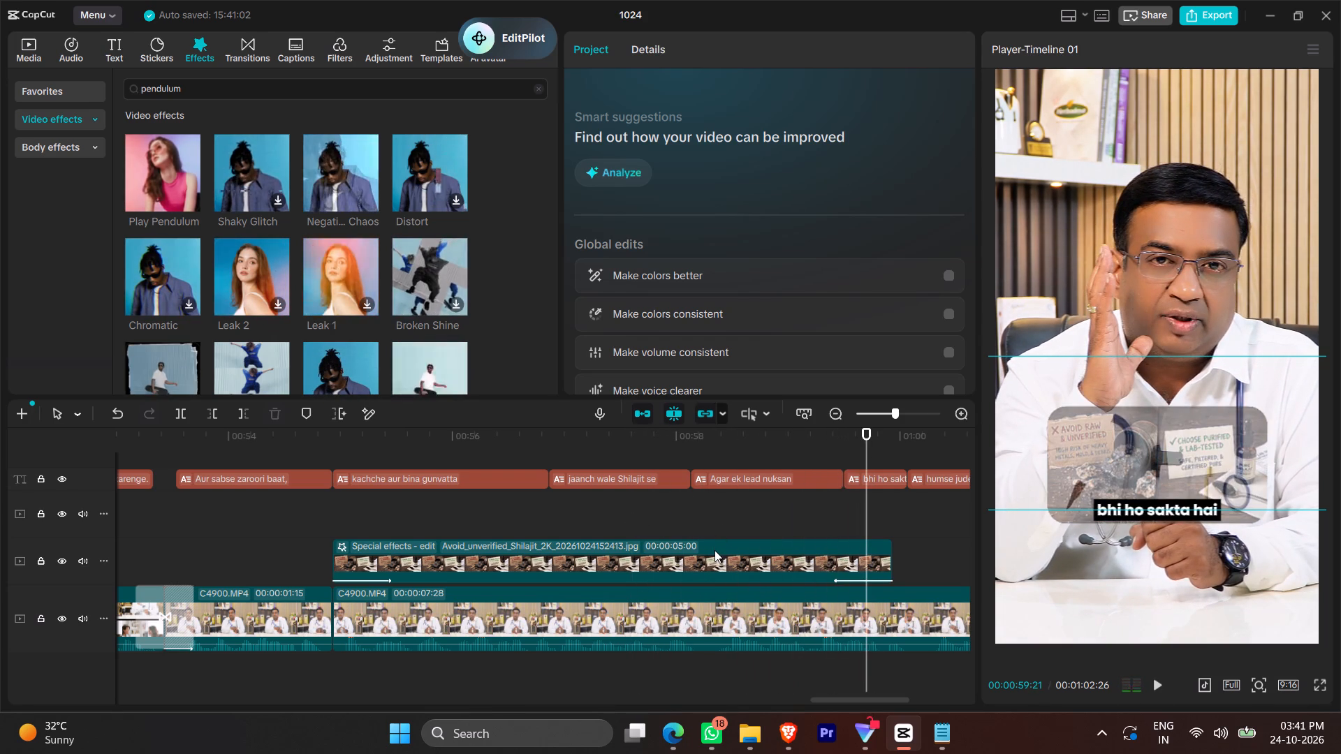
pyautogui.click(715, 550)
pyautogui.click(587, 512)
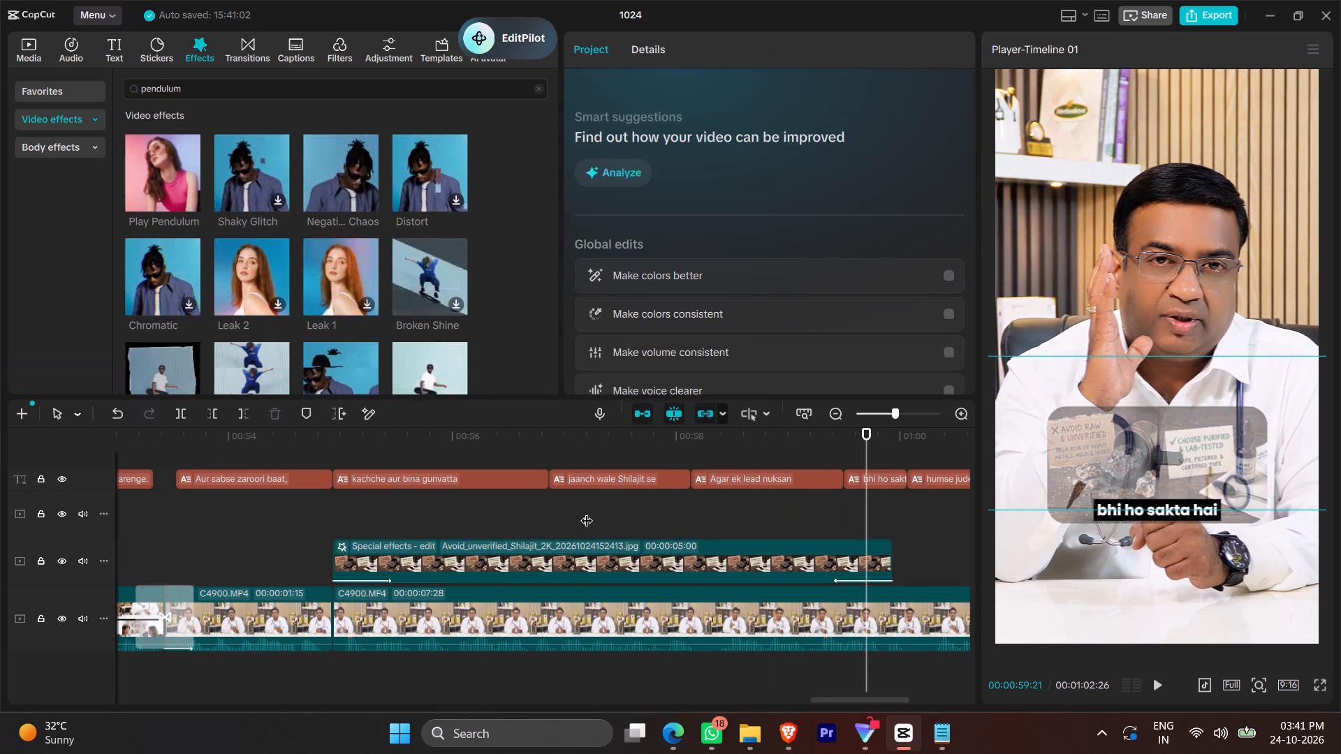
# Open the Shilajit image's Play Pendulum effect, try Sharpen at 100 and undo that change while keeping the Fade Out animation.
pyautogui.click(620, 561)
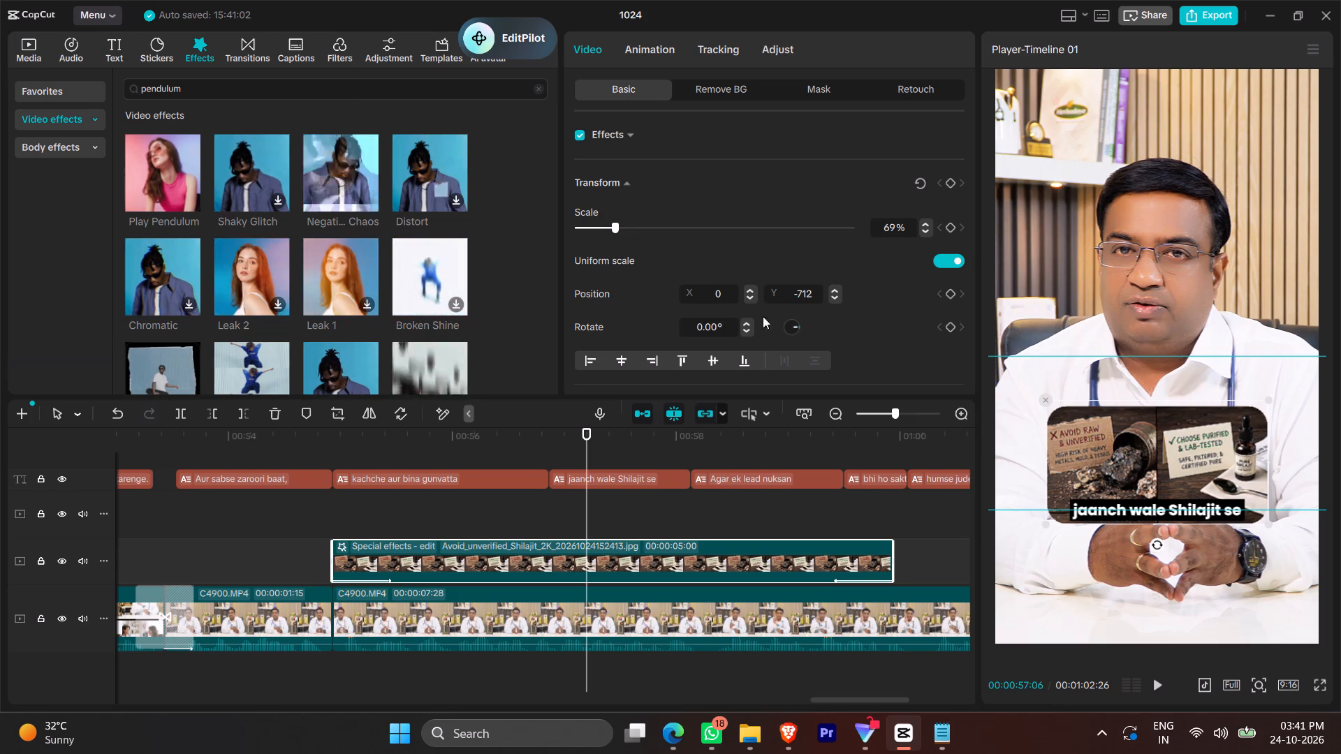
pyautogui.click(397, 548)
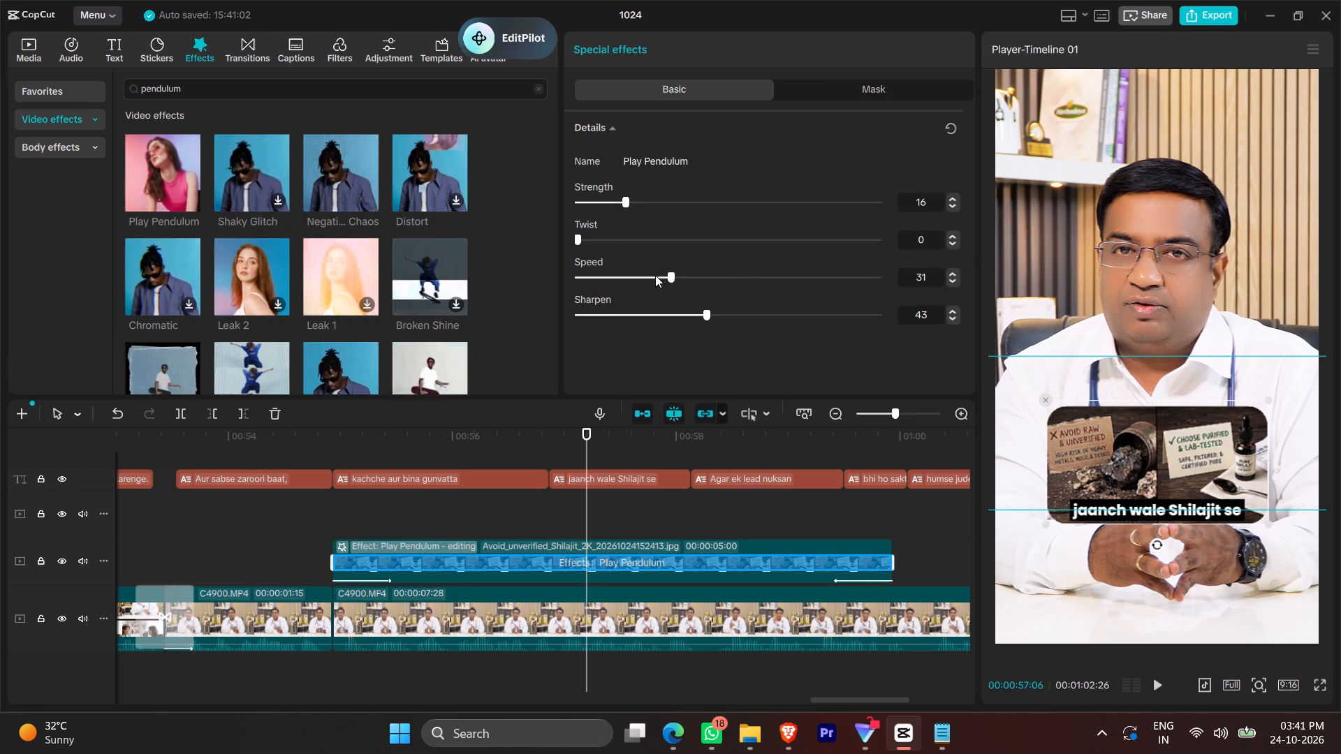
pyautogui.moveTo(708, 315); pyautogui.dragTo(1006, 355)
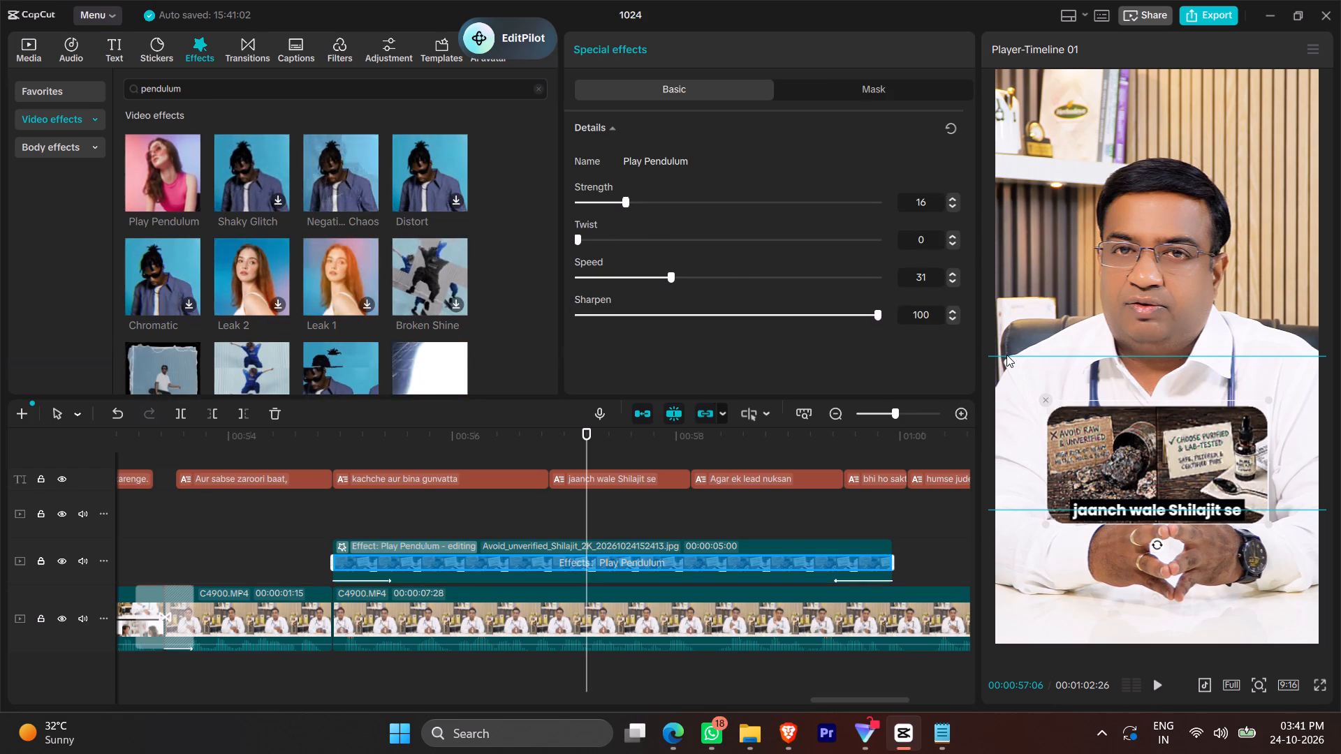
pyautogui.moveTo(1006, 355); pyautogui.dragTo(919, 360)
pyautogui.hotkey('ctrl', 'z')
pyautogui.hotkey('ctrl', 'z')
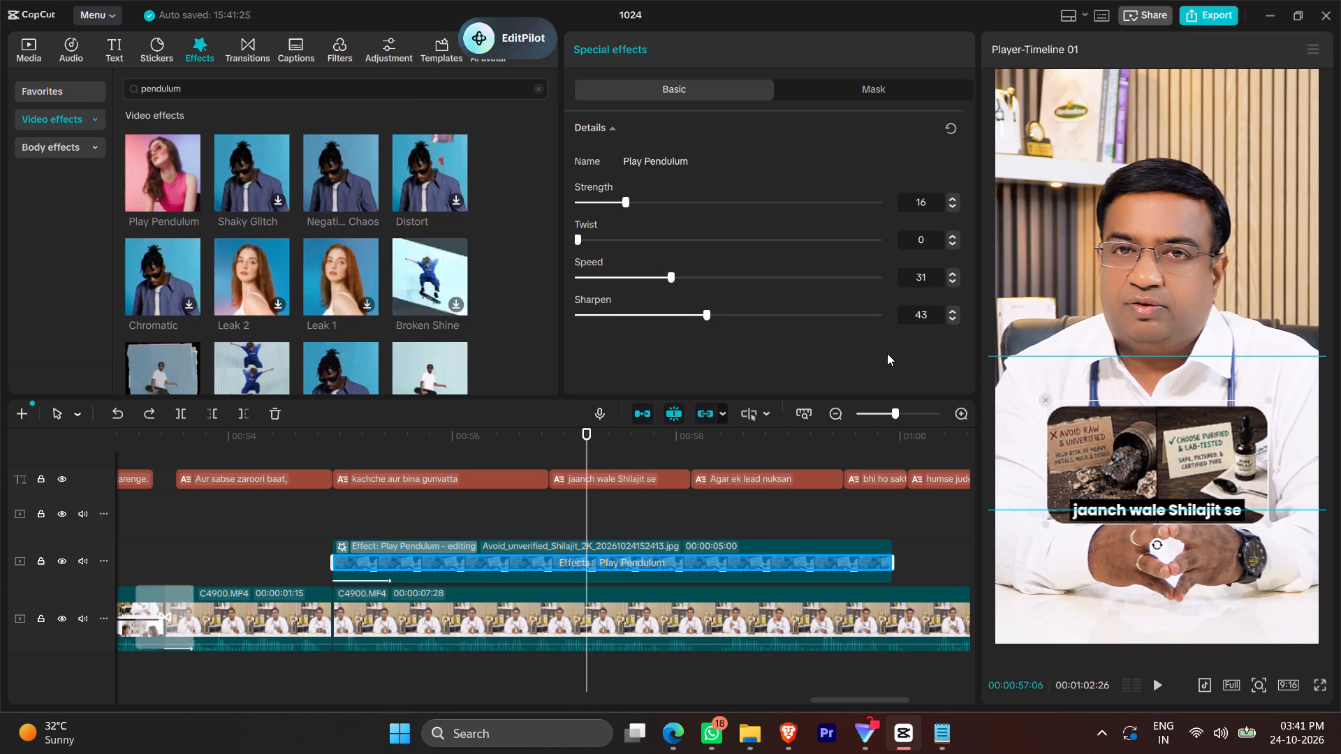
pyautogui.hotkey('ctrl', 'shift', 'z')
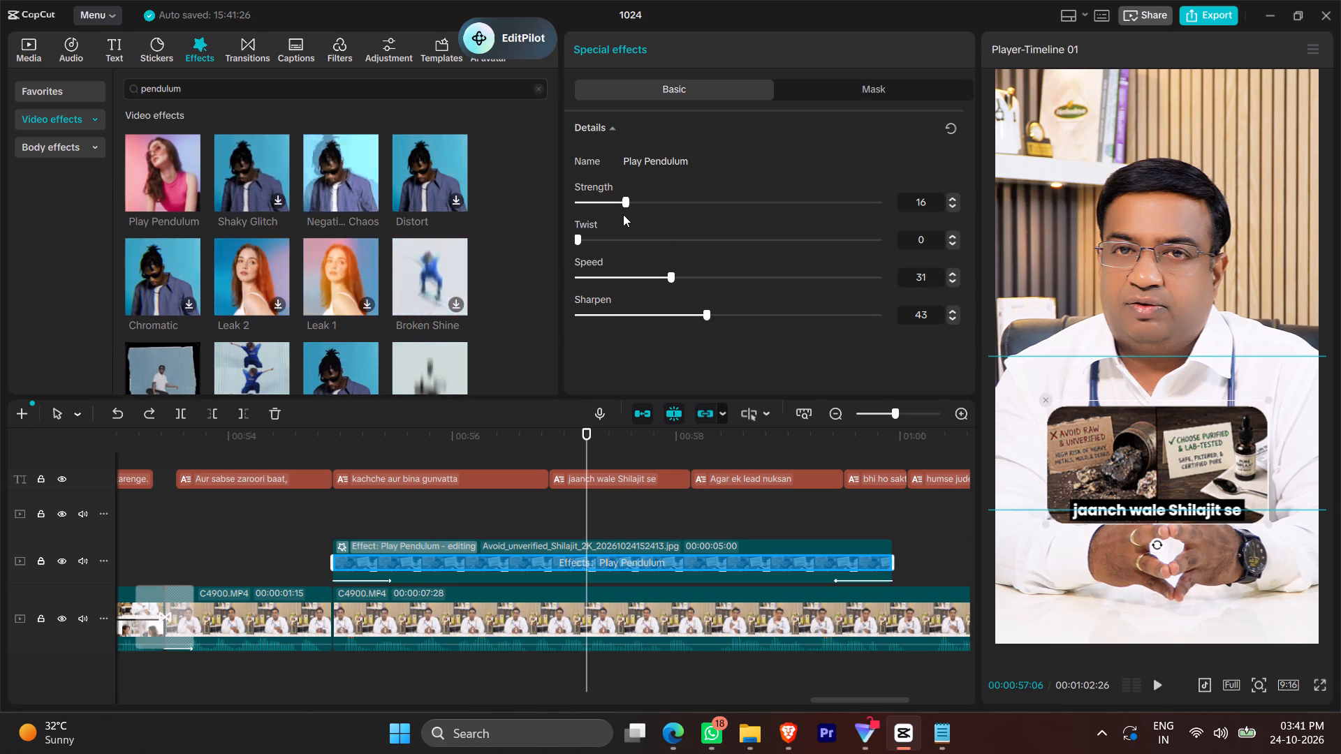
# Set the Play Pendulum effect's Strength to 17.
pyautogui.click(623, 202)
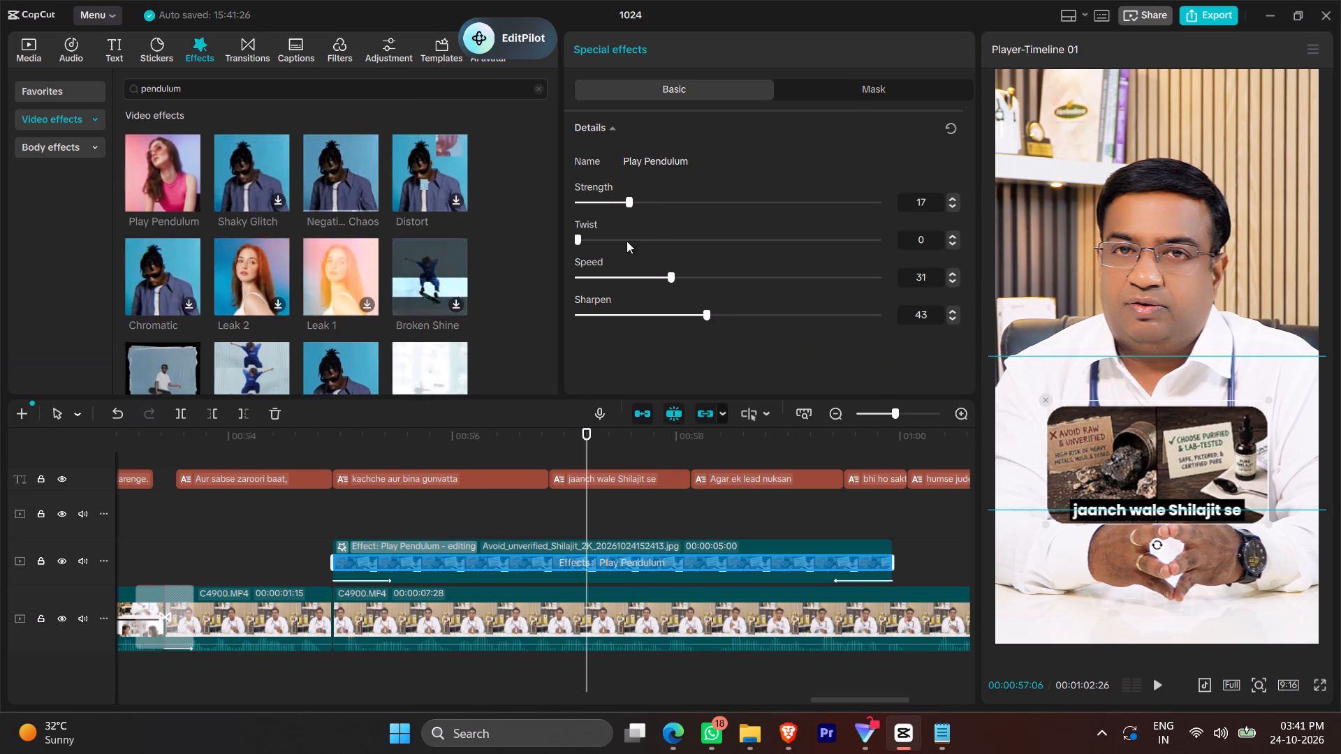
# Play from the middle of the Shilajit image to the end of the video to check the effect and closing captions.
pyautogui.press('space')
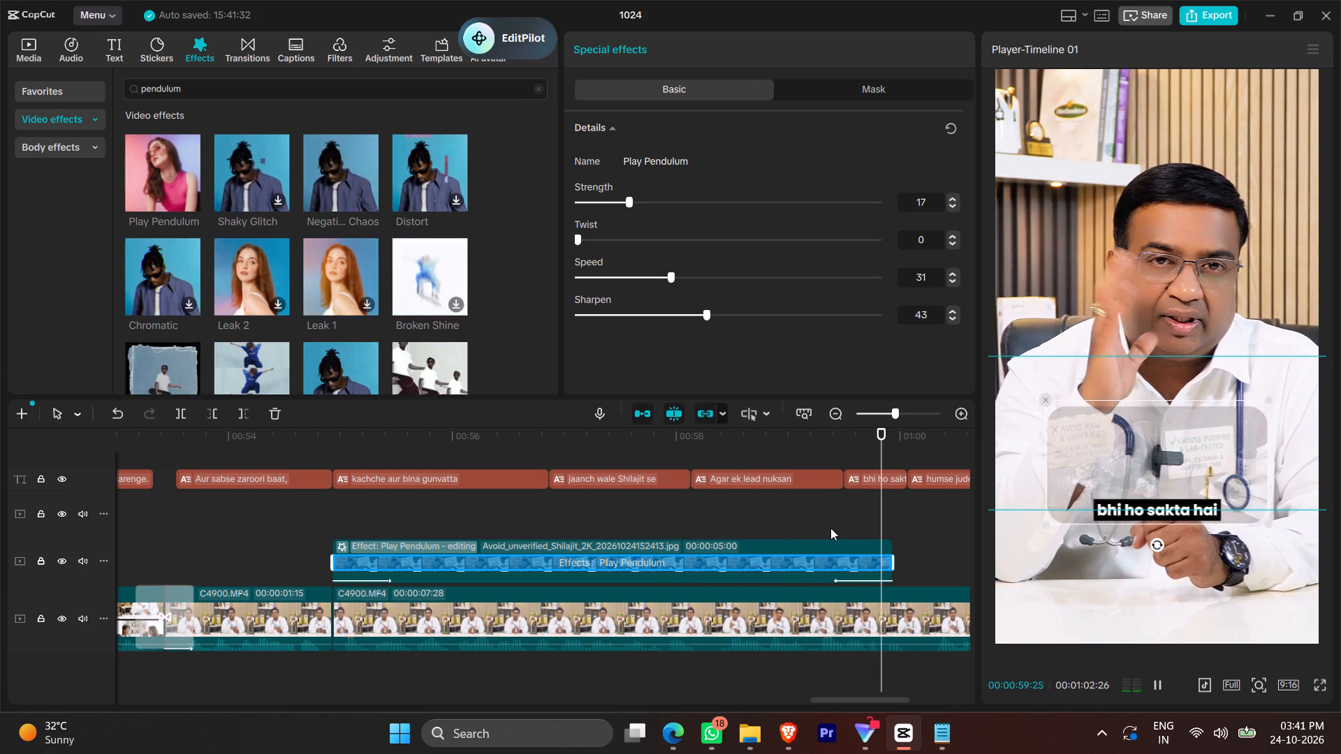
pyautogui.press('space')
pyautogui.press('space')
pyautogui.keyDown('ctrl'); pyautogui.scroll(-6, 853, 588); pyautogui.keyUp('ctrl')
pyautogui.keyDown('ctrl'); pyautogui.scroll(-6, 728, 599); pyautogui.keyUp('ctrl')
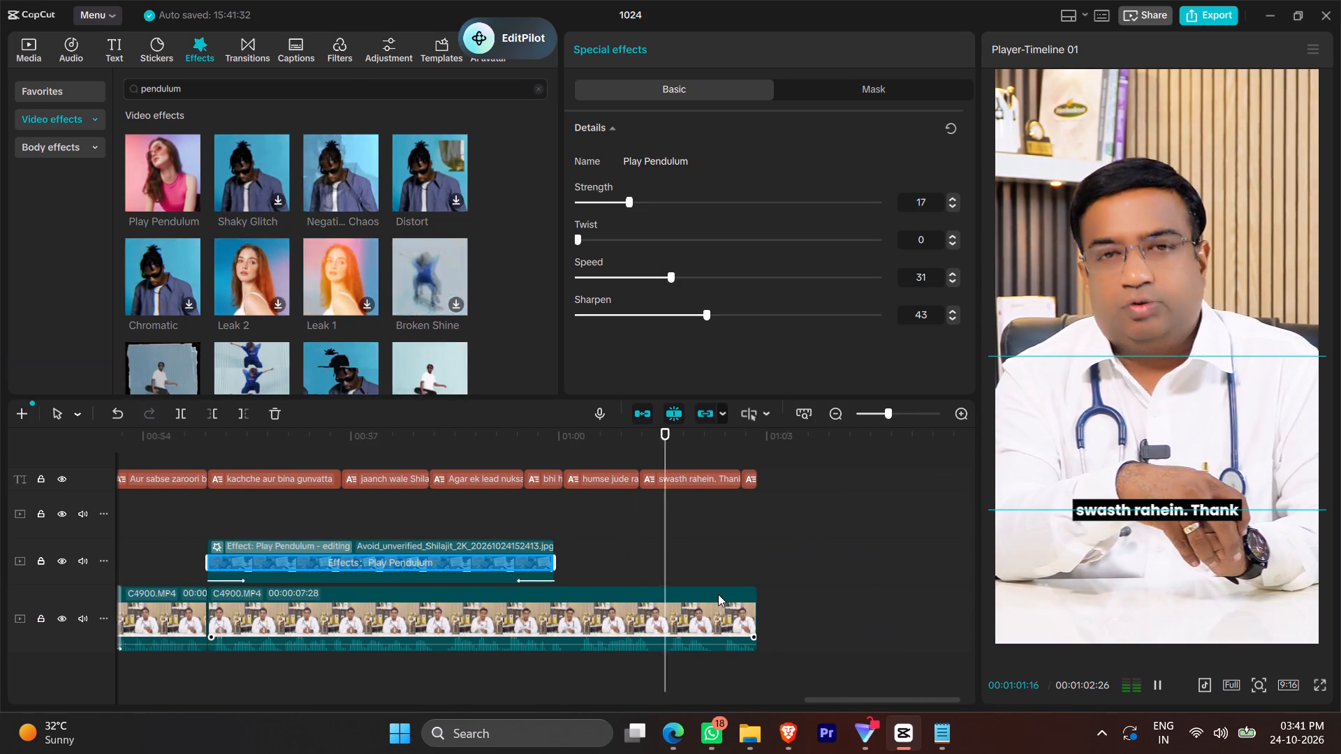
pyautogui.press('space')
pyautogui.press('space')
pyautogui.press('space')
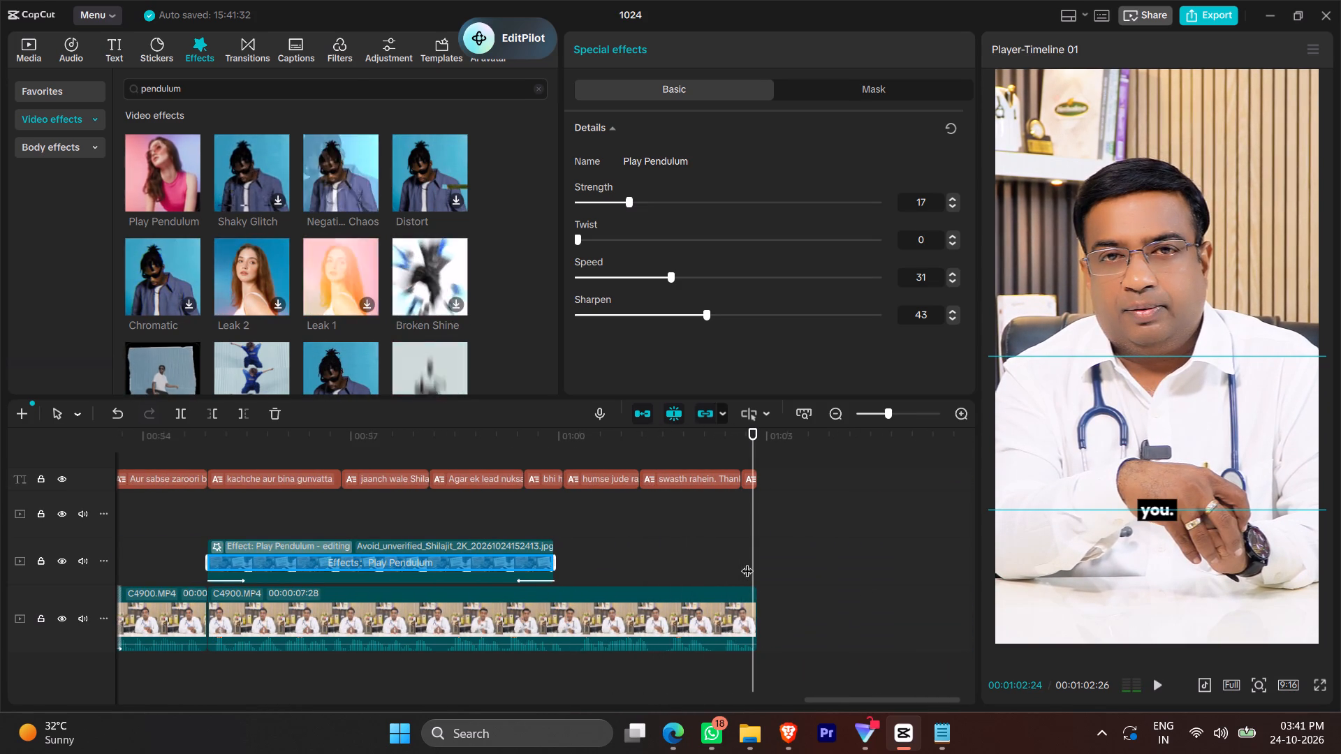
# Cut ". Thank" out of the second-to-last caption so that it reads "swasth rahein".
pyautogui.click(730, 479)
pyautogui.moveTo(688, 158); pyautogui.dragTo(641, 150)
pyautogui.rightClick(645, 151)
pyautogui.click(682, 202)
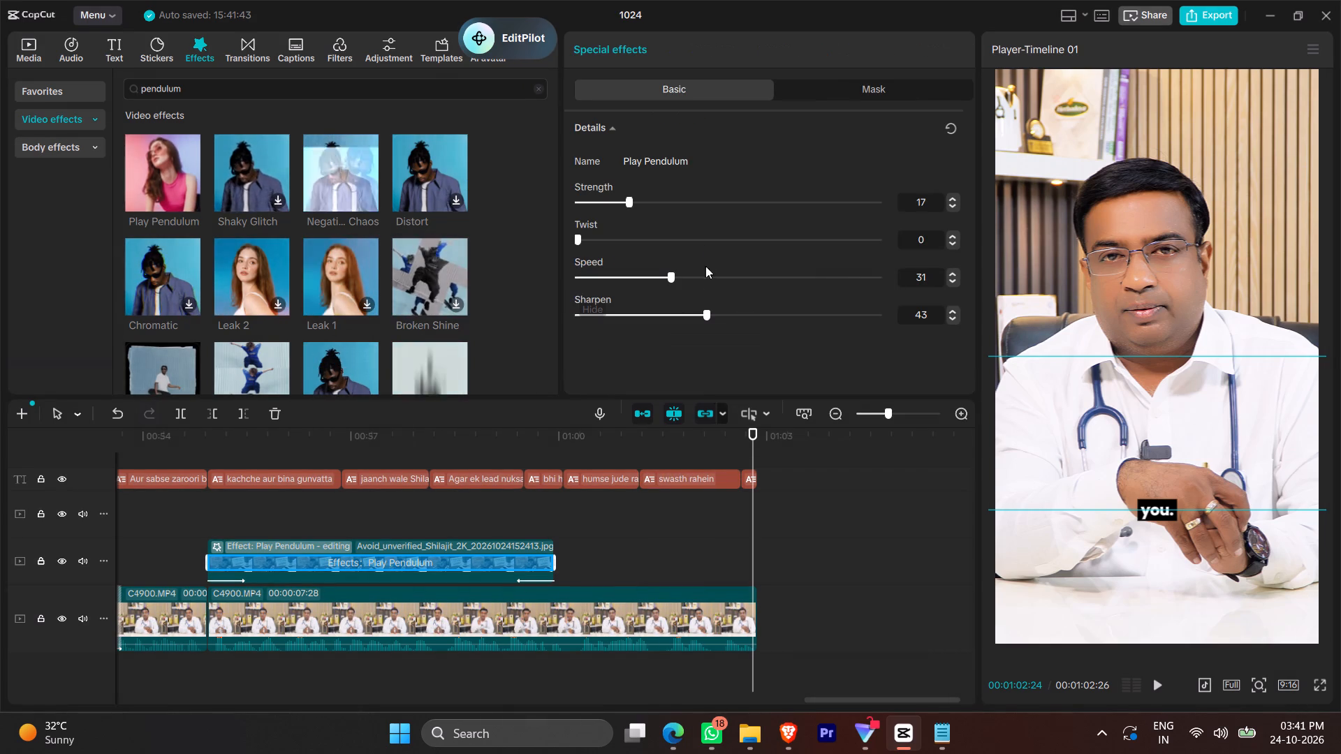
# Trim the end of the "swasth rahein" caption back to about 00:01:02:11.
pyautogui.click(715, 449)
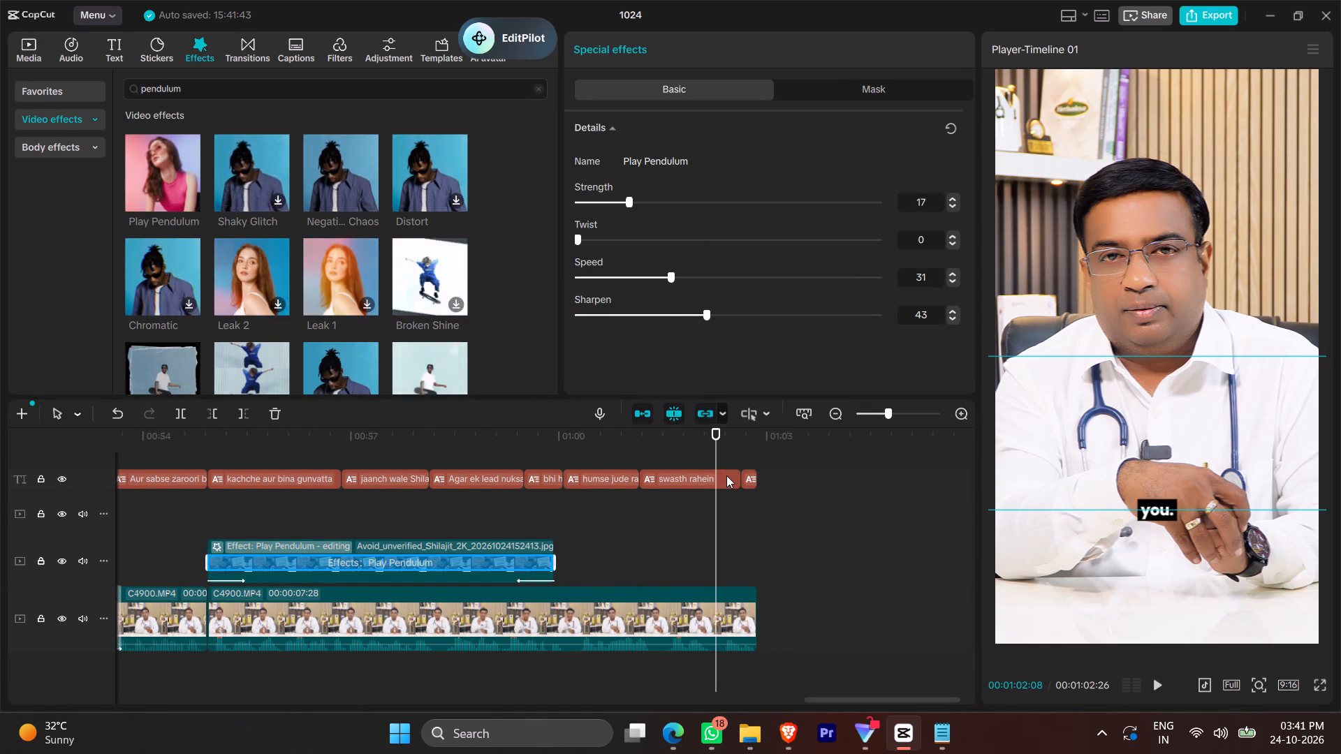
pyautogui.click(728, 482)
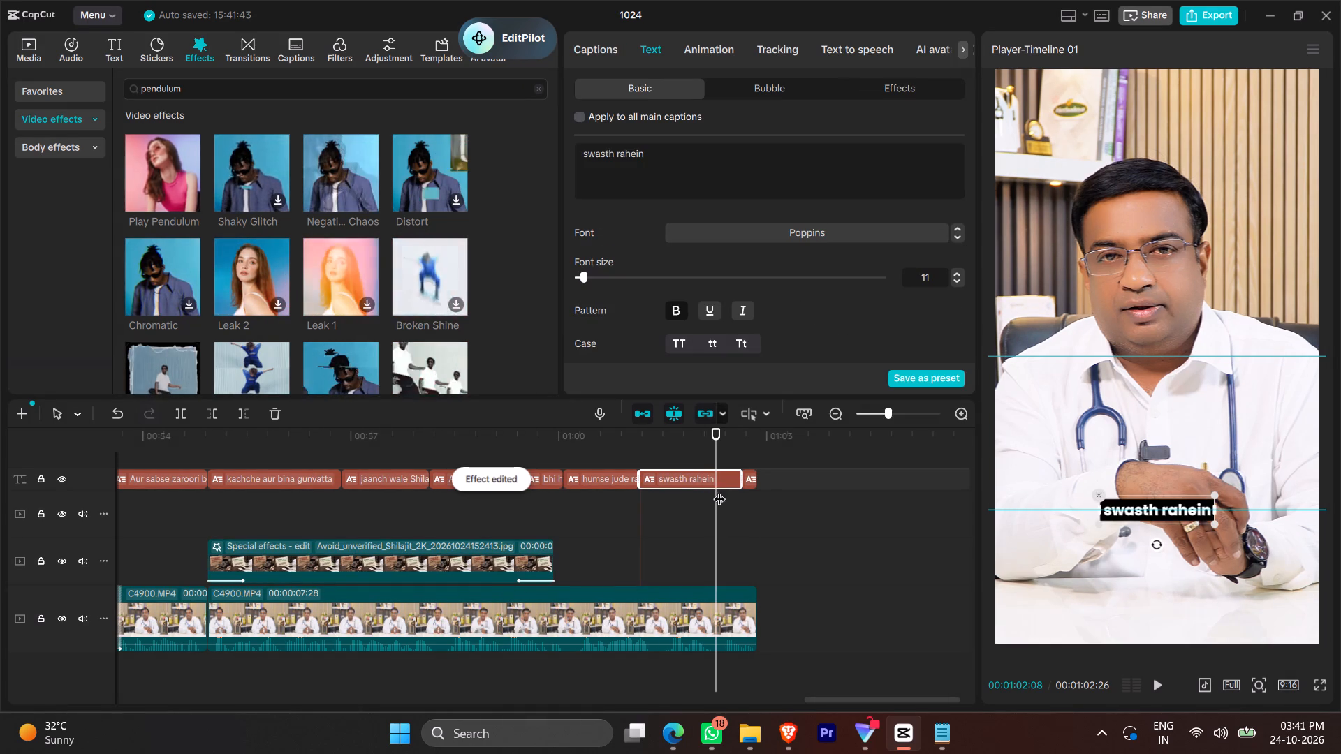
pyautogui.moveTo(737, 480); pyautogui.dragTo(719, 481)
pyautogui.click(726, 459)
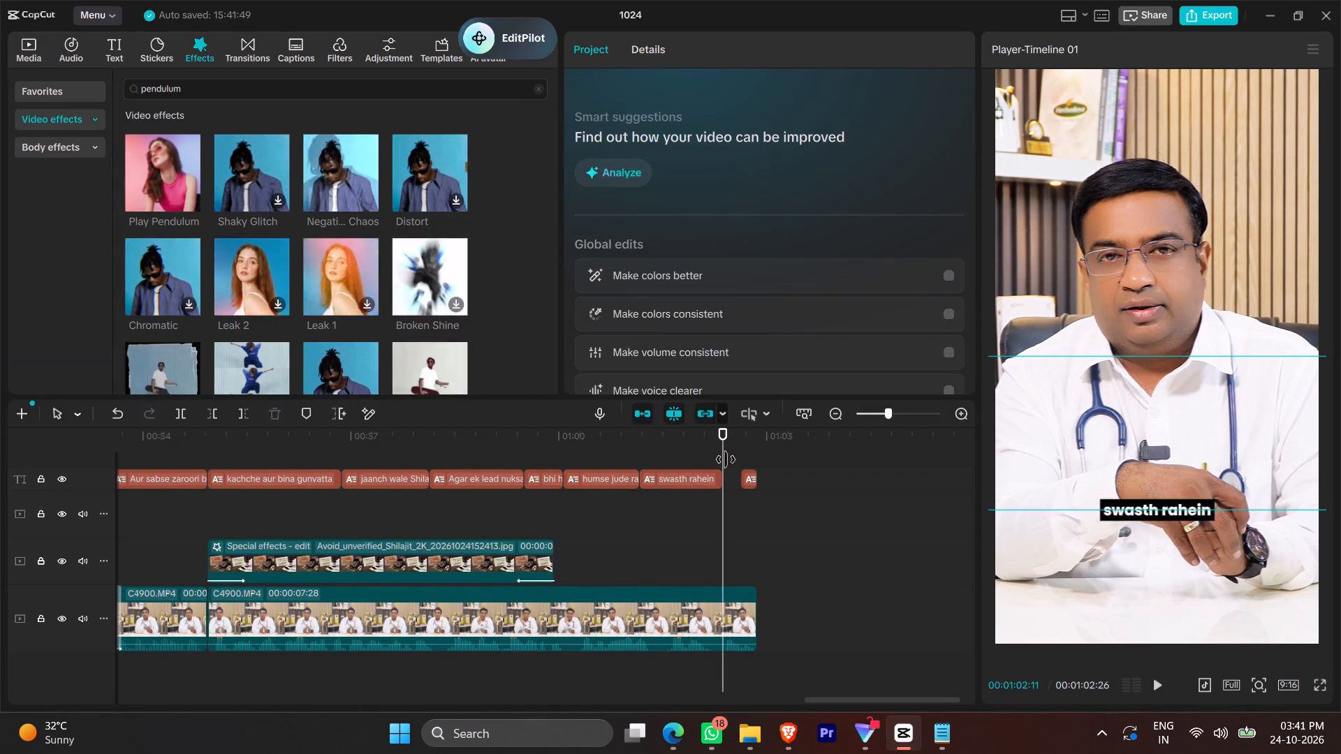
# Extend the start of the final "you." caption back to the end of the "swasth rahein" caption.
pyautogui.click(748, 475)
pyautogui.click(750, 479)
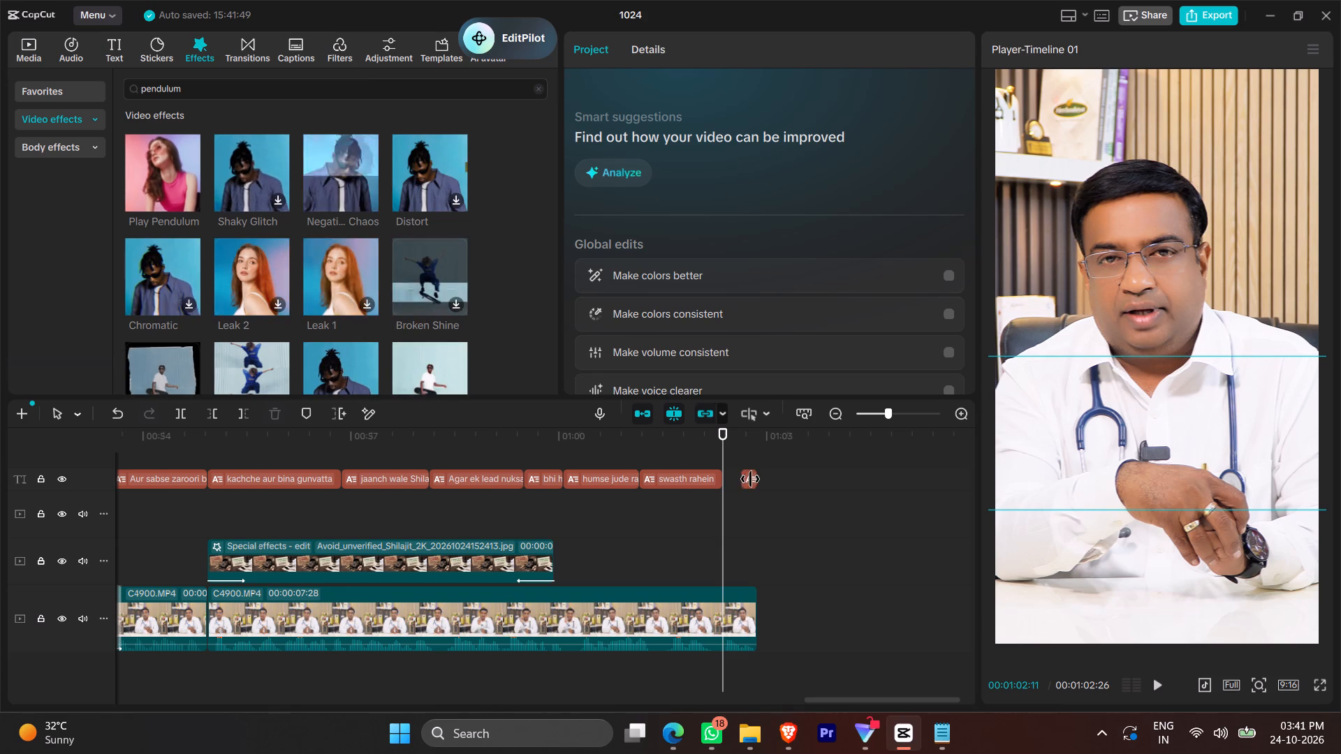
pyautogui.moveTo(742, 479); pyautogui.dragTo(700, 479)
# Replace the final caption's text with the cut word, remove its leading period and space, and complete it as "Thank you".
pyautogui.moveTo(627, 160); pyautogui.dragTo(529, 151)
pyautogui.rightClick(619, 156)
pyautogui.click(678, 241)
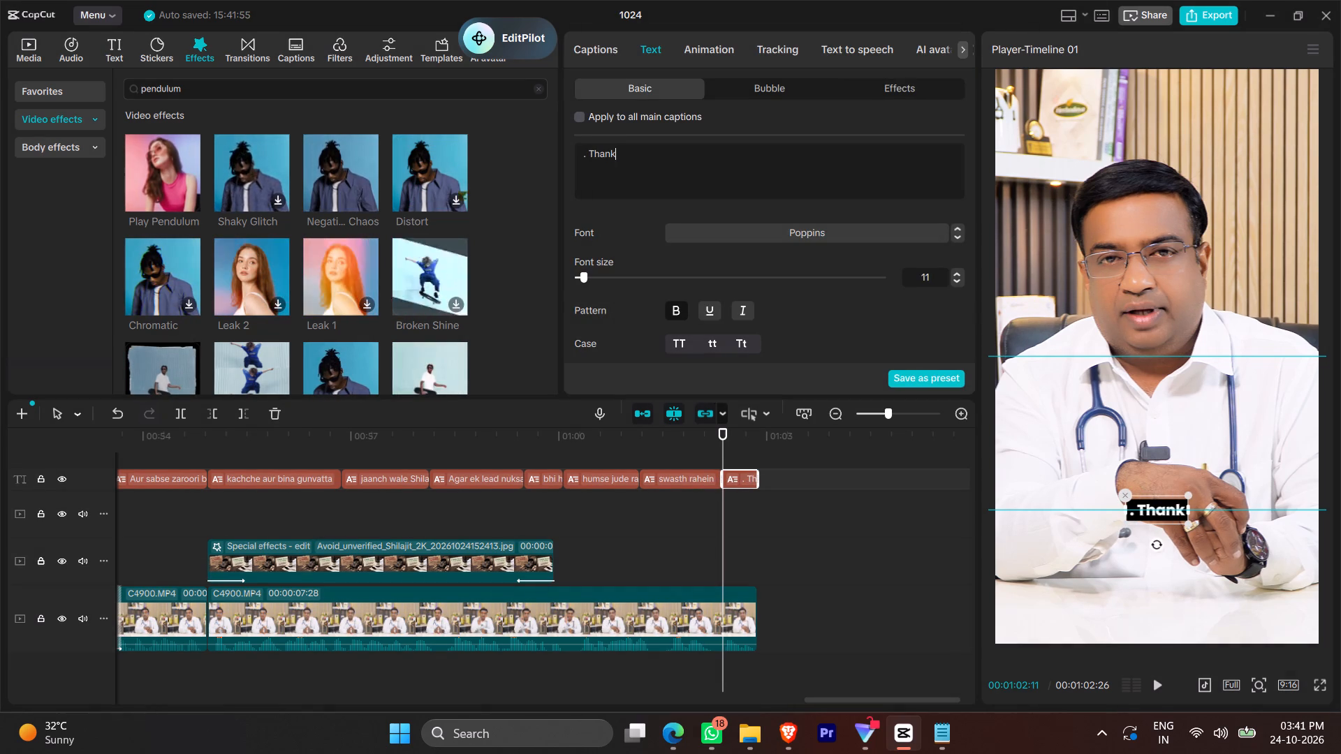
pyautogui.click(592, 156)
pyautogui.press('Left')
pyautogui.press('BackSpace')
pyautogui.press('BackSpace')
pyautogui.press('BackSpace')
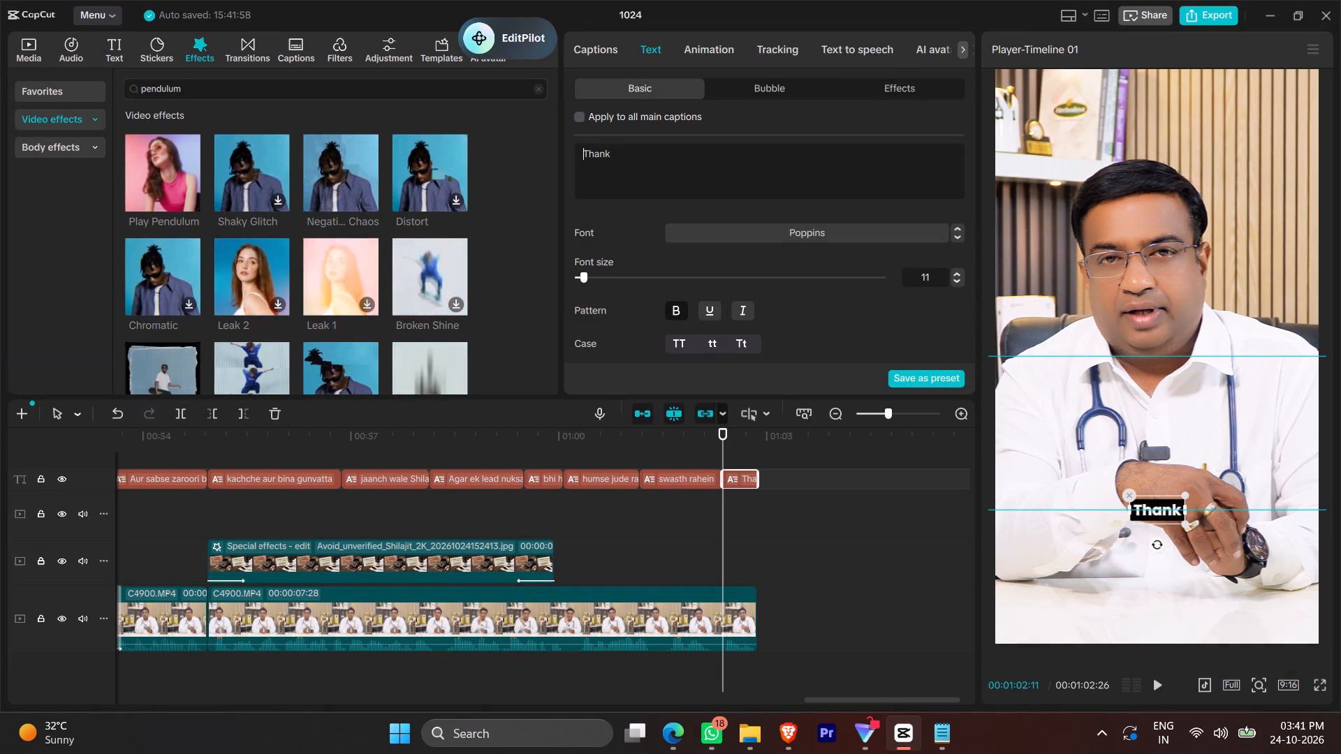
pyautogui.press('Right')
pyautogui.press('Right')
pyautogui.press('Right')
pyautogui.press('Right')
pyautogui.press('Right')
pyautogui.press('Right')
pyautogui.press('Right')
pyautogui.press('space')
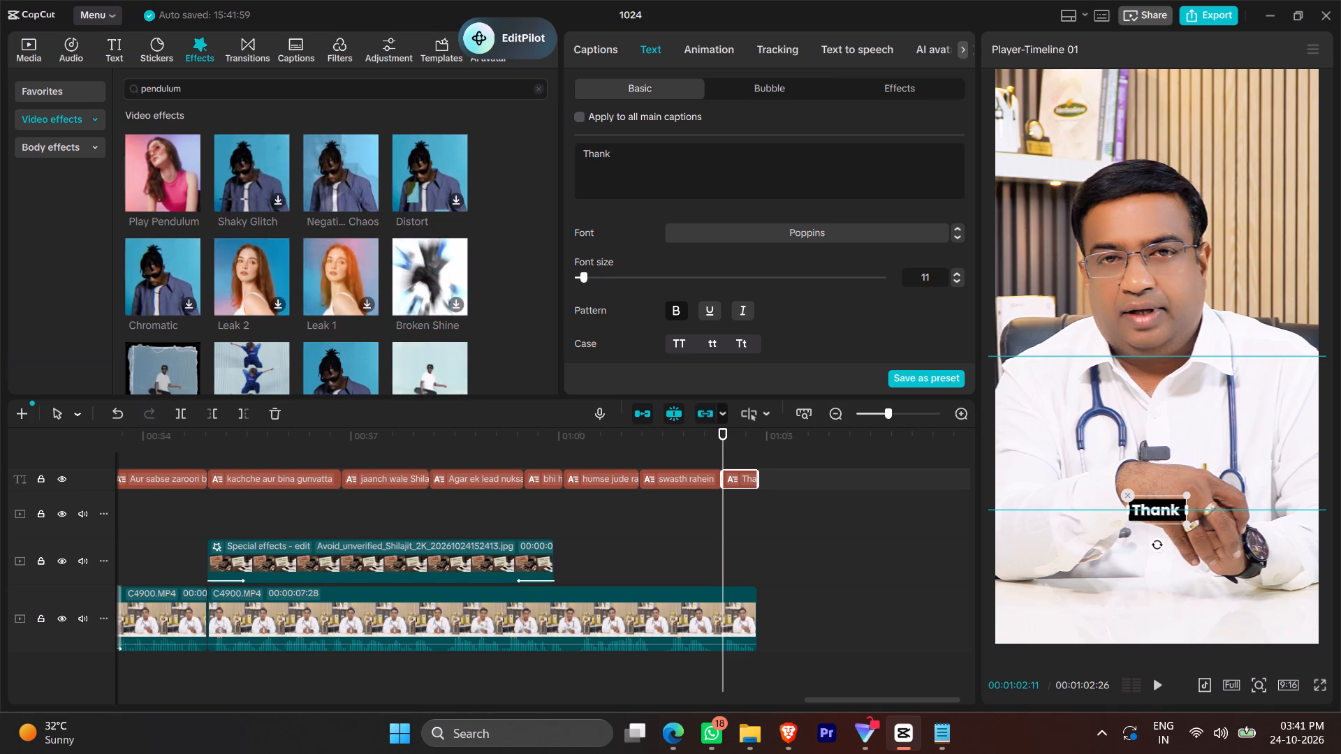
pyautogui.write('you')
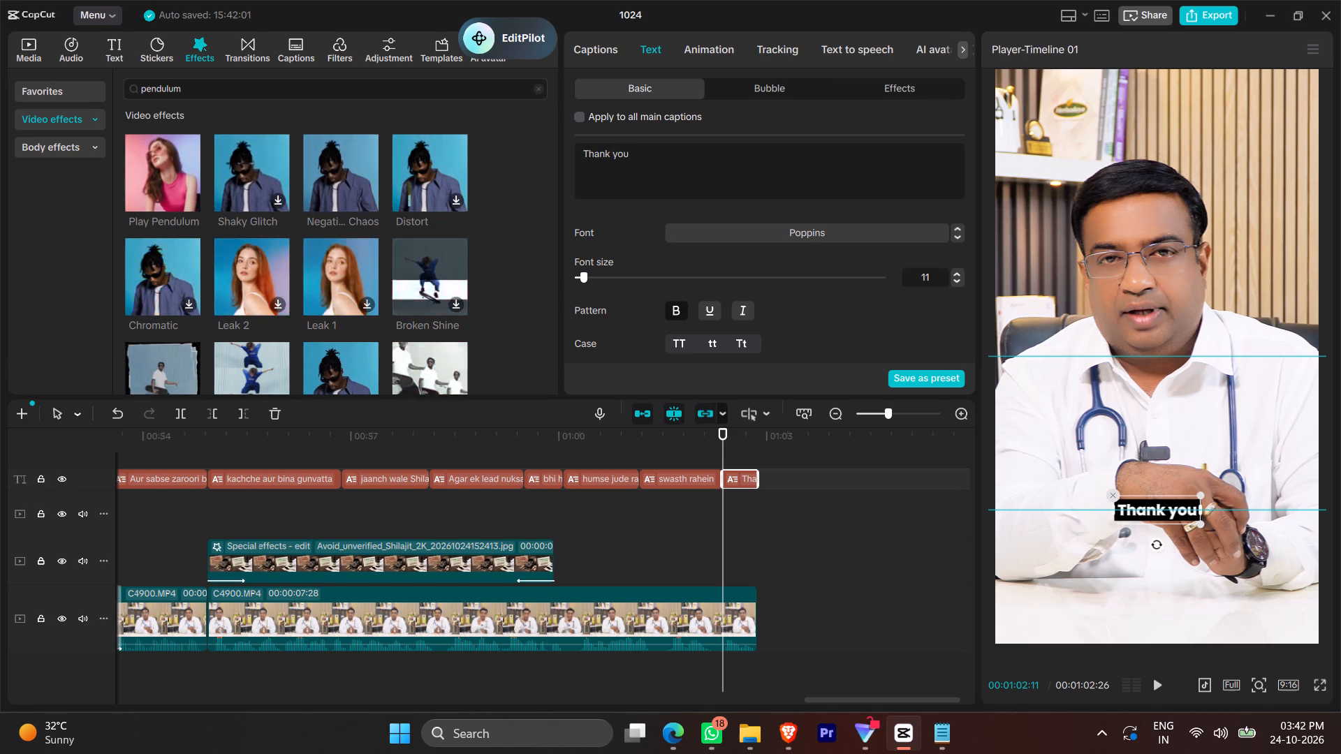
# Play the closing seconds to check the "swasth rahein" and "Thank you" captions, and briefly preview the video's opening.
pyautogui.click(669, 536)
pyautogui.press('space')
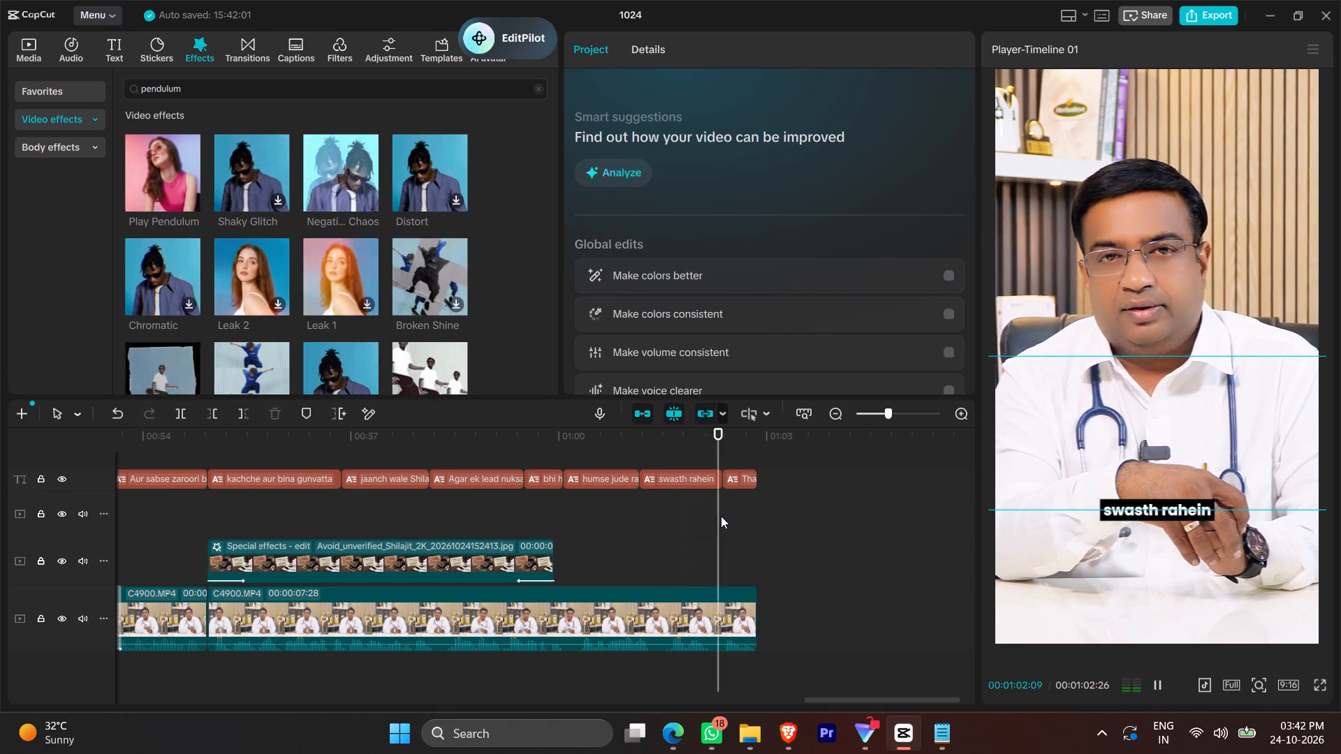
pyautogui.keyDown('ctrl'); pyautogui.scroll(-19, 757, 535); pyautogui.keyUp('ctrl')
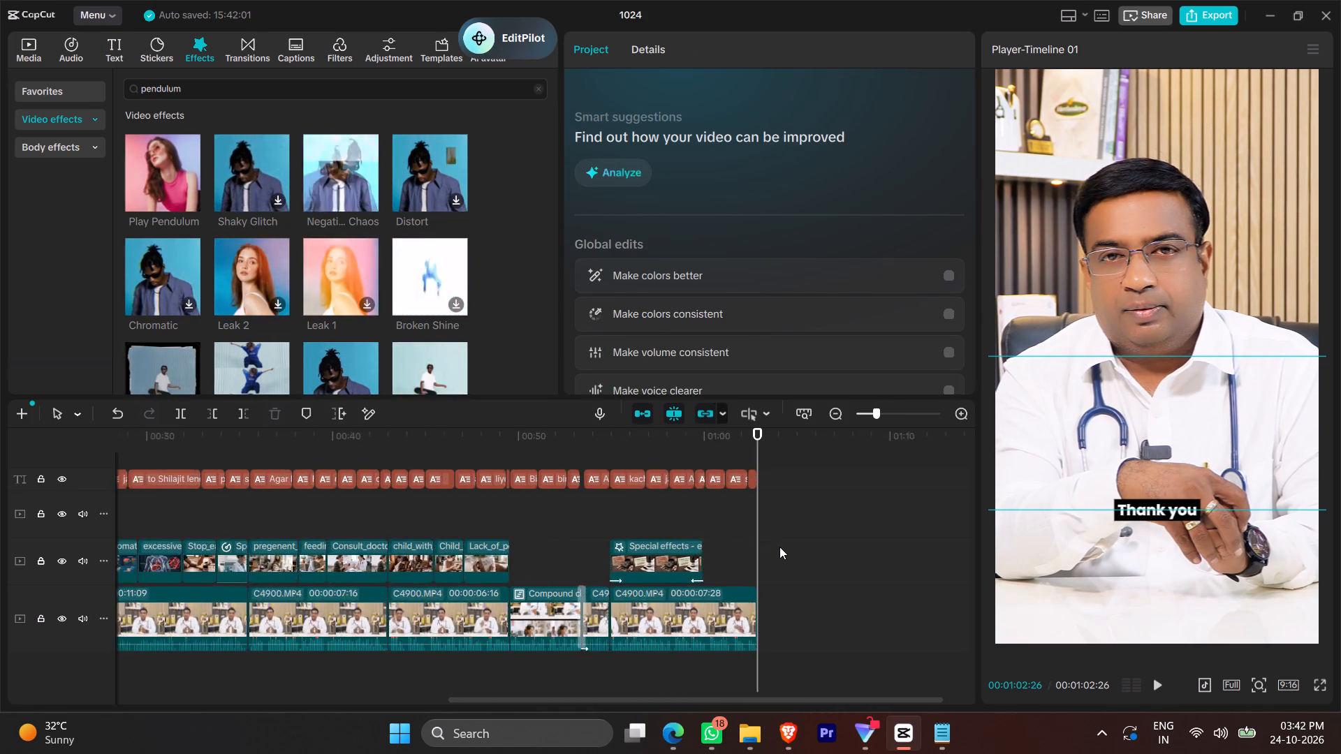
pyautogui.keyDown('ctrl'); pyautogui.scroll(-18, 779, 547); pyautogui.keyUp('ctrl')
pyautogui.press('space')
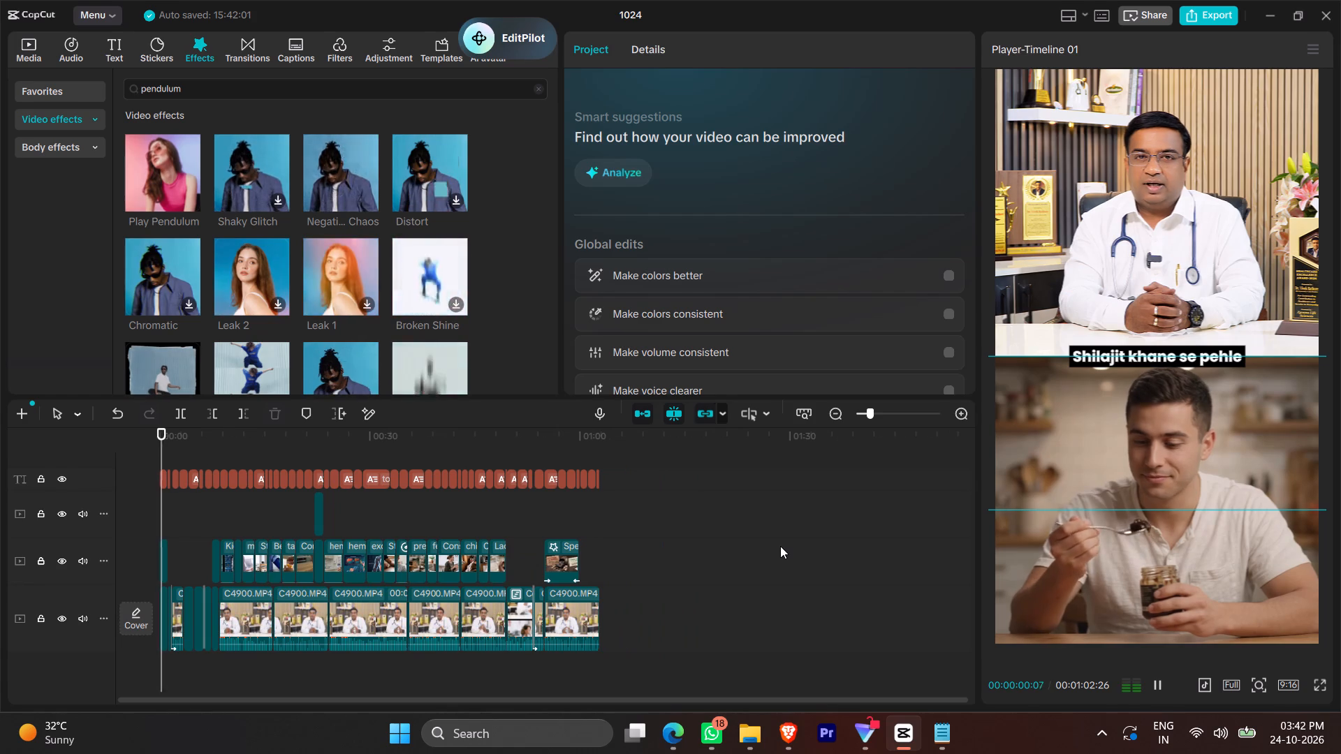
pyautogui.press('space')
# Review playback around the compound clip near 00:00:50, its following transition, and the start of the special-effects image overlay.
pyautogui.keyDown('ctrl'); pyautogui.scroll(15, 703, 563); pyautogui.keyUp('ctrl')
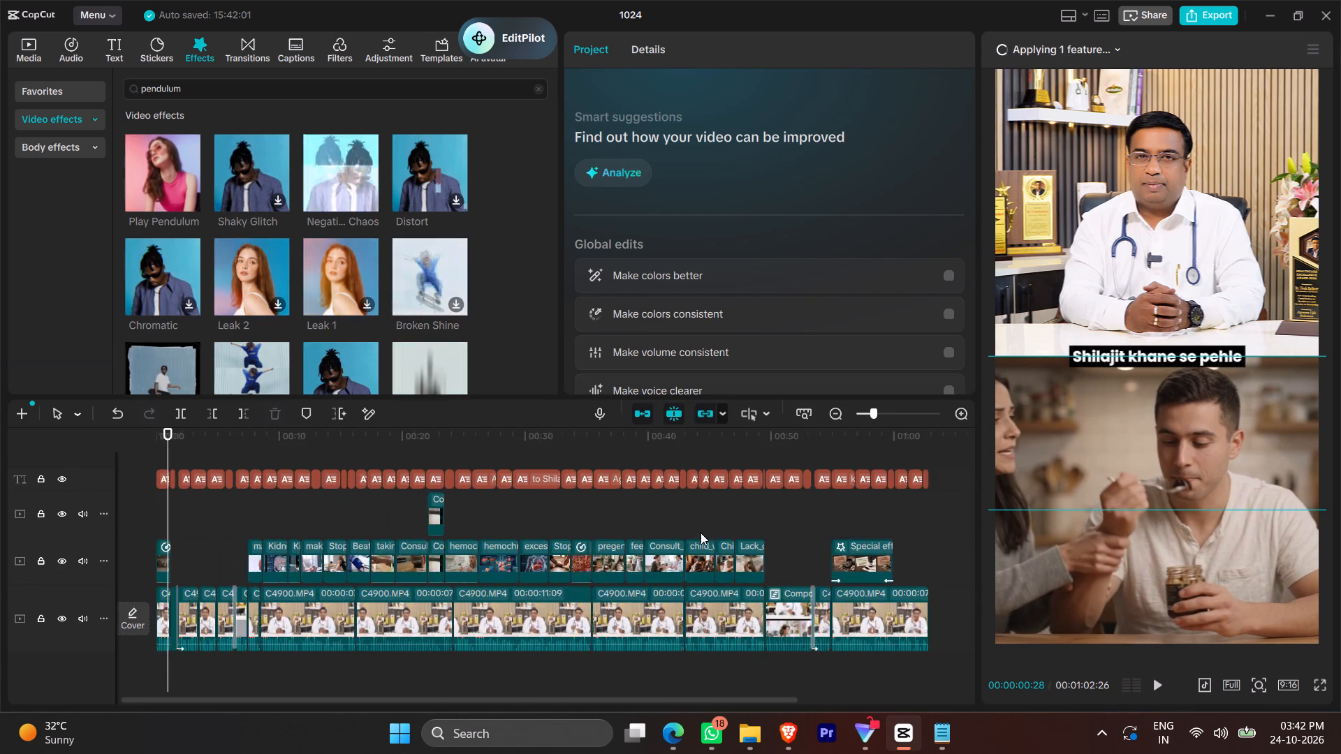
pyautogui.keyDown('ctrl'); pyautogui.scroll(14, 701, 533); pyautogui.keyUp('ctrl')
pyautogui.hscroll(-5, 761, 611)
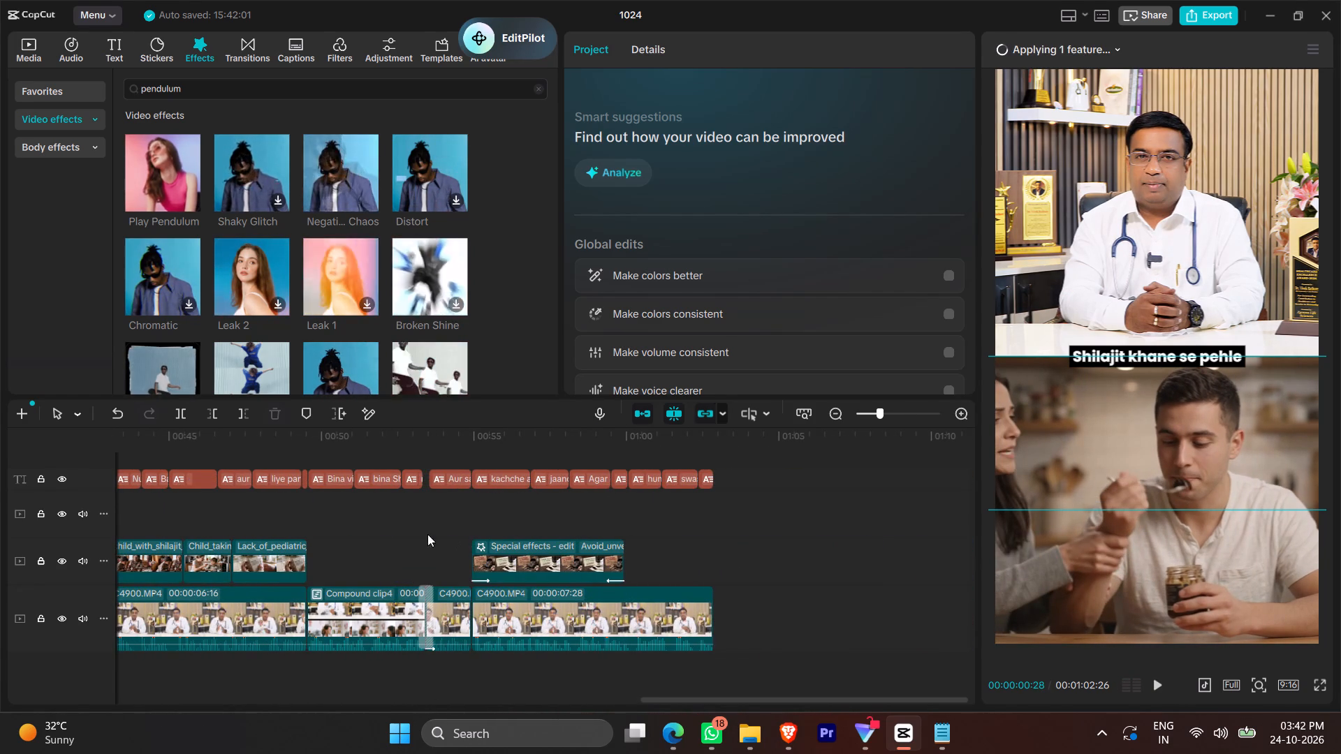
pyautogui.click(286, 516)
pyautogui.press('space')
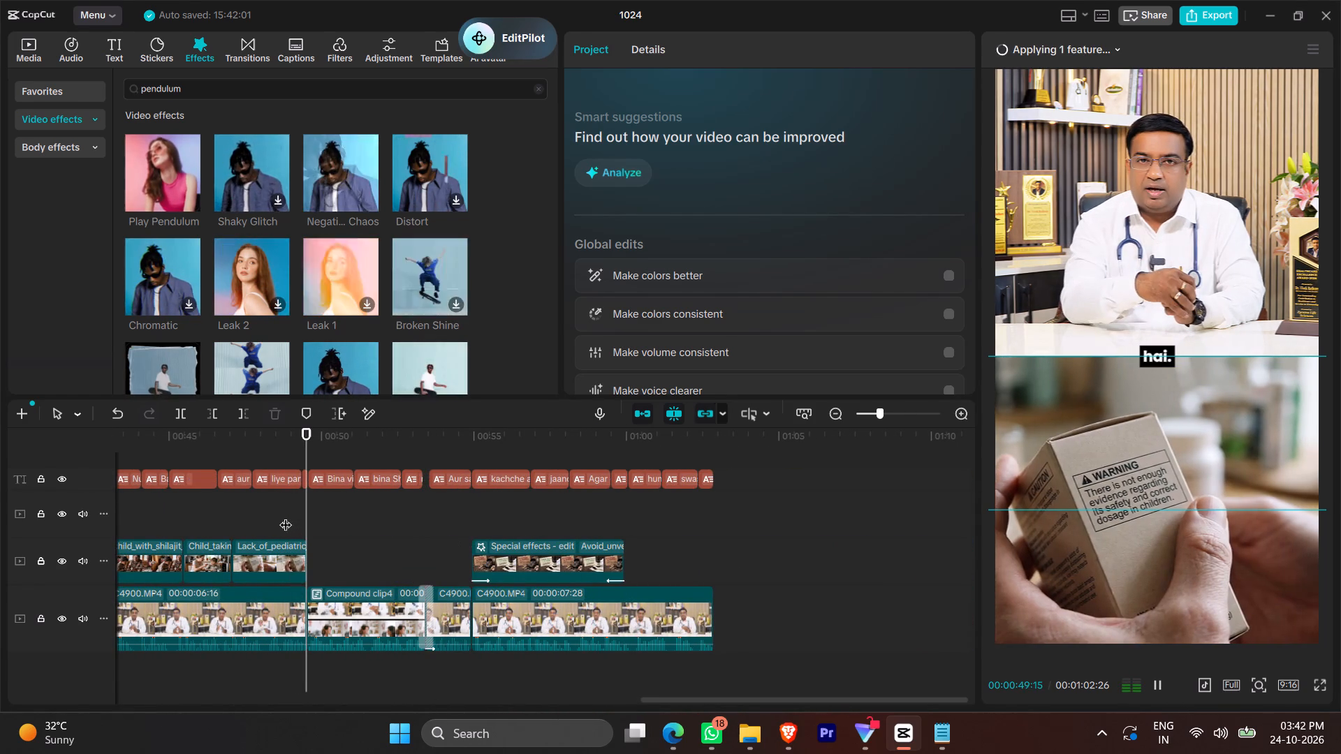
pyautogui.click(396, 539)
pyautogui.press('space')
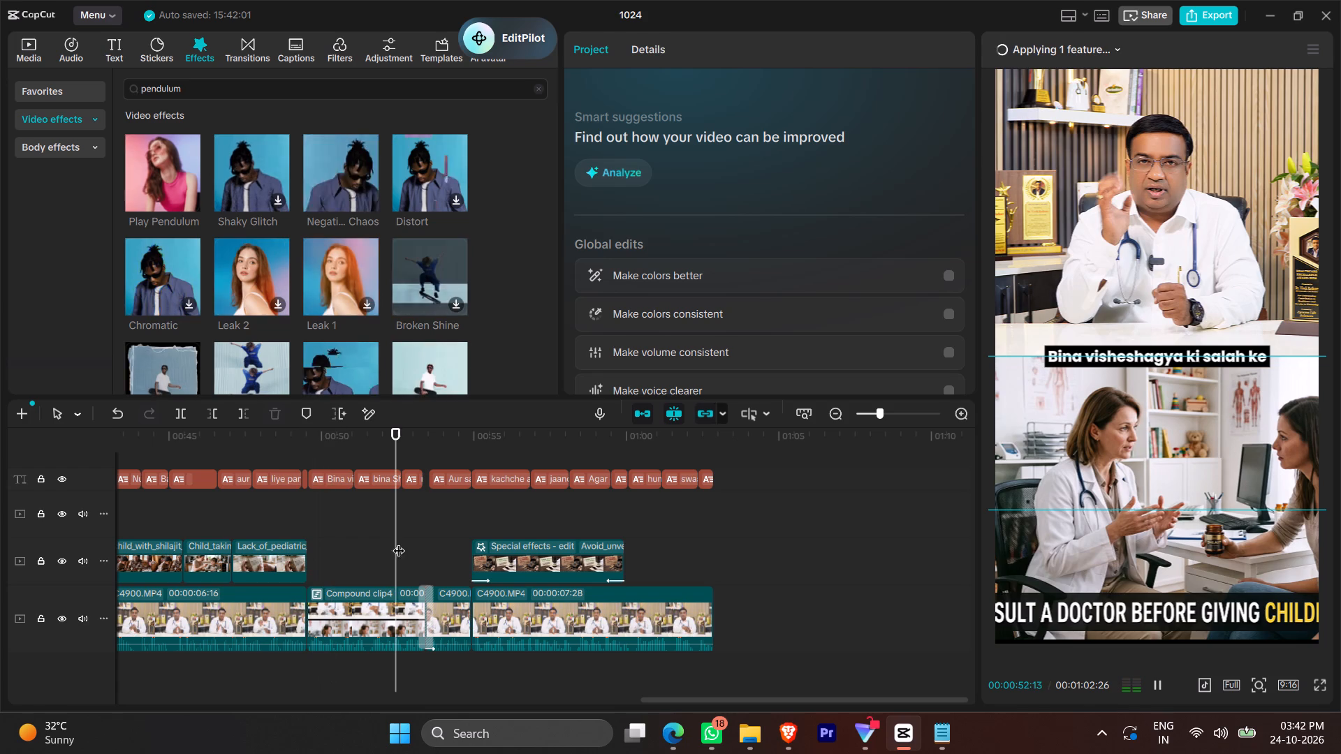
pyautogui.press('space')
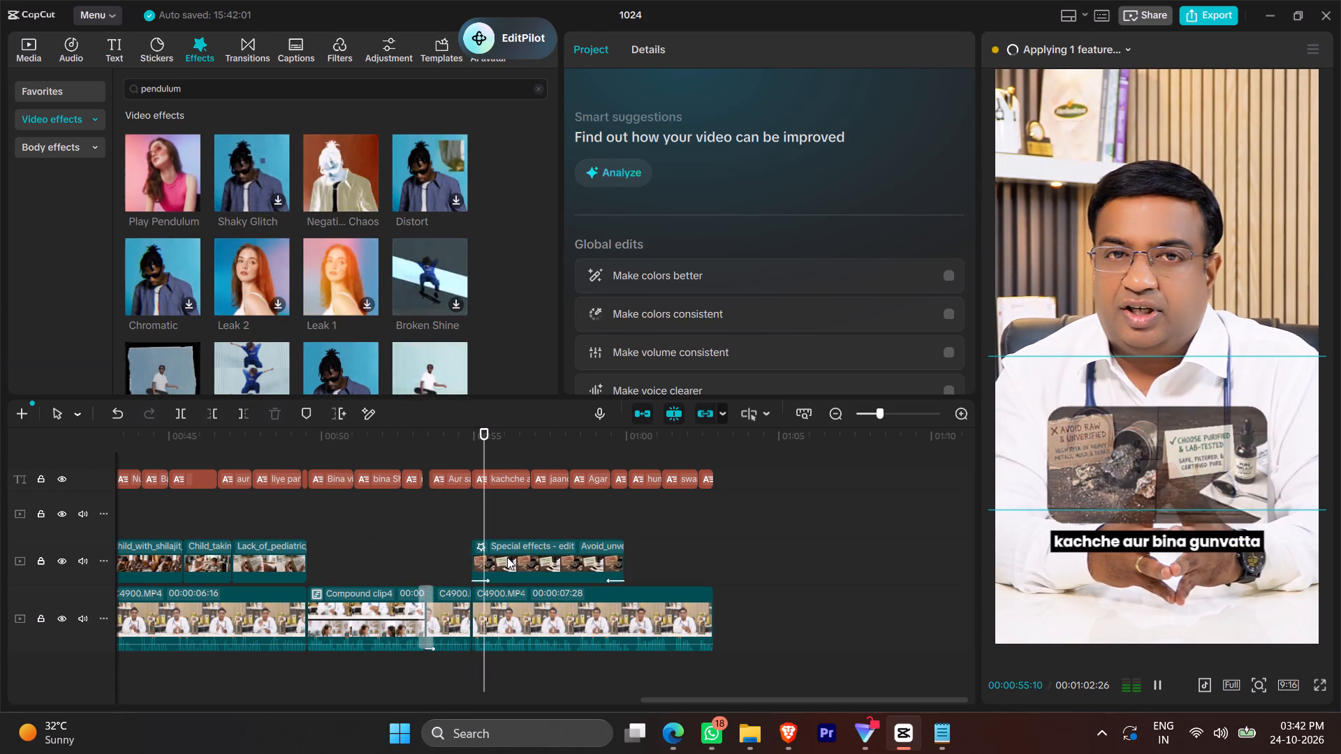
pyautogui.press('space')
pyautogui.click(440, 557)
pyautogui.press('space')
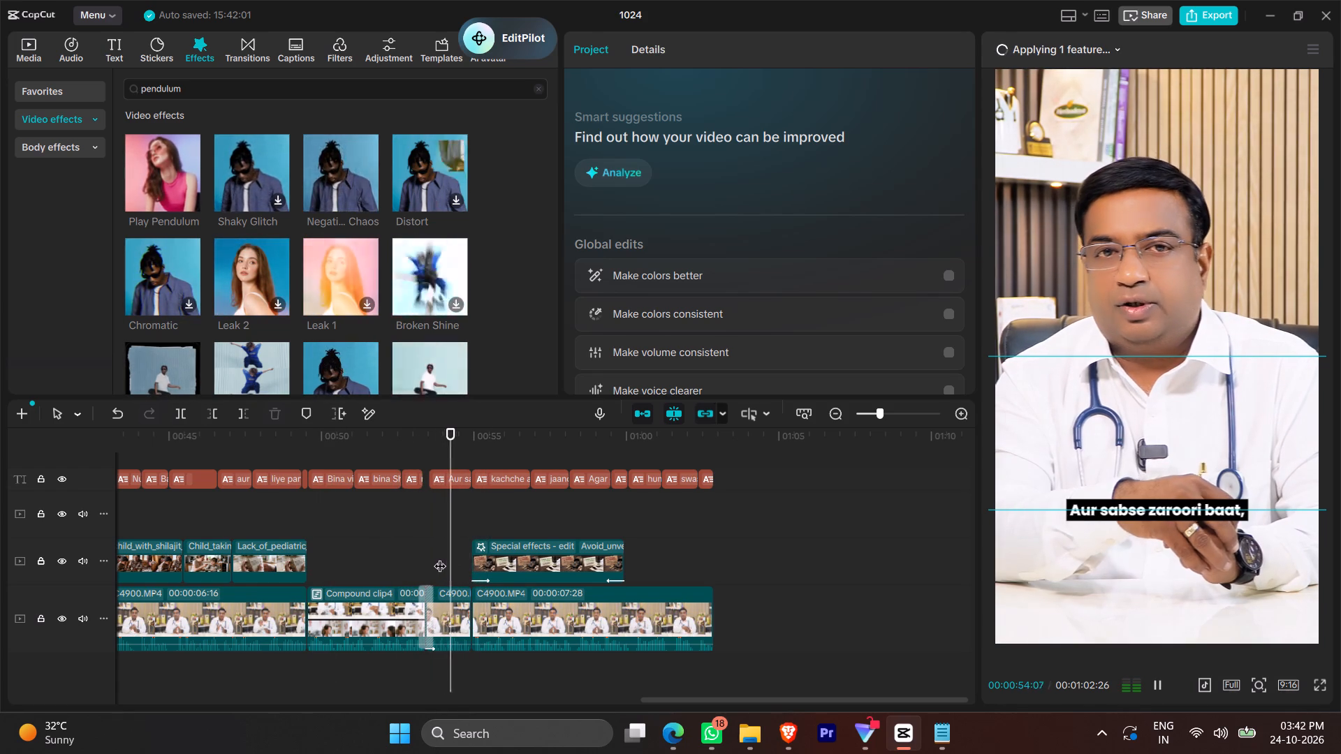
# Animate the short doctor clip before the image overlay, with a Transform keyframe at 00:00:53:27 and scale 330% at 00:00:54:28.
pyautogui.click(440, 557)
pyautogui.click(444, 605)
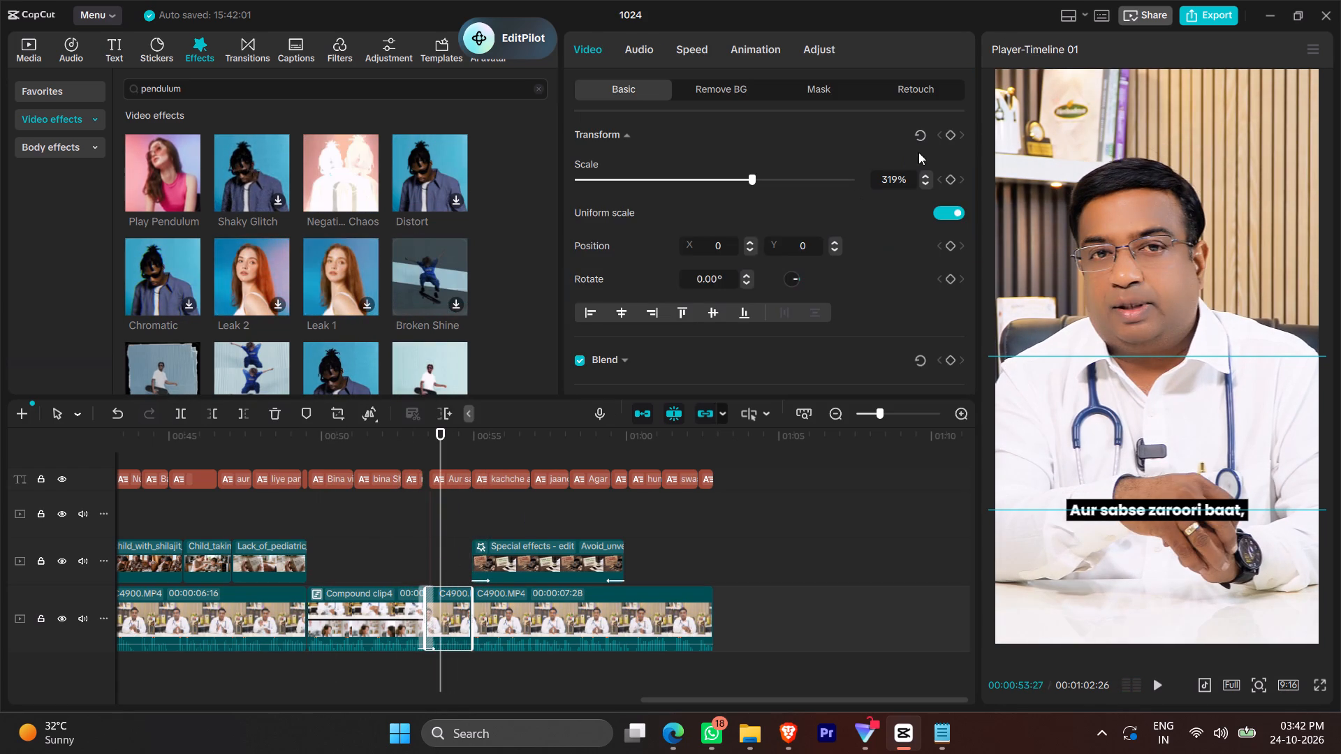
pyautogui.click(949, 136)
pyautogui.keyDown('ctrl'); pyautogui.scroll(20, 572, 497); pyautogui.keyUp('ctrl')
pyautogui.keyDown('ctrl'); pyautogui.scroll(9, 572, 497); pyautogui.keyUp('ctrl')
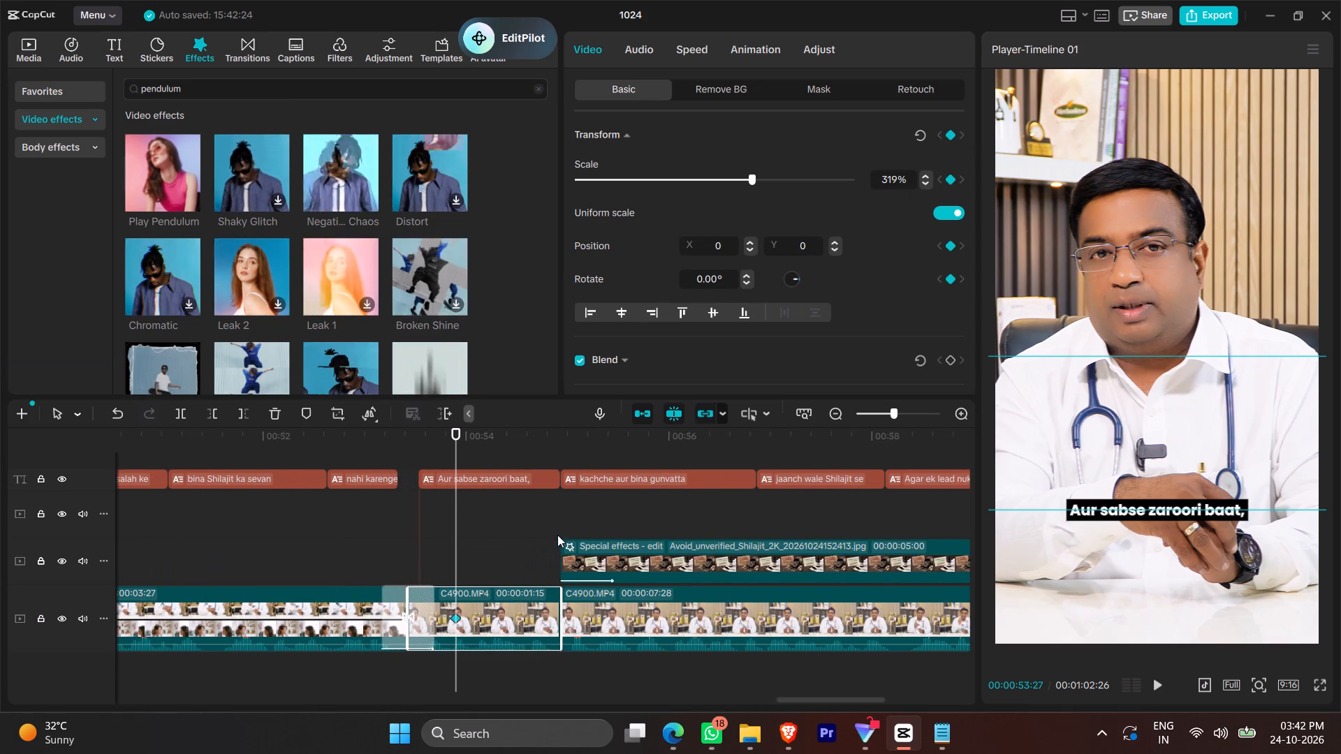
pyautogui.click(569, 514)
pyautogui.click(562, 494)
pyautogui.click(535, 604)
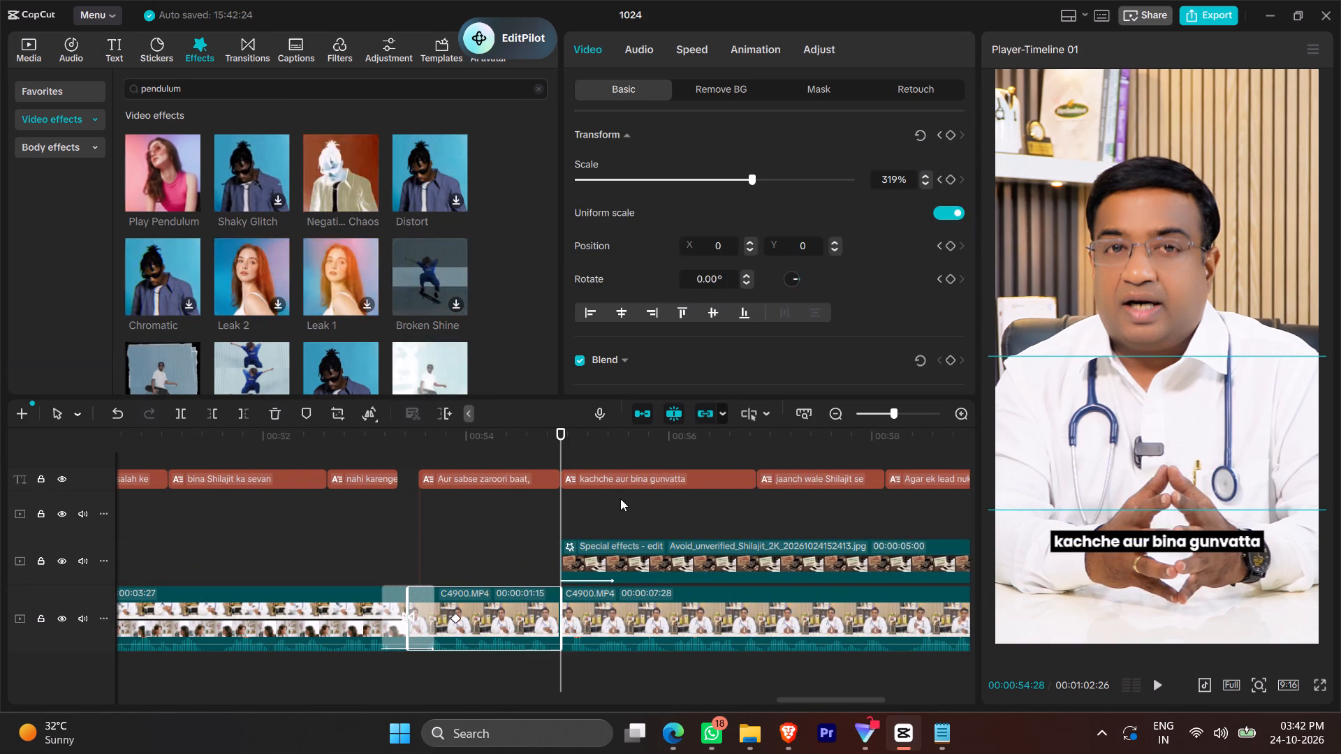
pyautogui.click(903, 177)
pyautogui.scroll(8, 903, 177)
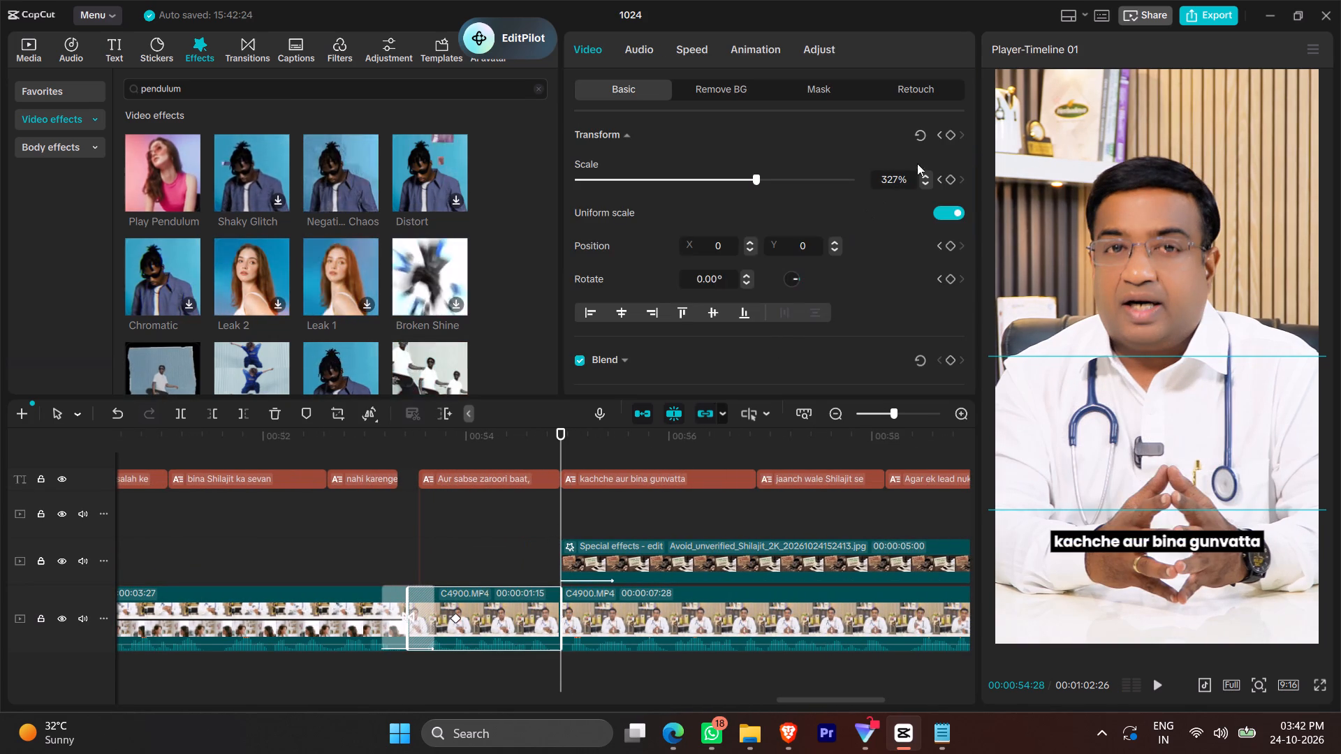
pyautogui.scroll(3, 899, 177)
# Lower the short doctor clip's ending scale to 325%, shift that keyframe to the clip's end, and preview the zoom.
pyautogui.click(464, 570)
pyautogui.press('space')
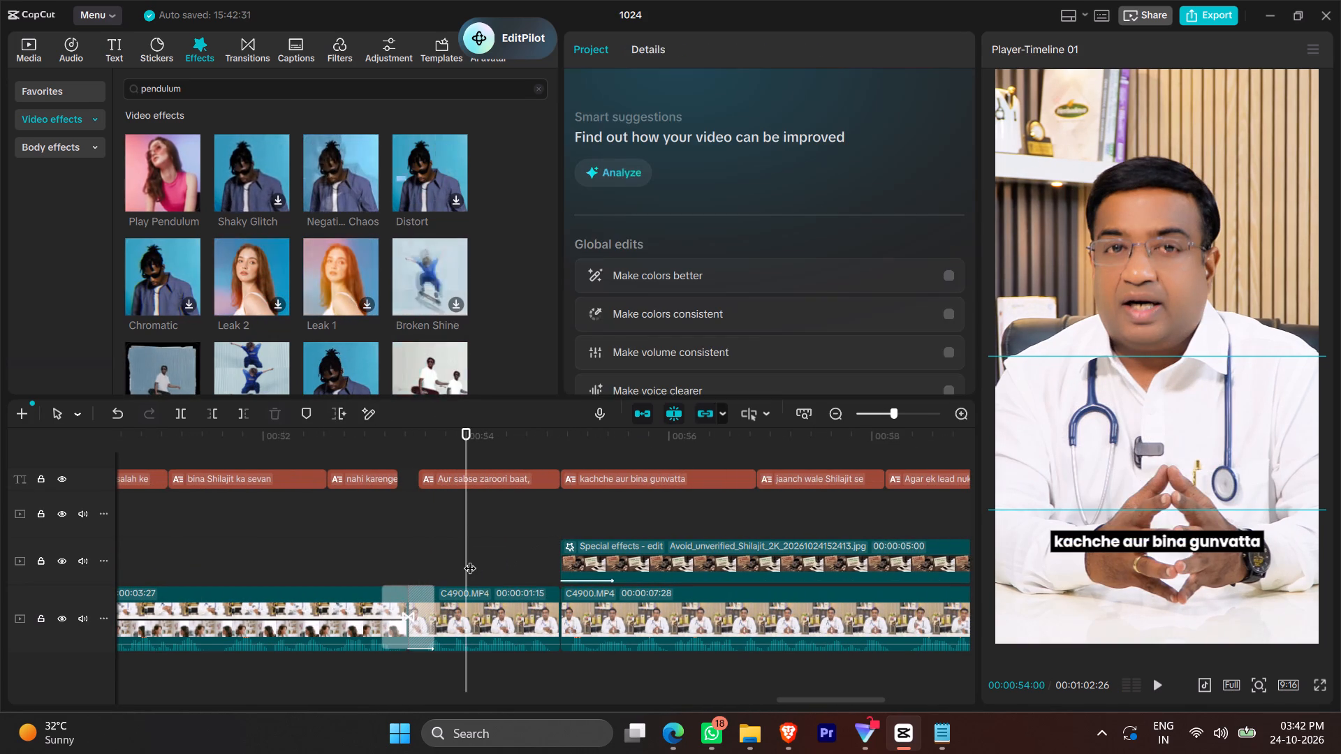
pyautogui.click(520, 617)
pyautogui.press('space')
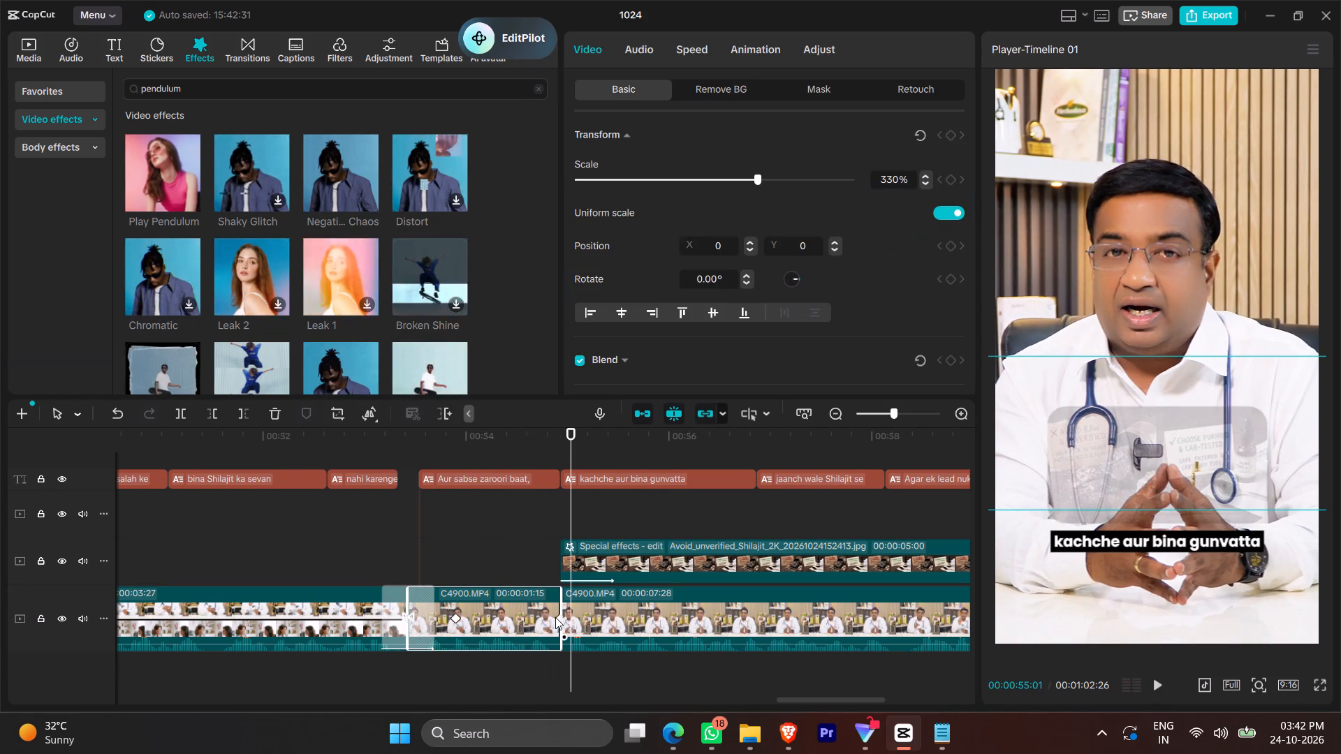
pyautogui.click(558, 618)
pyautogui.click(555, 618)
pyautogui.click(888, 185)
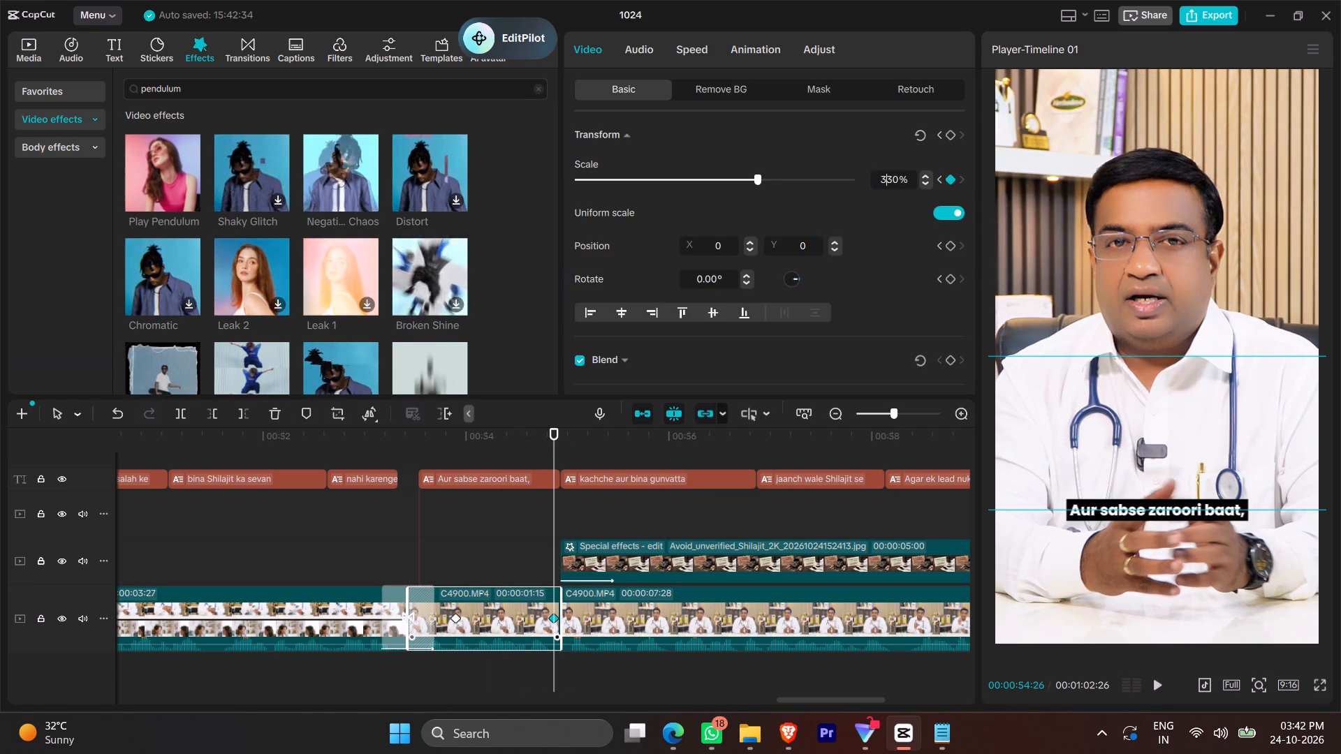
pyautogui.scroll(-5, 888, 185)
pyautogui.moveTo(553, 619); pyautogui.dragTo(580, 623)
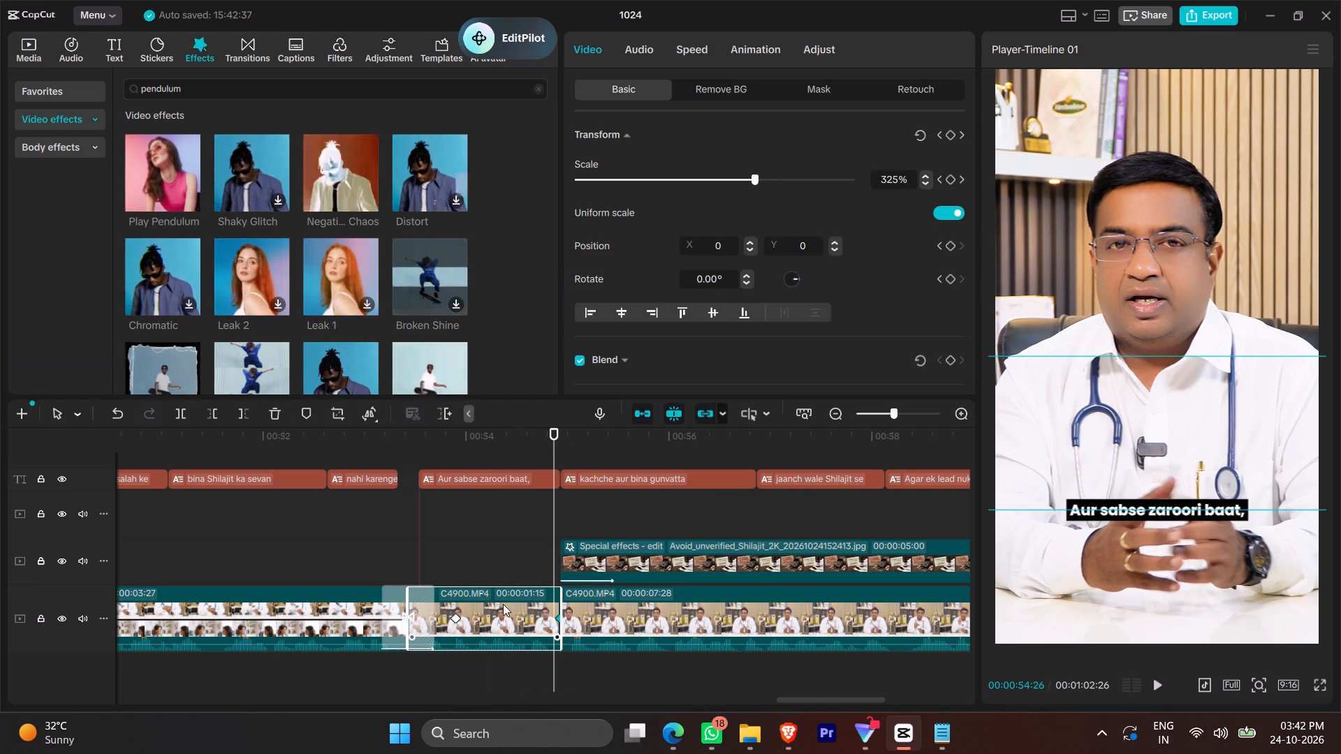
pyautogui.click(460, 572)
pyautogui.press('space')
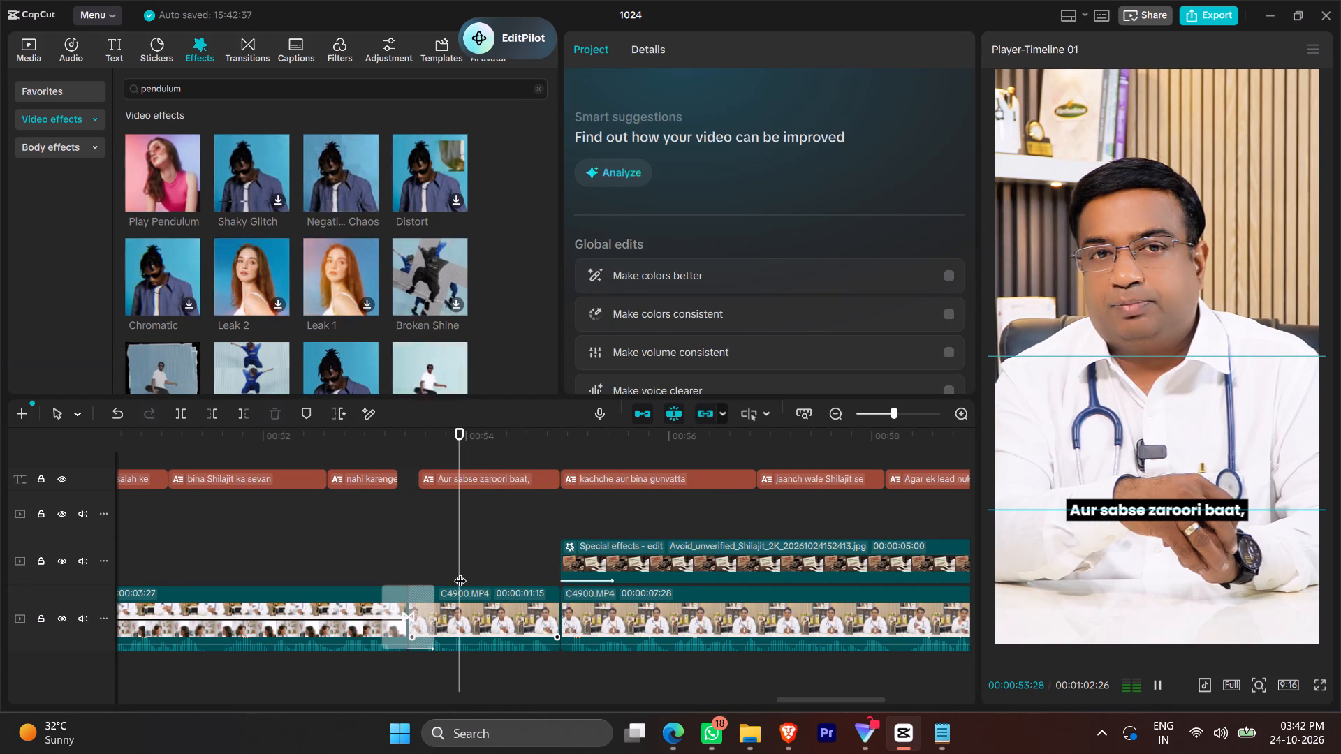
pyautogui.click(461, 572)
pyautogui.press('space')
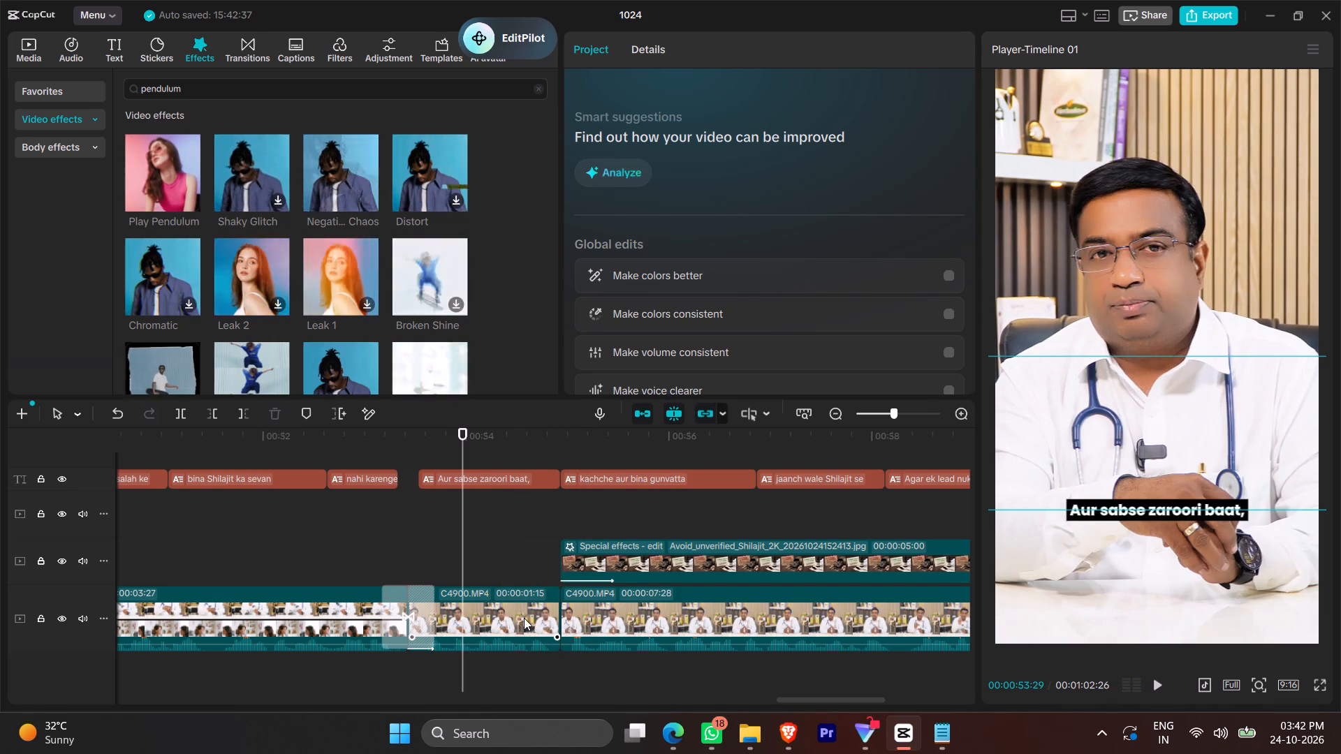
pyautogui.press('space')
pyautogui.press('space')
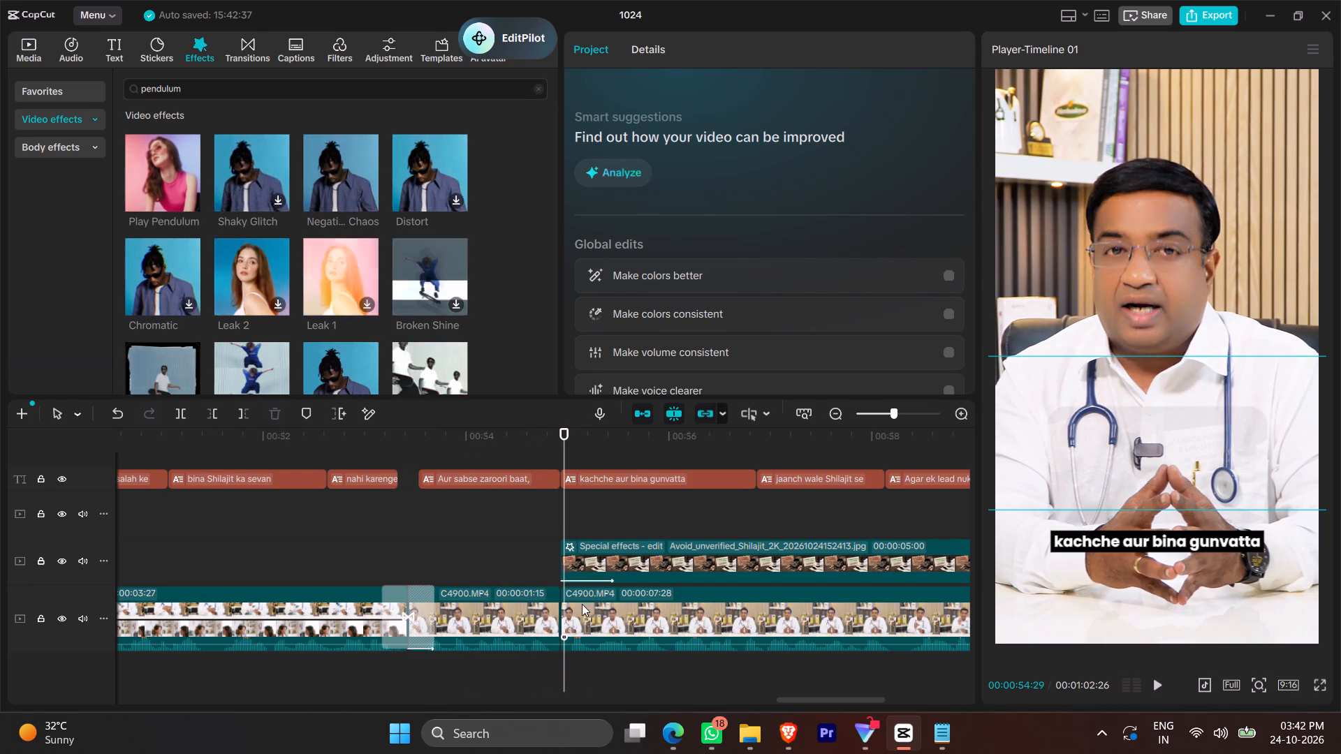
# Add a Transform keyframe at the start of the final doctor clip, 00:00:54:28, match its scale to 325%, and preview it.
pyautogui.click(579, 605)
pyautogui.click(565, 527)
pyautogui.click(597, 628)
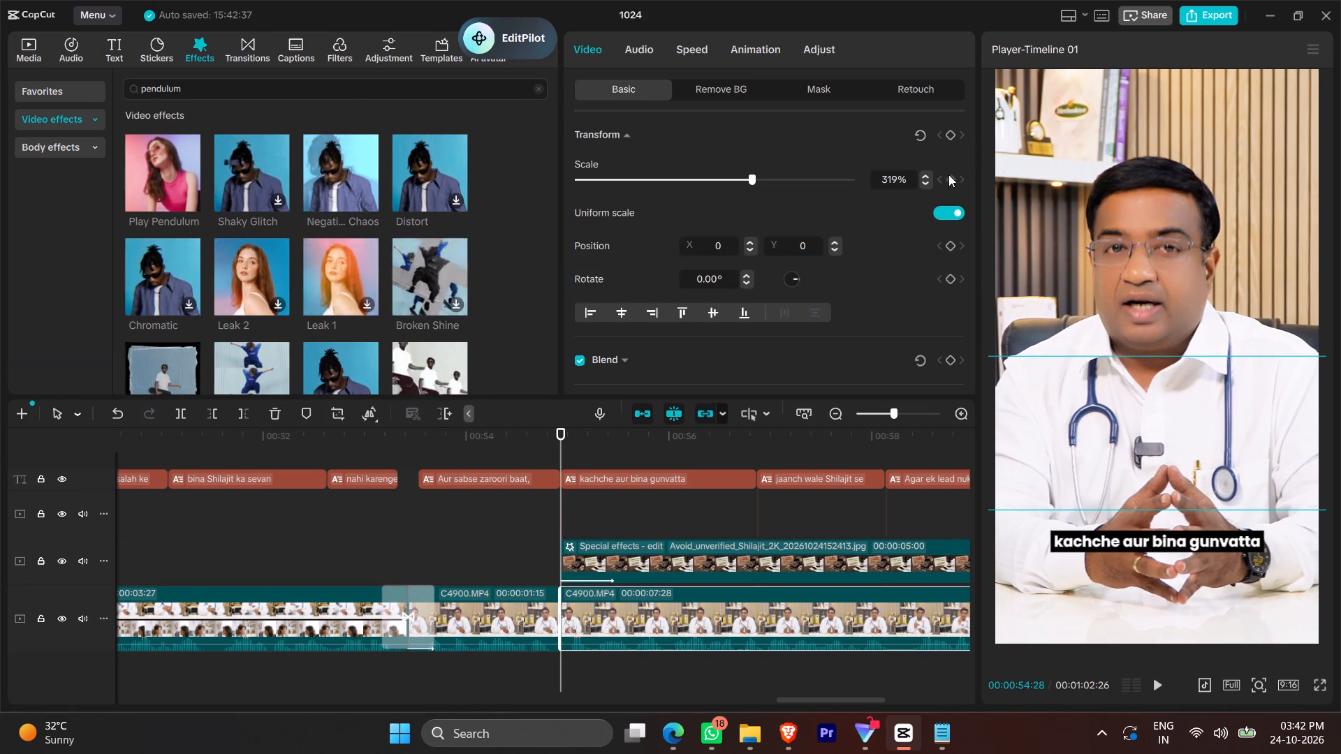
pyautogui.click(955, 131)
pyautogui.click(531, 614)
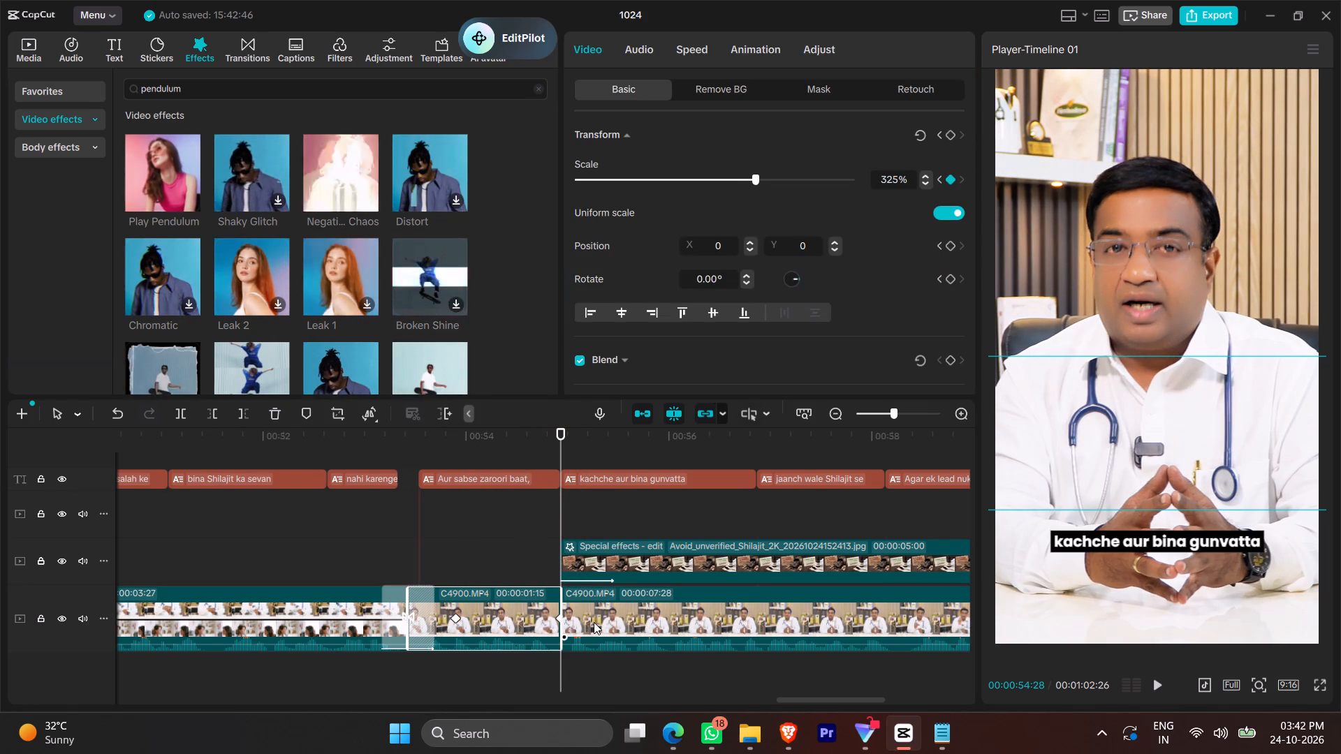
pyautogui.click(594, 622)
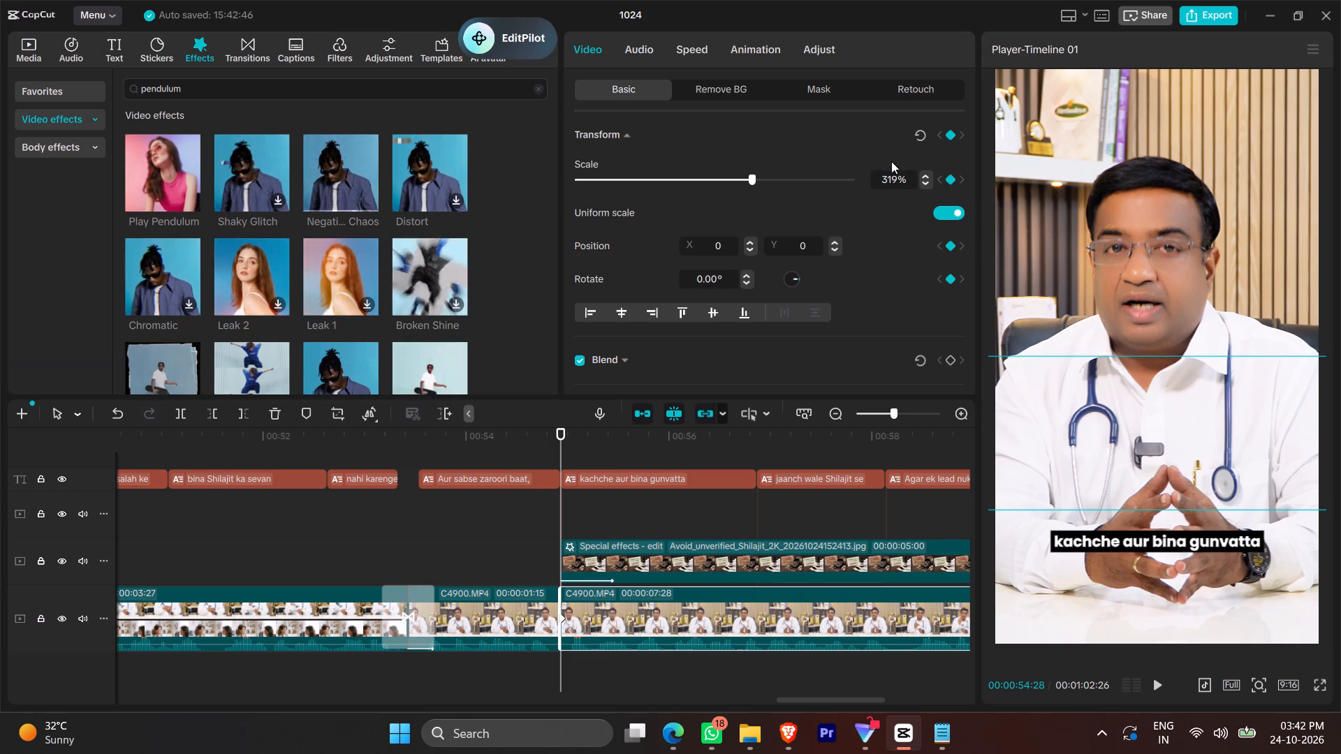
pyautogui.click(898, 184)
pyautogui.press('BackSpace')
pyautogui.press('BackSpace')
pyautogui.write('25')
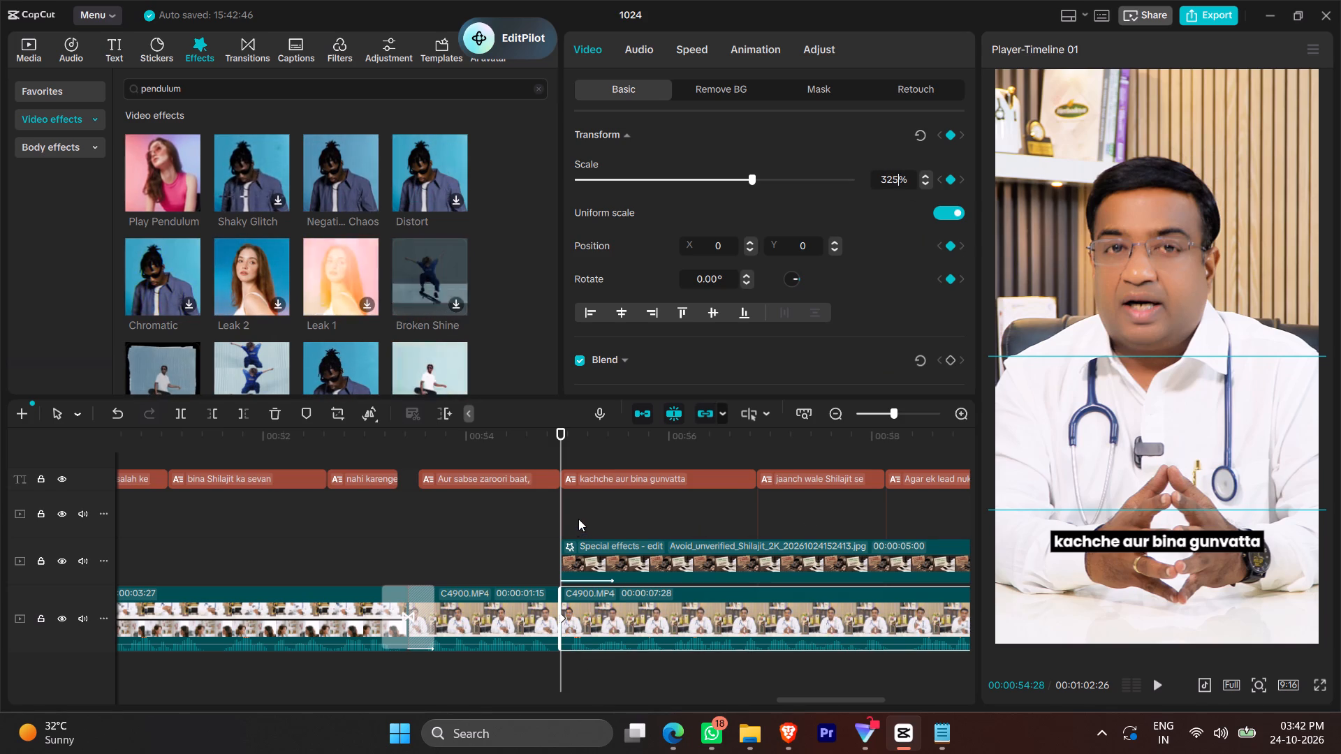
pyautogui.click(576, 517)
pyautogui.press('space')
pyautogui.keyDown('ctrl'); pyautogui.scroll(-12, 819, 589); pyautogui.keyUp('ctrl')
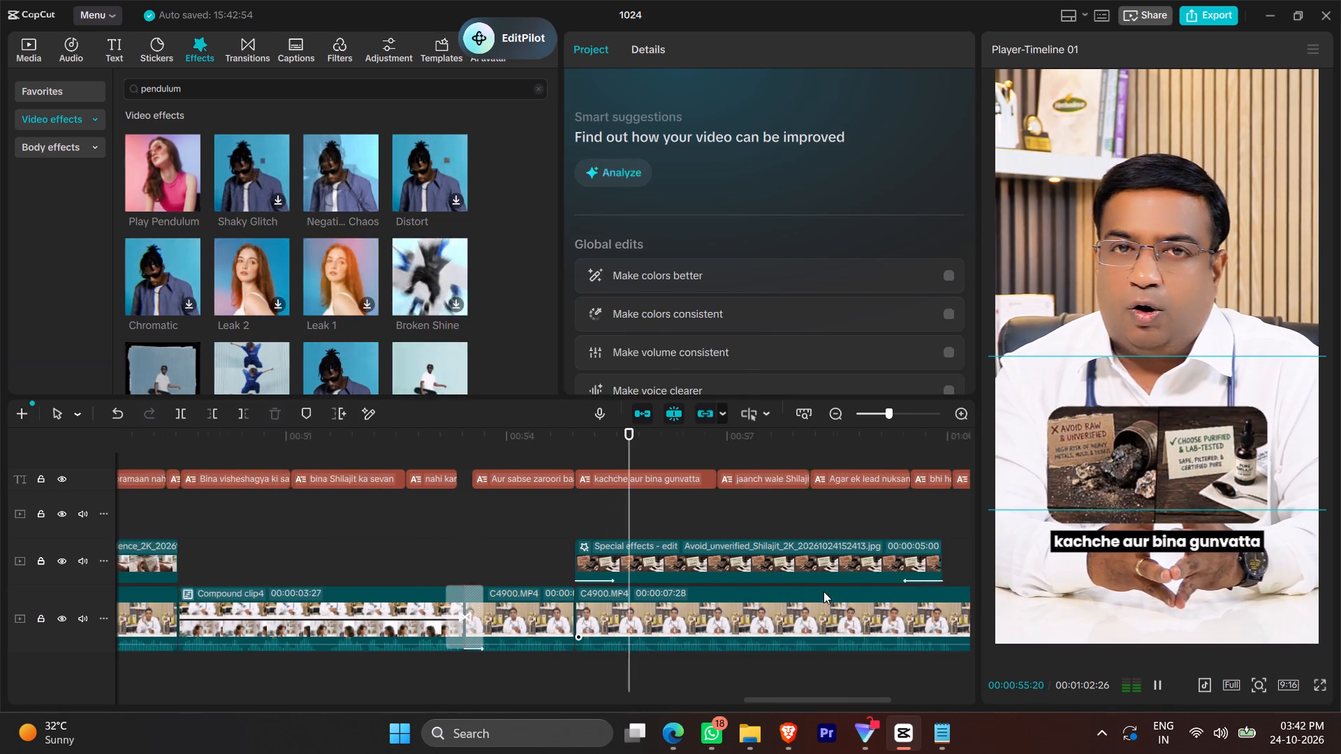
pyautogui.keyDown('ctrl'); pyautogui.scroll(-8, 823, 591); pyautogui.keyUp('ctrl')
pyautogui.press('space')
# Add a Transform keyframe to the final doctor clip at the image overlay's end, 00:00:59:28, with scale 341%, and preview the zoom.
pyautogui.click(844, 517)
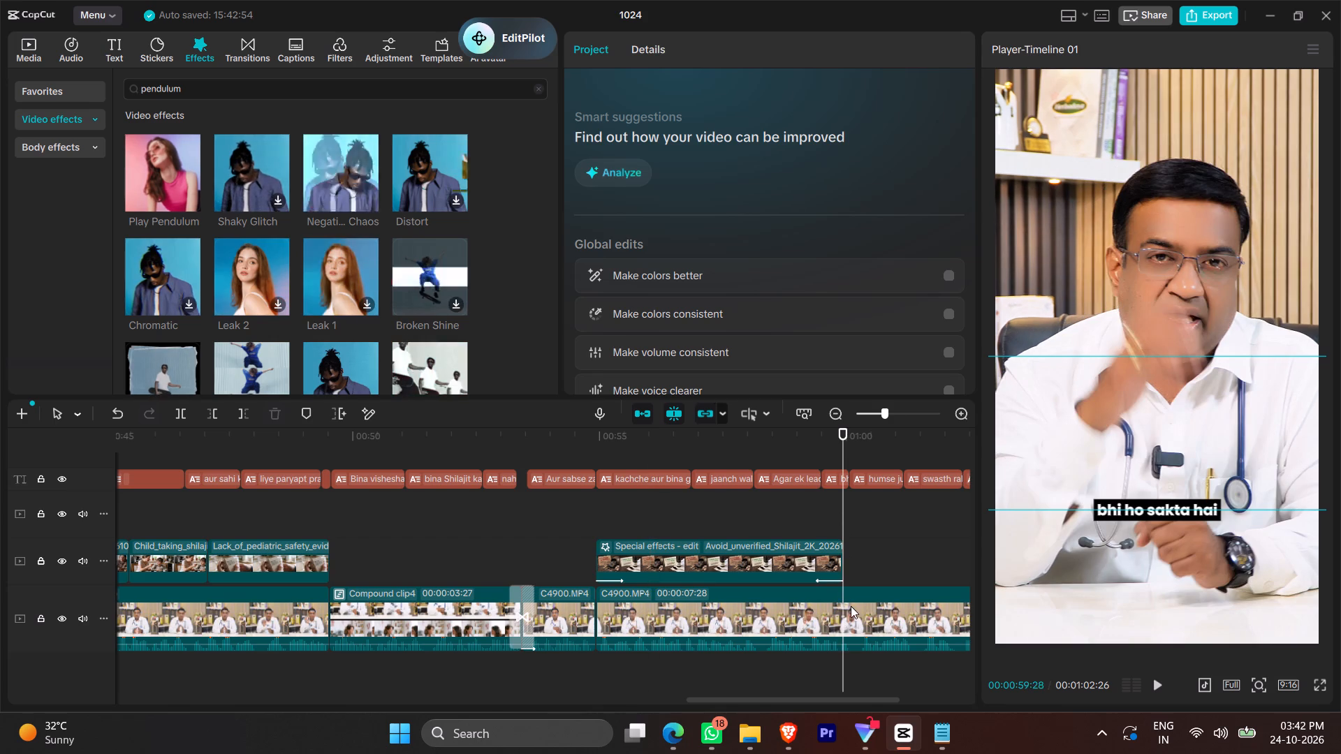
pyautogui.hscroll(-1, 848, 606)
pyautogui.click(677, 610)
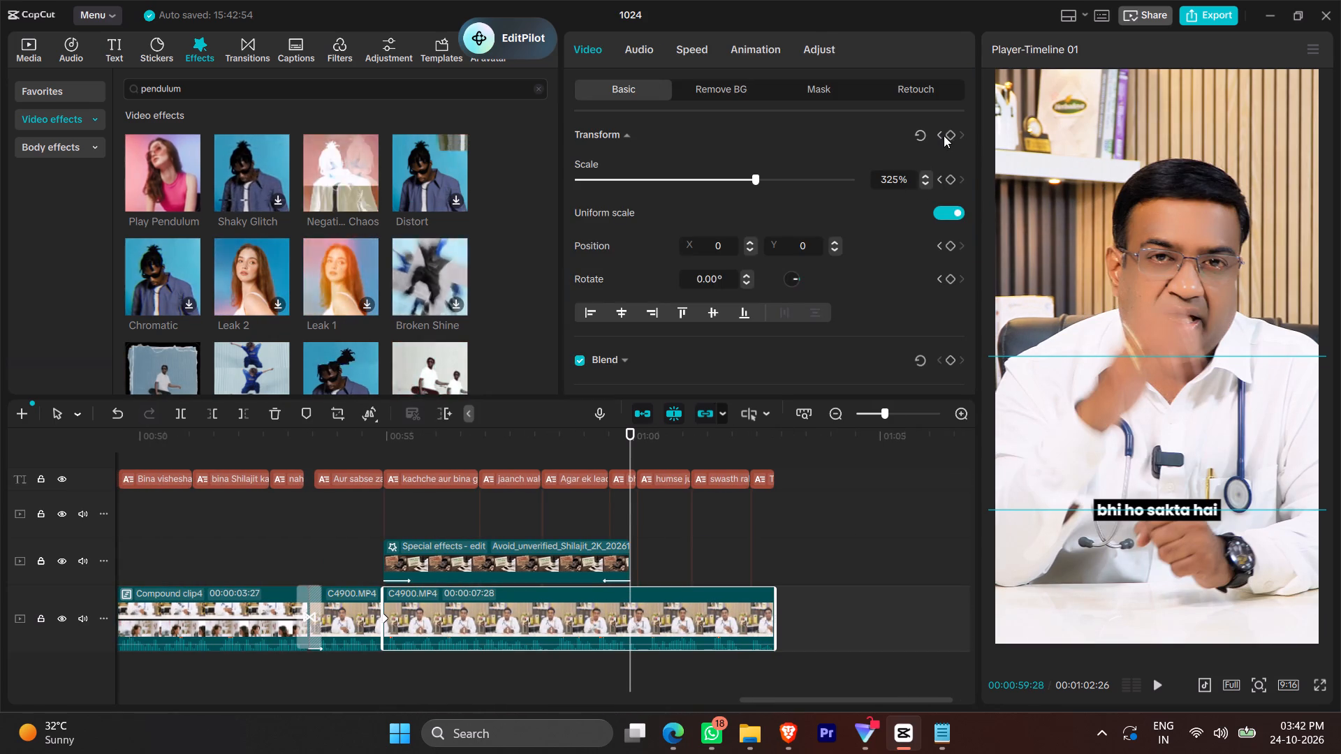
pyautogui.click(944, 135)
pyautogui.click(950, 140)
pyautogui.click(894, 180)
pyautogui.scroll(4, 894, 180)
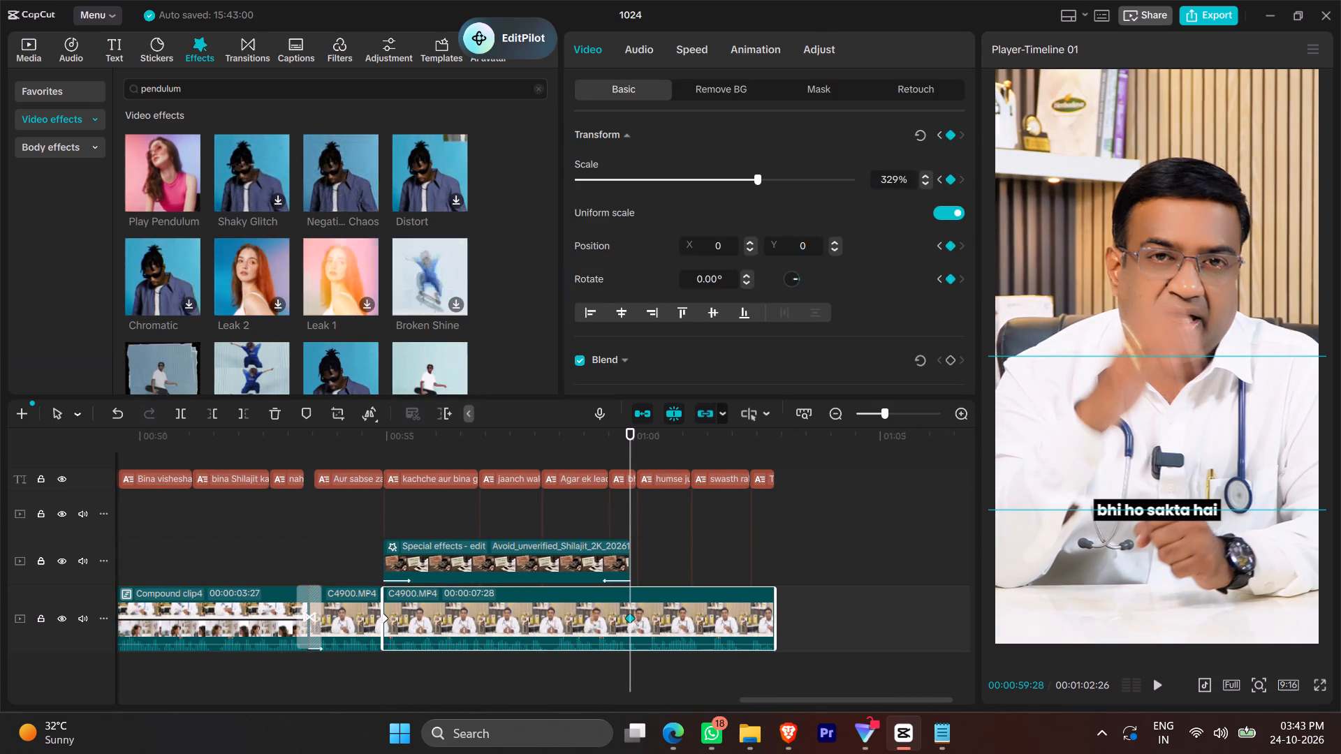
pyautogui.scroll(12, 894, 180)
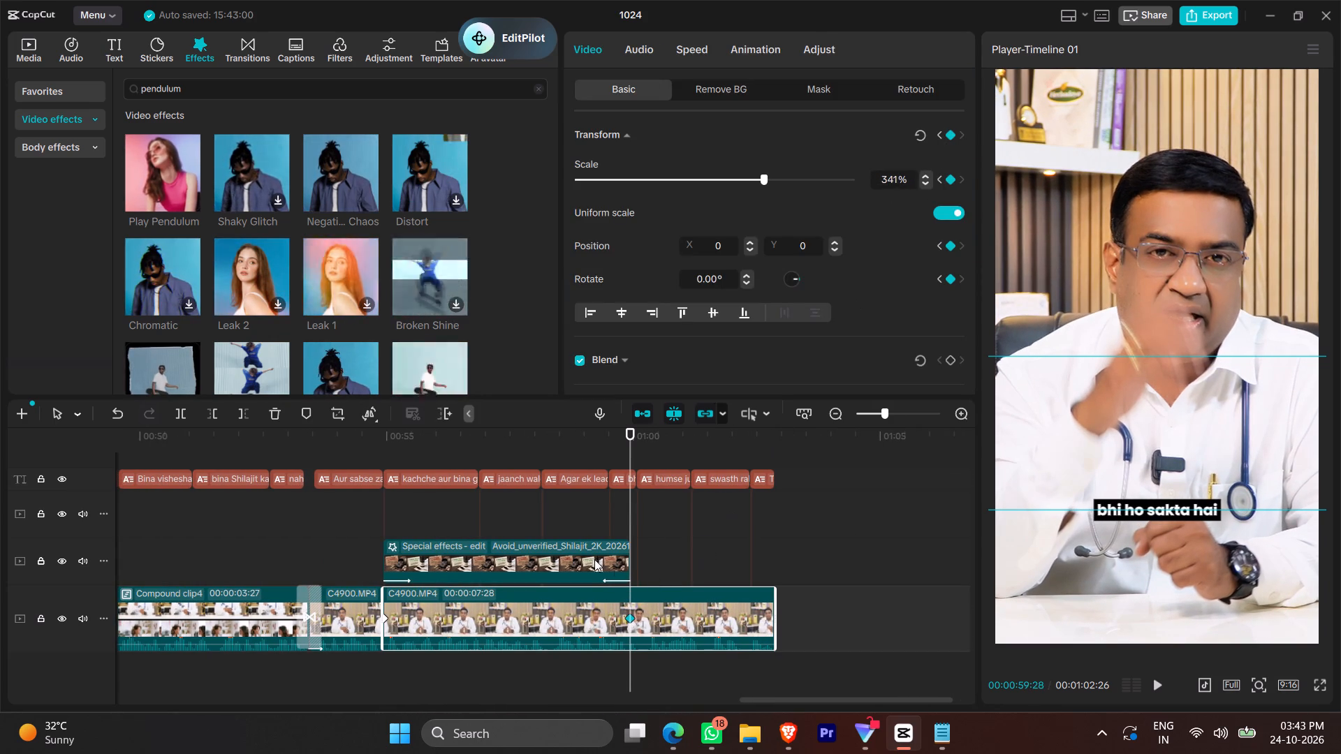
pyautogui.click(518, 528)
pyautogui.press('space')
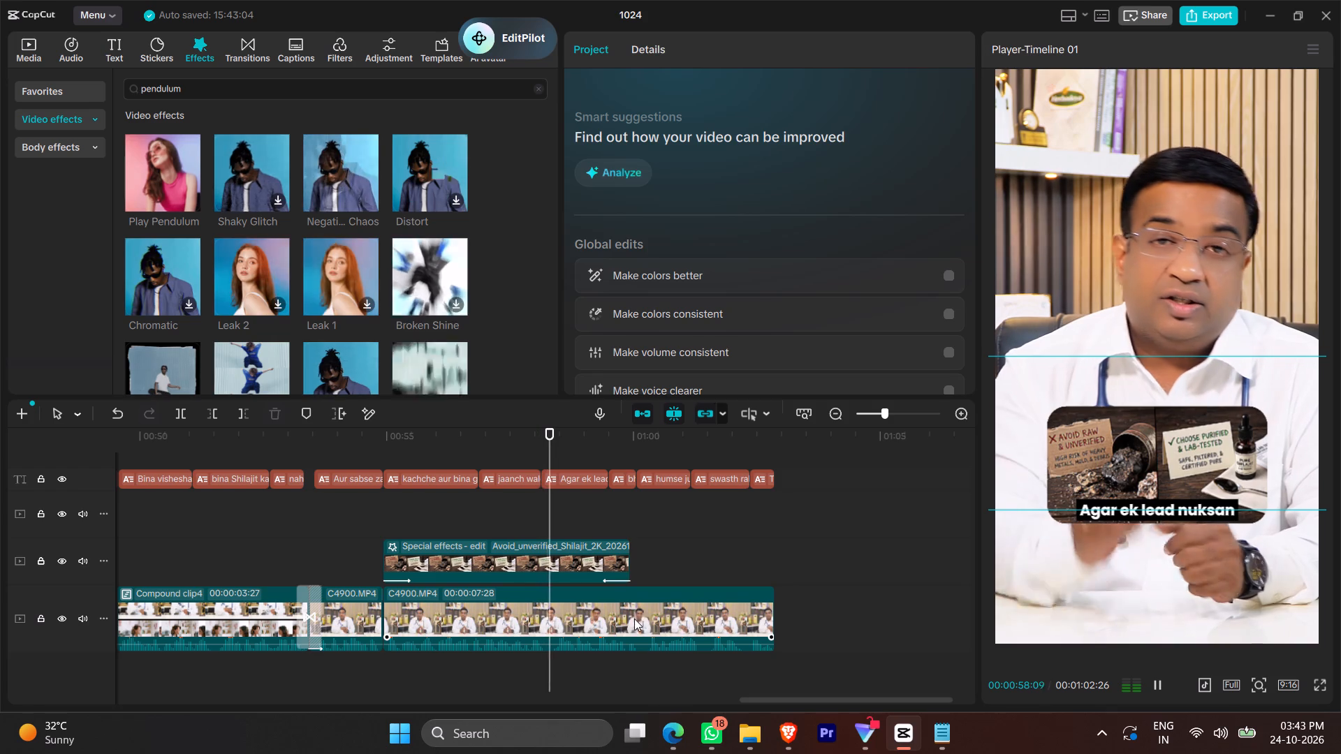
pyautogui.press('space')
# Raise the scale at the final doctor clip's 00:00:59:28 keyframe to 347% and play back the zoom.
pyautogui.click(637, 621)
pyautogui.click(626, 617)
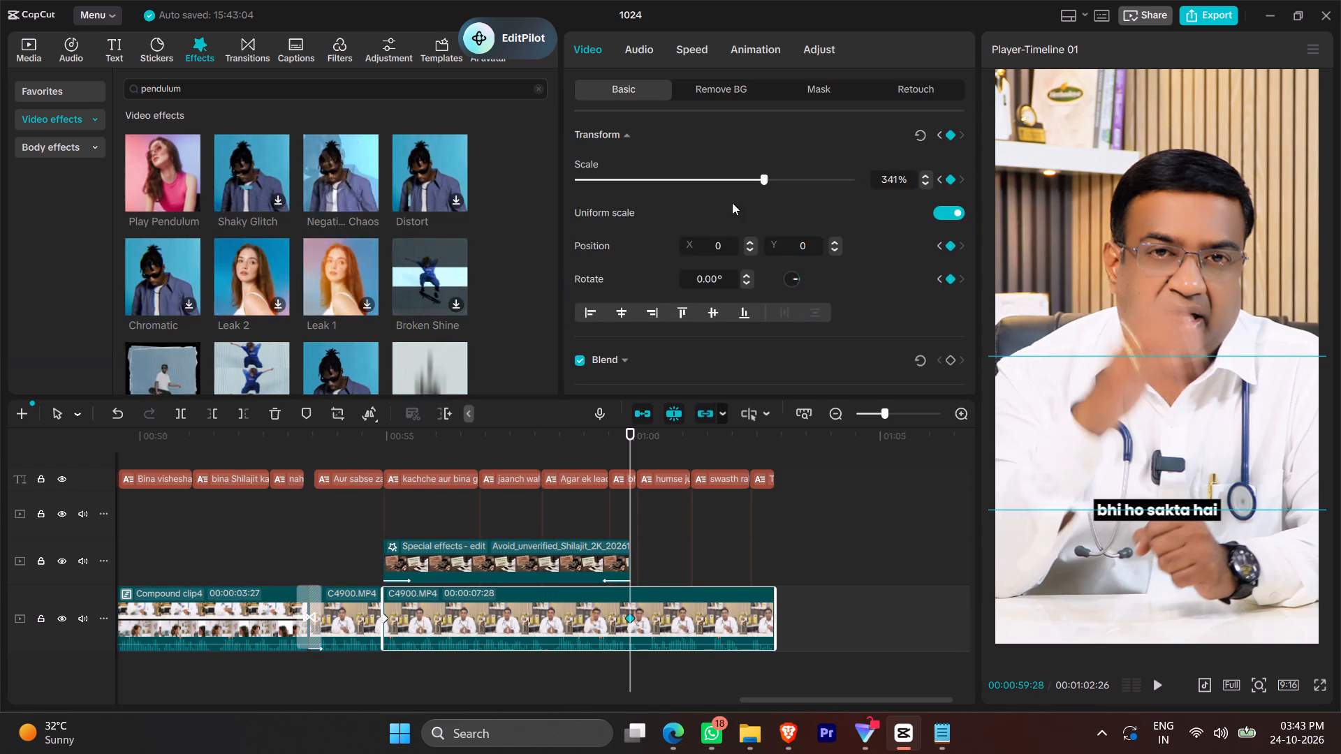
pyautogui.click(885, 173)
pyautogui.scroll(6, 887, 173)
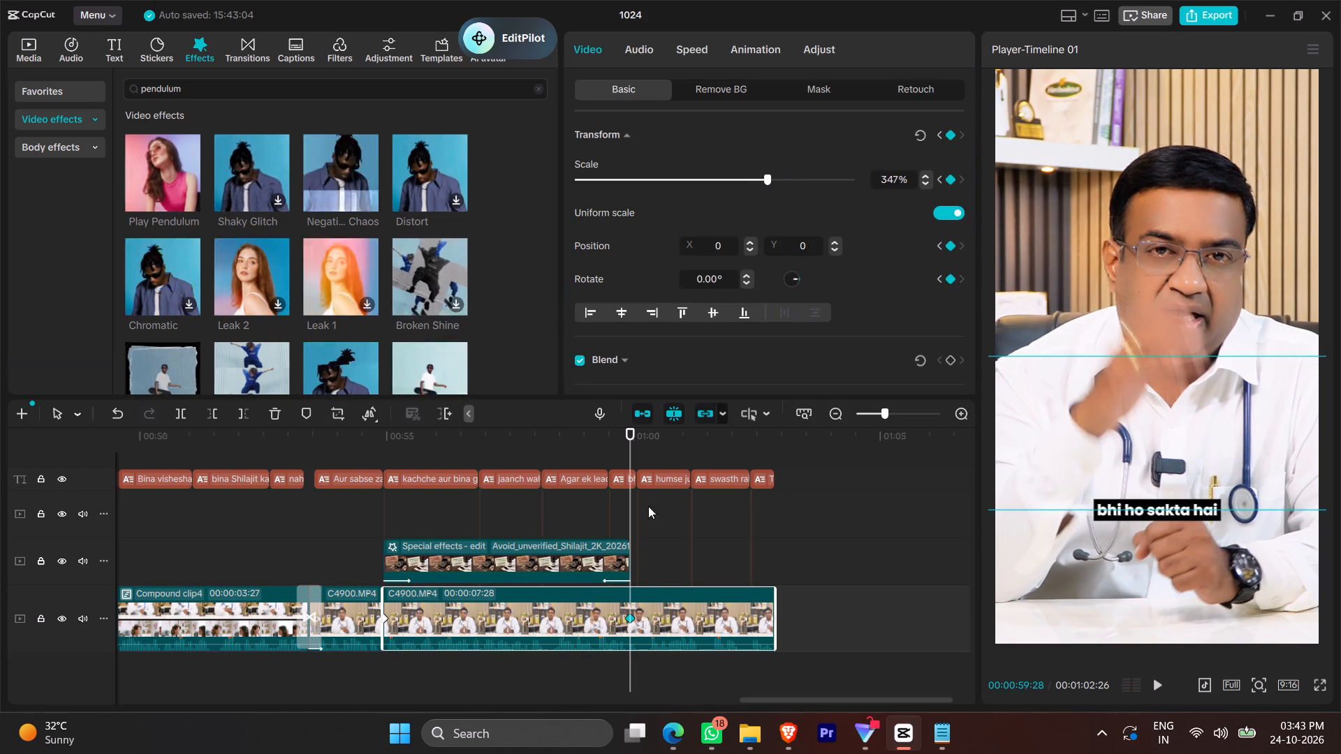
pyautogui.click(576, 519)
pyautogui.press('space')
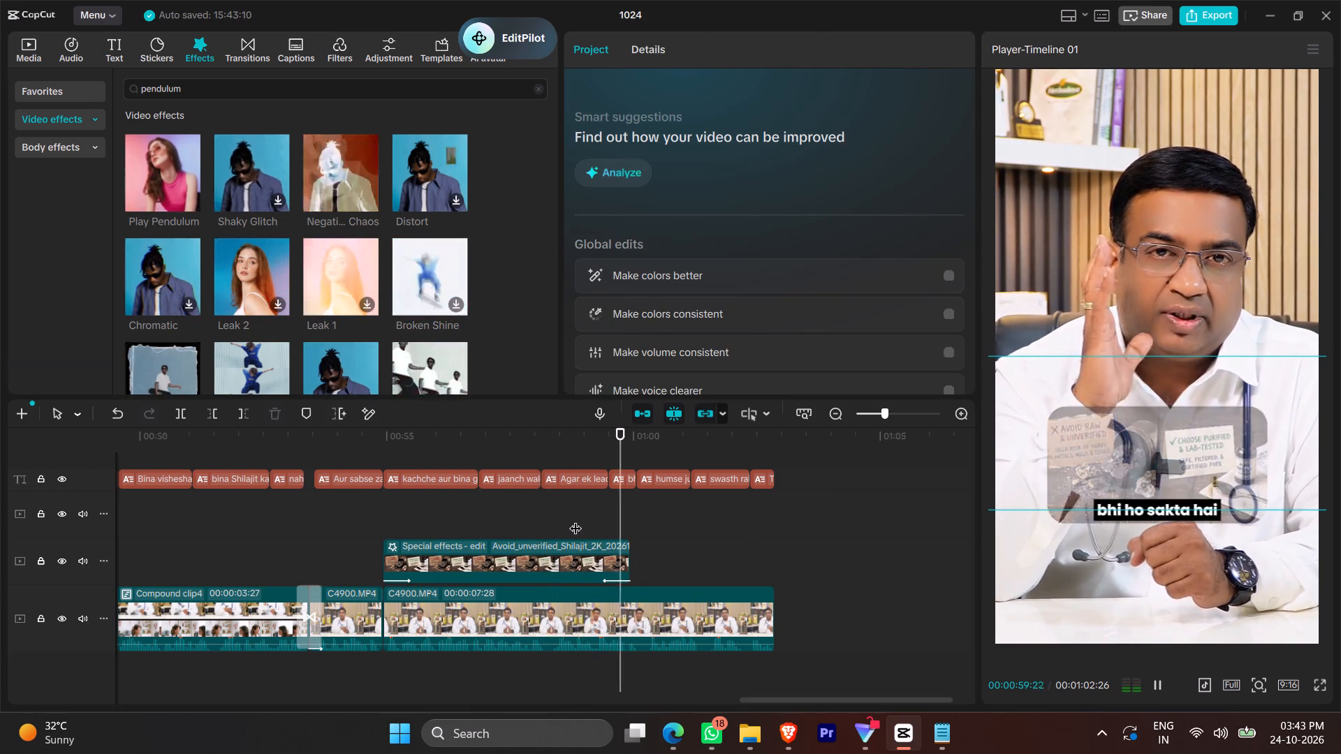
# Move the final doctor clip's second keyframe to 00:01:02:15, under the "Thank you" caption, and raise its scale to 355%.
pyautogui.click(752, 562)
pyautogui.click(759, 572)
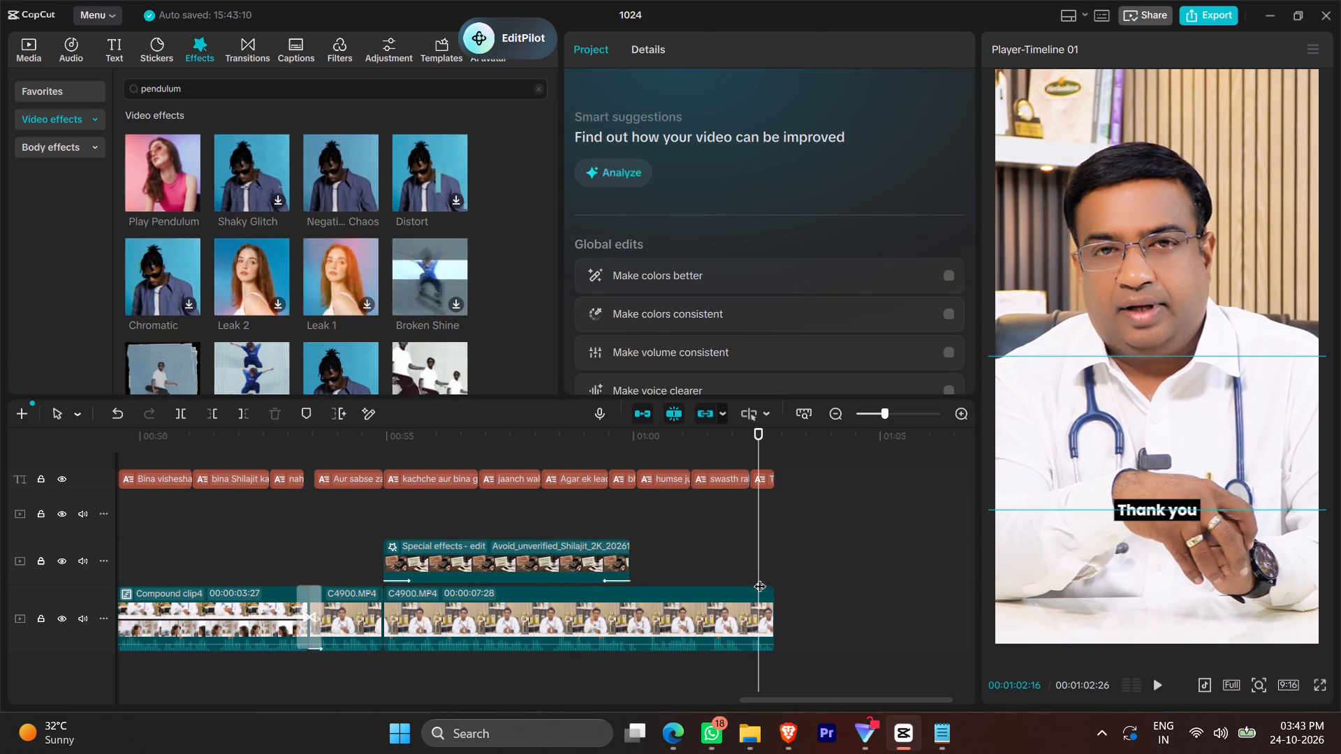
pyautogui.click(754, 619)
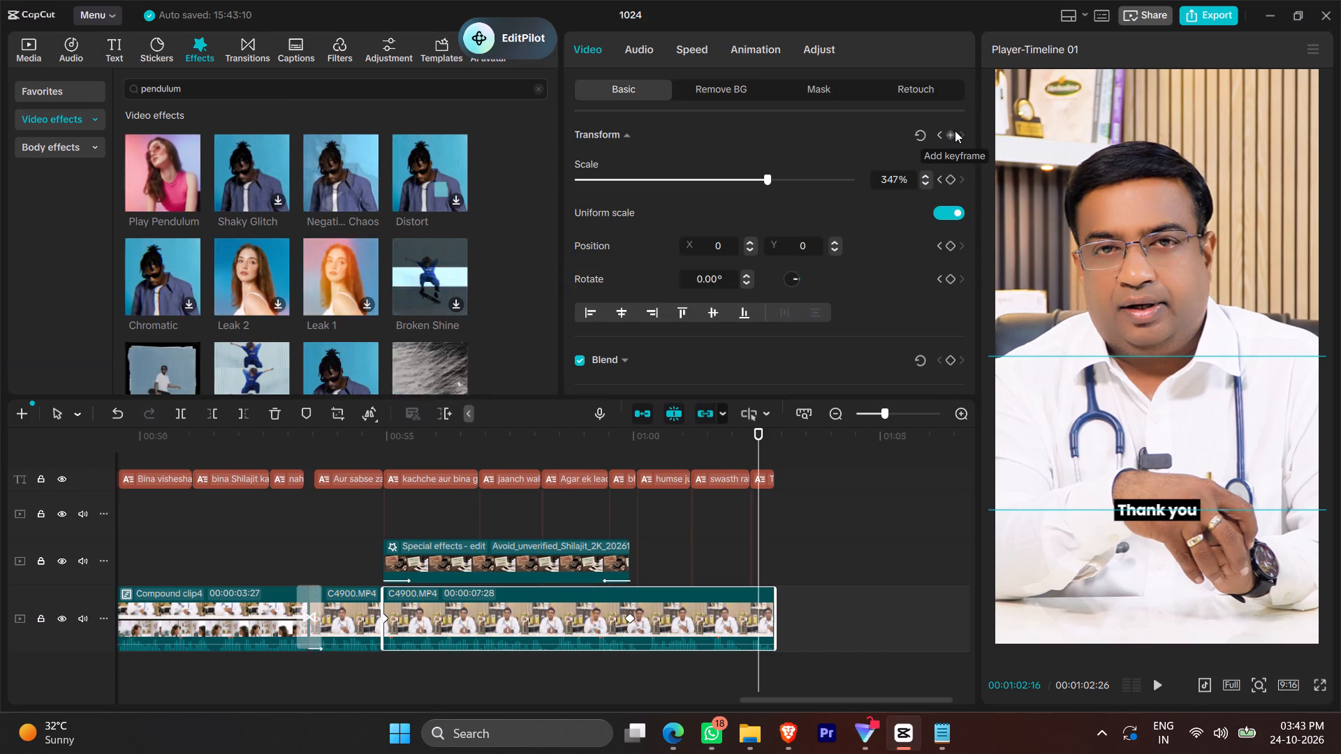
pyautogui.click(667, 633)
pyautogui.moveTo(629, 618); pyautogui.dragTo(636, 618)
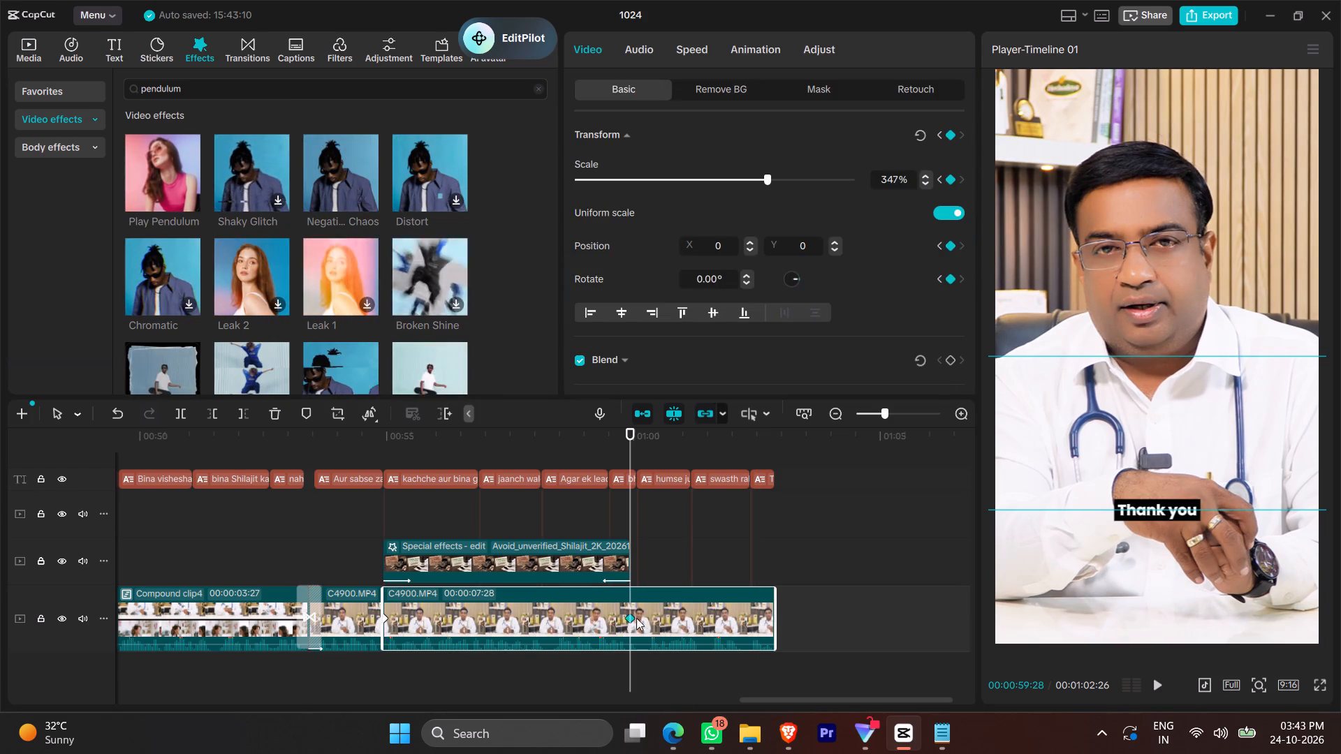
pyautogui.moveTo(636, 618); pyautogui.dragTo(758, 625)
pyautogui.click(758, 625)
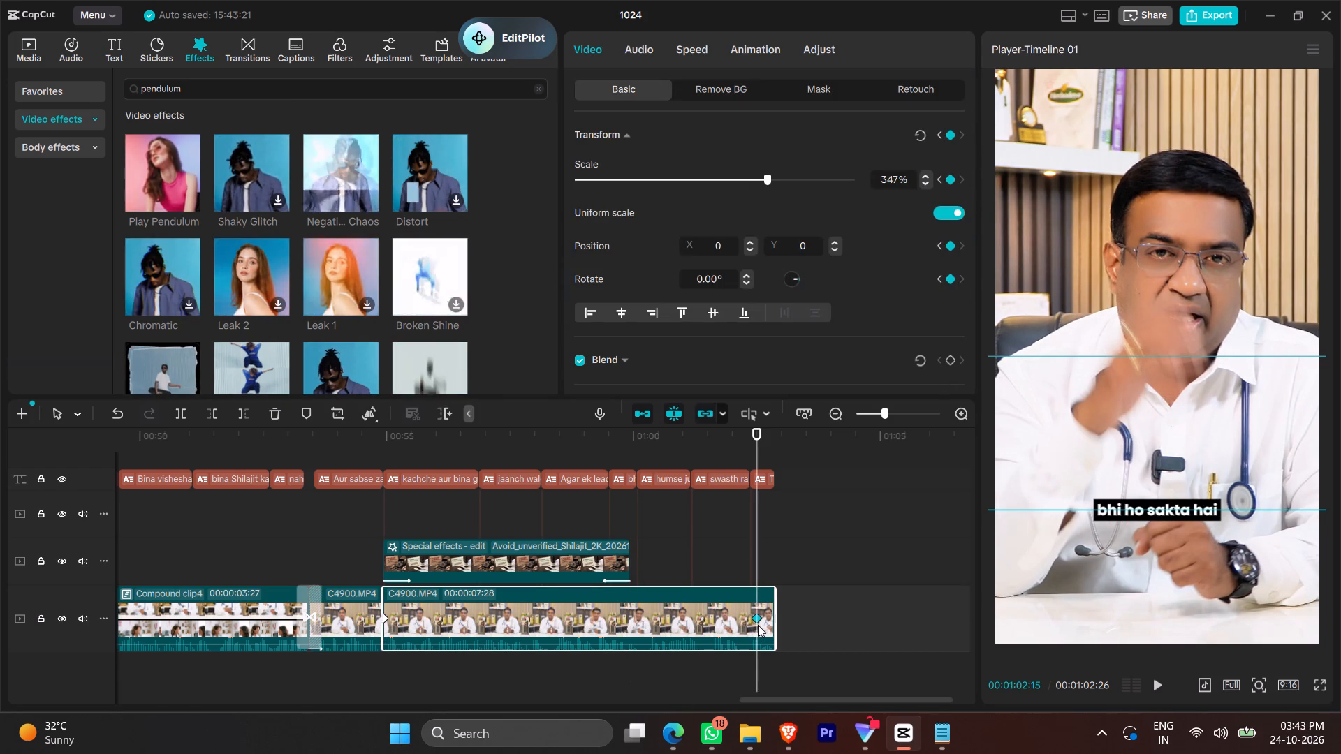
pyautogui.click(898, 183)
pyautogui.scroll(8, 891, 181)
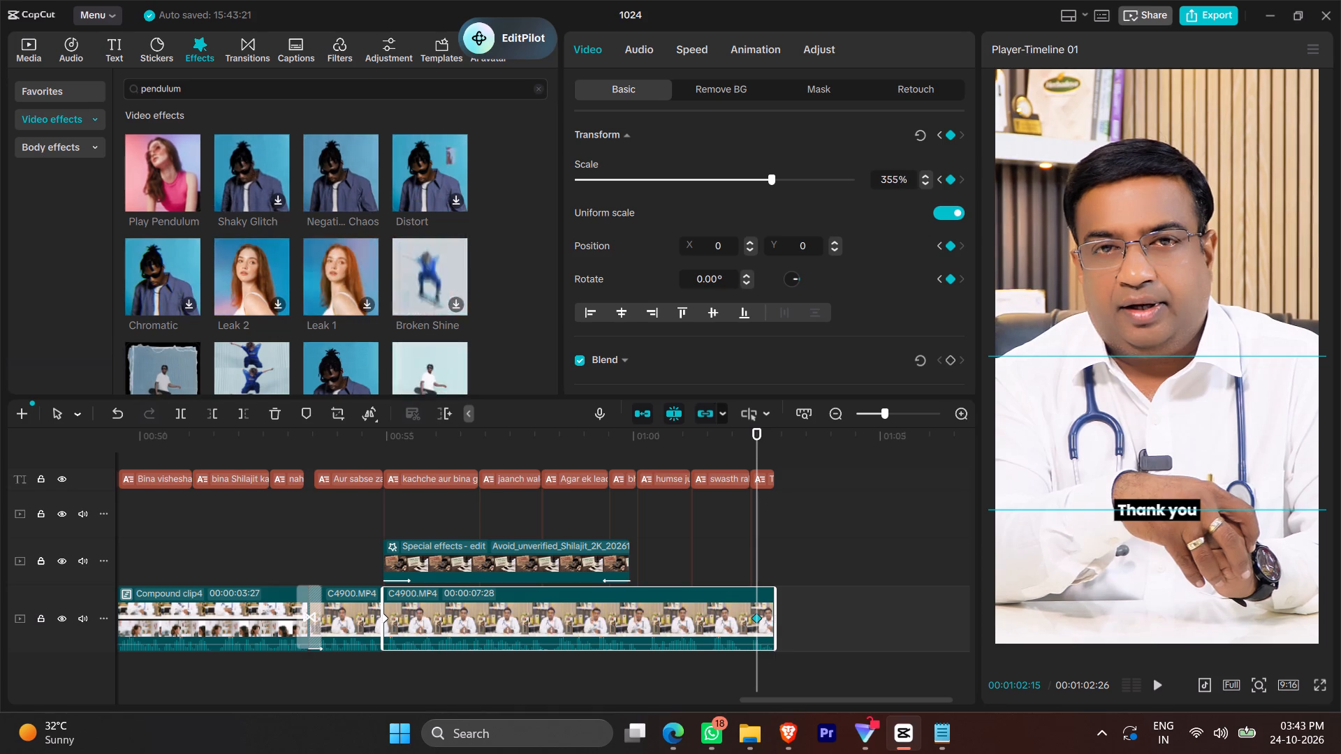
# Raise the scale at the final doctor clip's second keyframe to 360%, move that keyframe to the clip's end, and play back the zoom.
pyautogui.scroll(5, 891, 181)
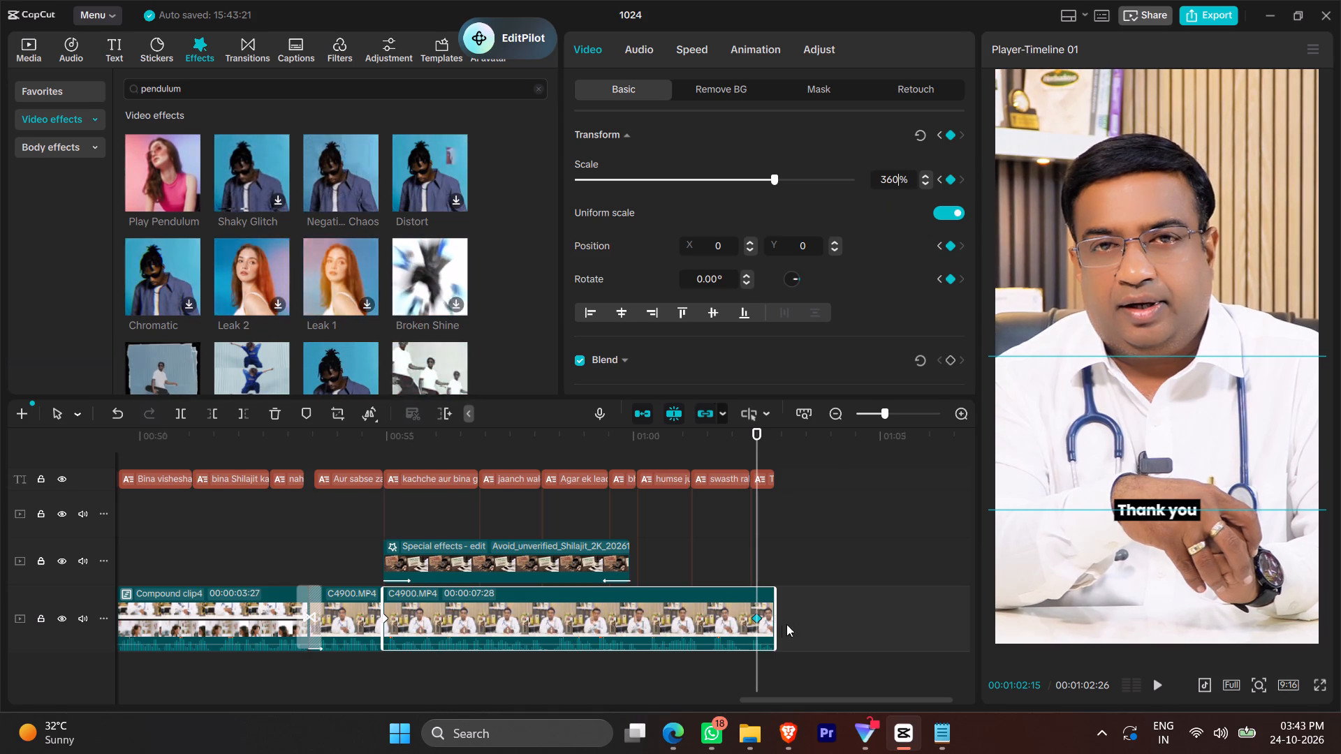
pyautogui.moveTo(756, 621); pyautogui.dragTo(780, 616)
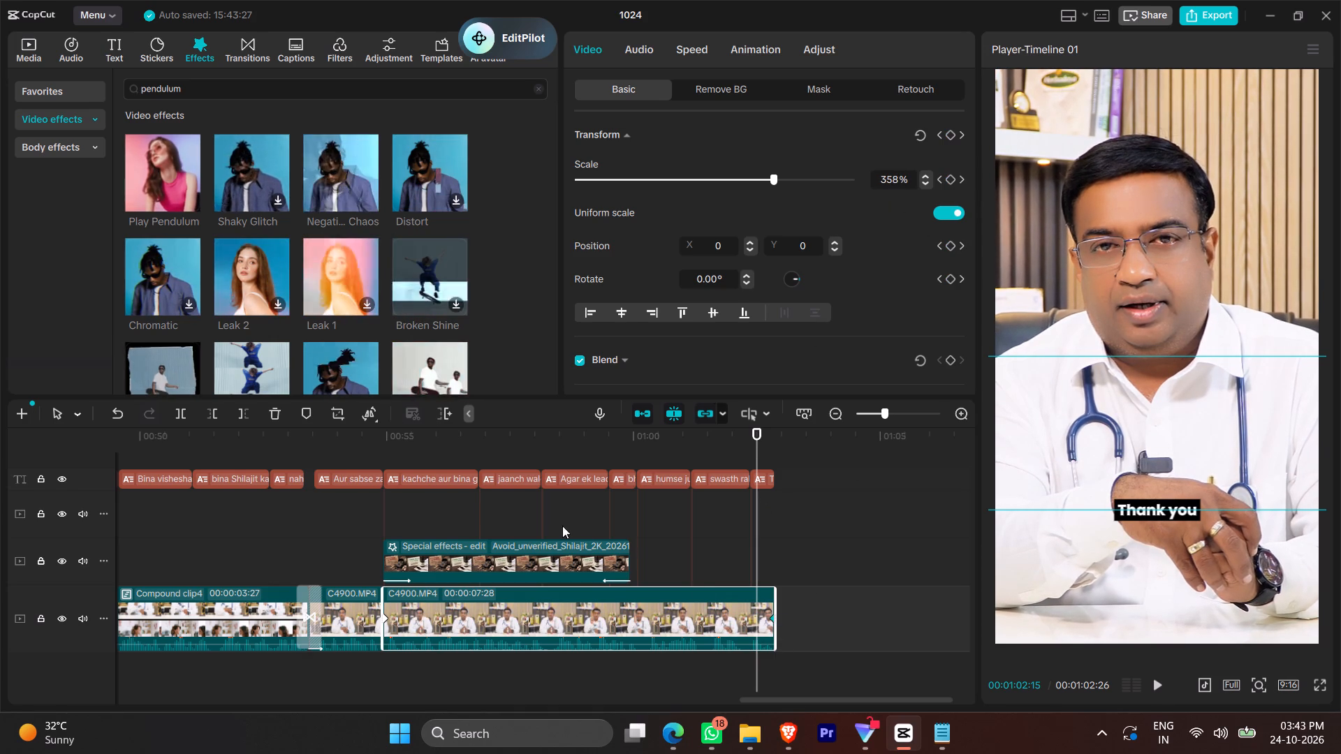
pyautogui.click(541, 516)
pyautogui.press('space')
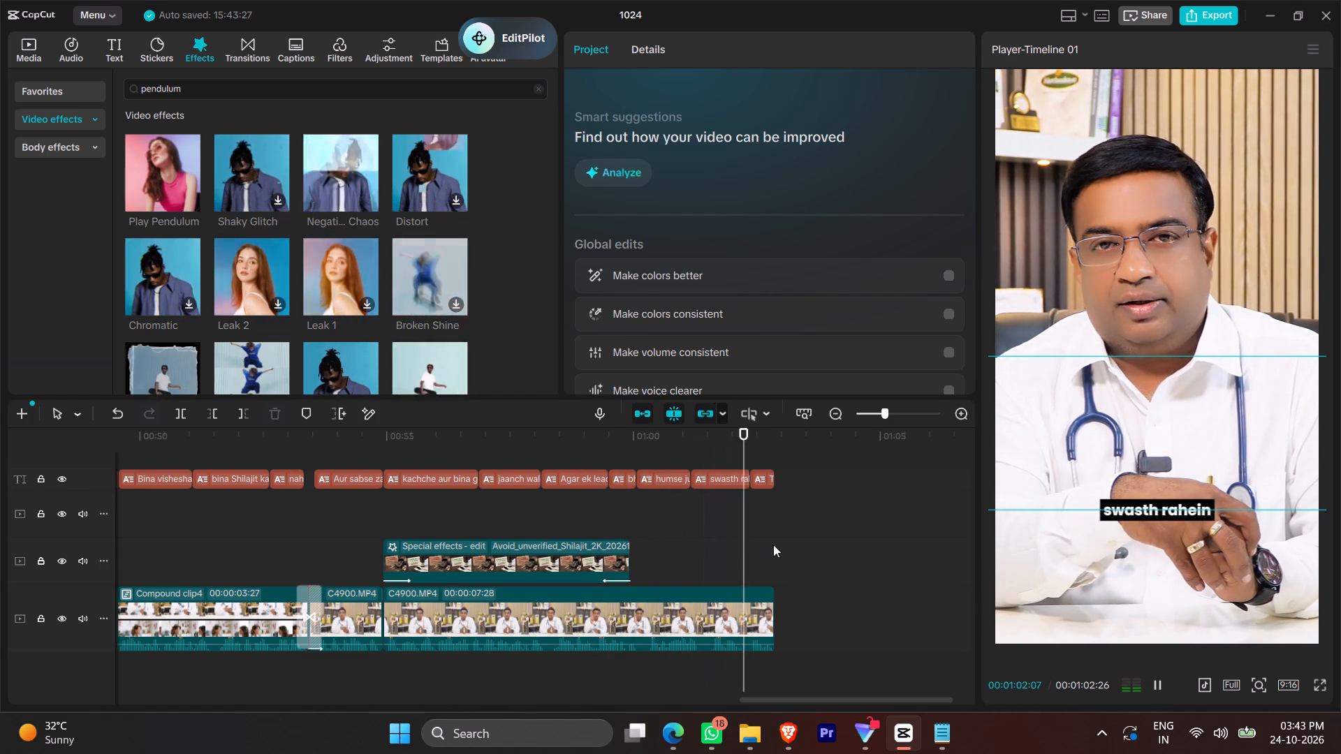
# Return the playhead to the start of the video, 00:00:00:00, to review the timeline from the opening clip.
pyautogui.keyDown('ctrl'); pyautogui.scroll(-13, 773, 545); pyautogui.keyUp('ctrl')
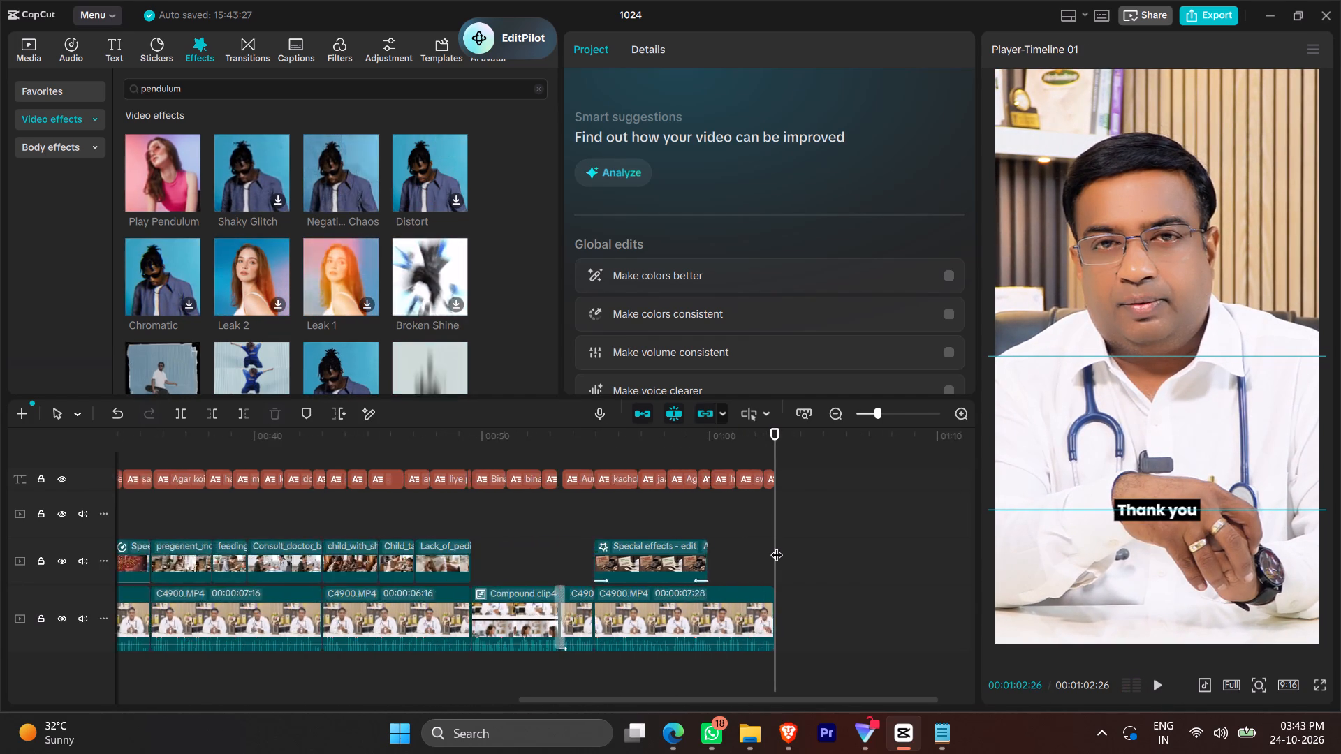
pyautogui.keyDown('ctrl'); pyautogui.scroll(-10, 777, 546); pyautogui.keyUp('ctrl')
pyautogui.press('0')
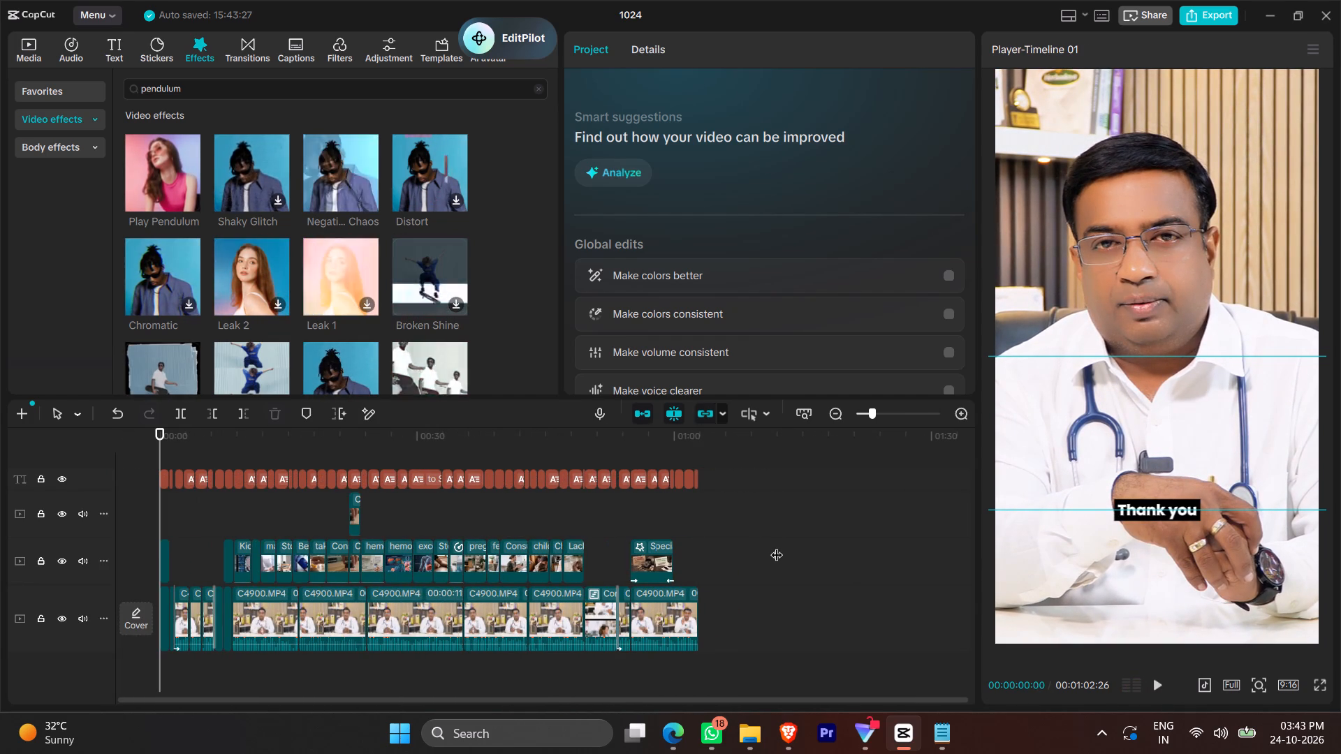
pyautogui.keyDown('ctrl'); pyautogui.scroll(18, 677, 540); pyautogui.keyUp('ctrl')
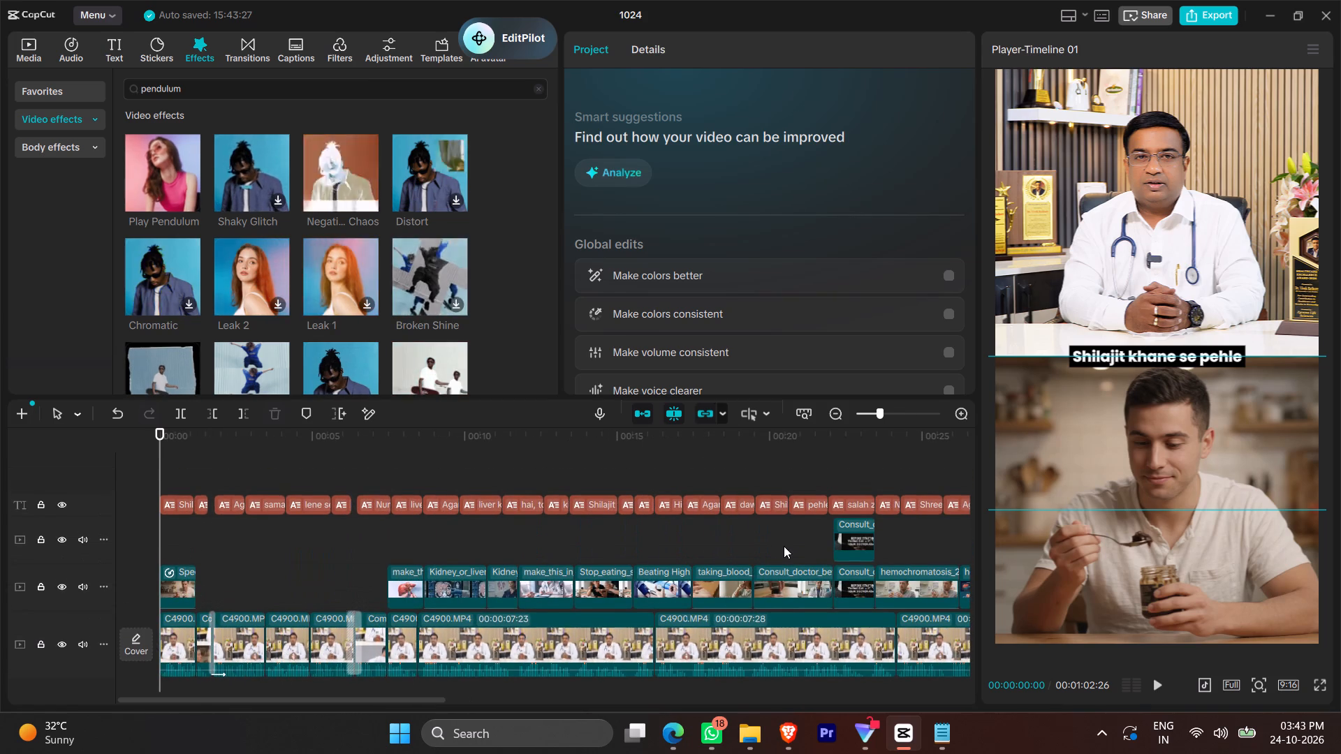
pyautogui.scroll(-7, 784, 546)
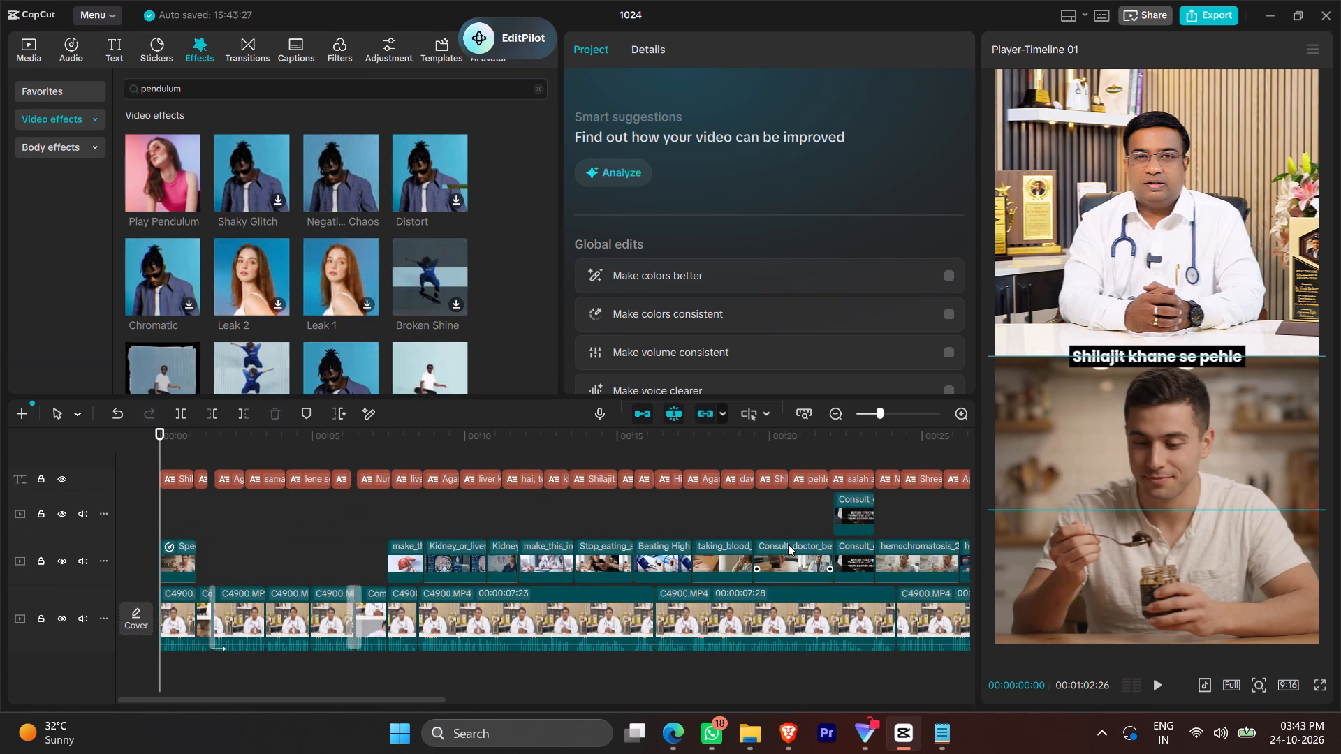
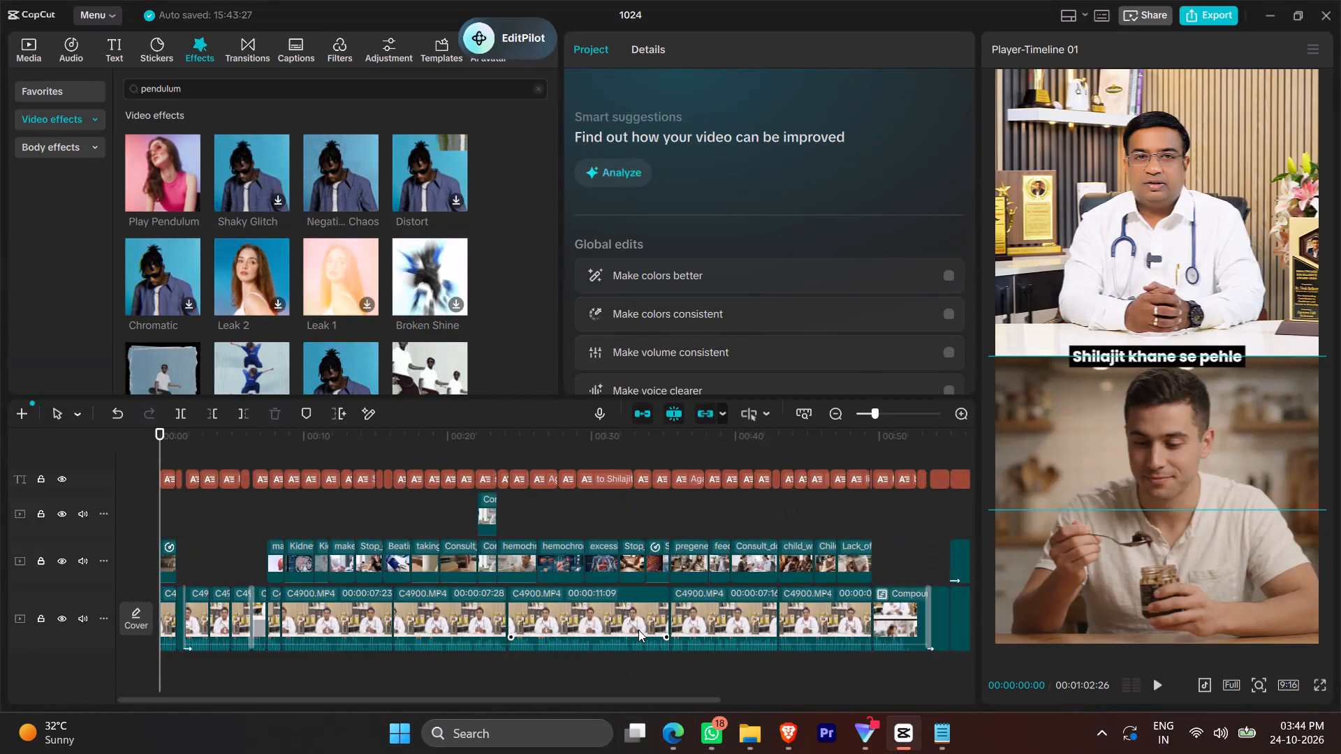
# Add the favourite sound effect StingerCameraShut SDT012601 at 00:00:01:18, where the transition out of Compound clip2 begins.
pyautogui.press('space')
pyautogui.press('space')
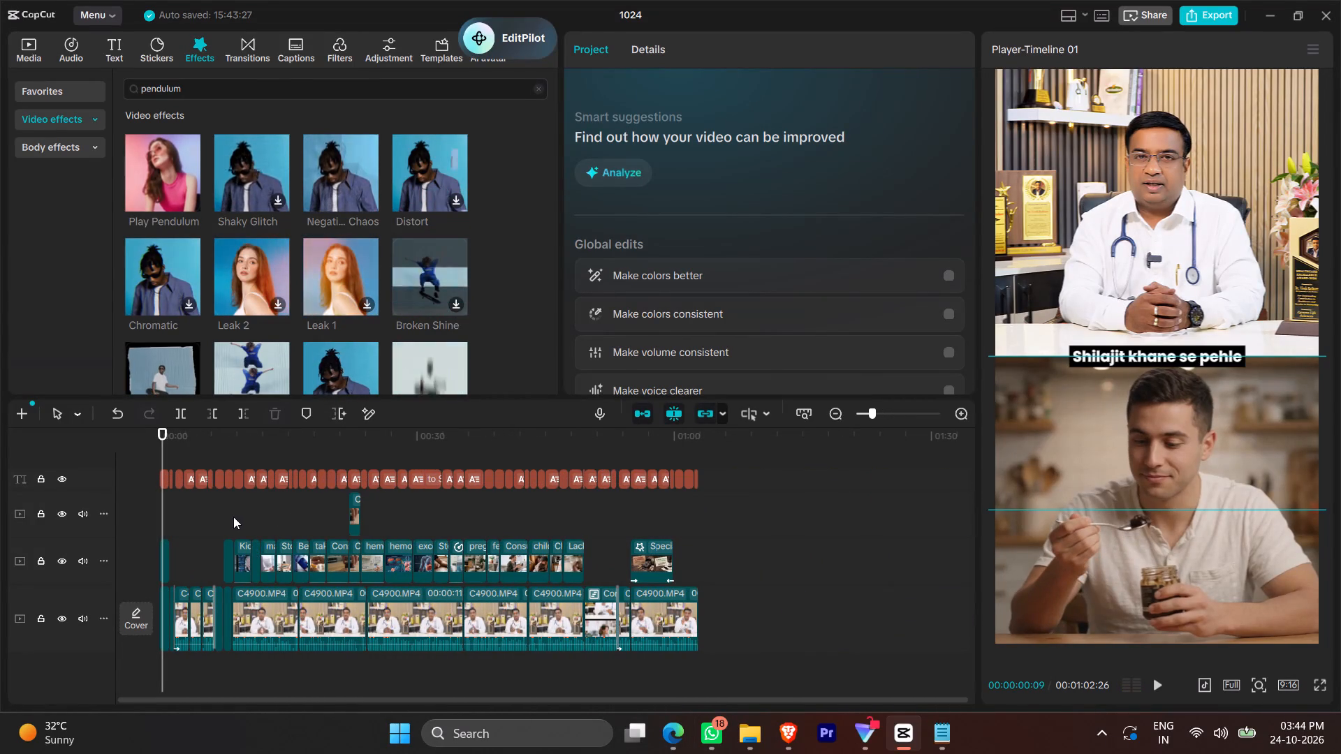
pyautogui.keyDown('ctrl'); pyautogui.scroll(20, 192, 603); pyautogui.keyUp('ctrl')
pyautogui.keyDown('ctrl'); pyautogui.scroll(12, 192, 603); pyautogui.keyUp('ctrl')
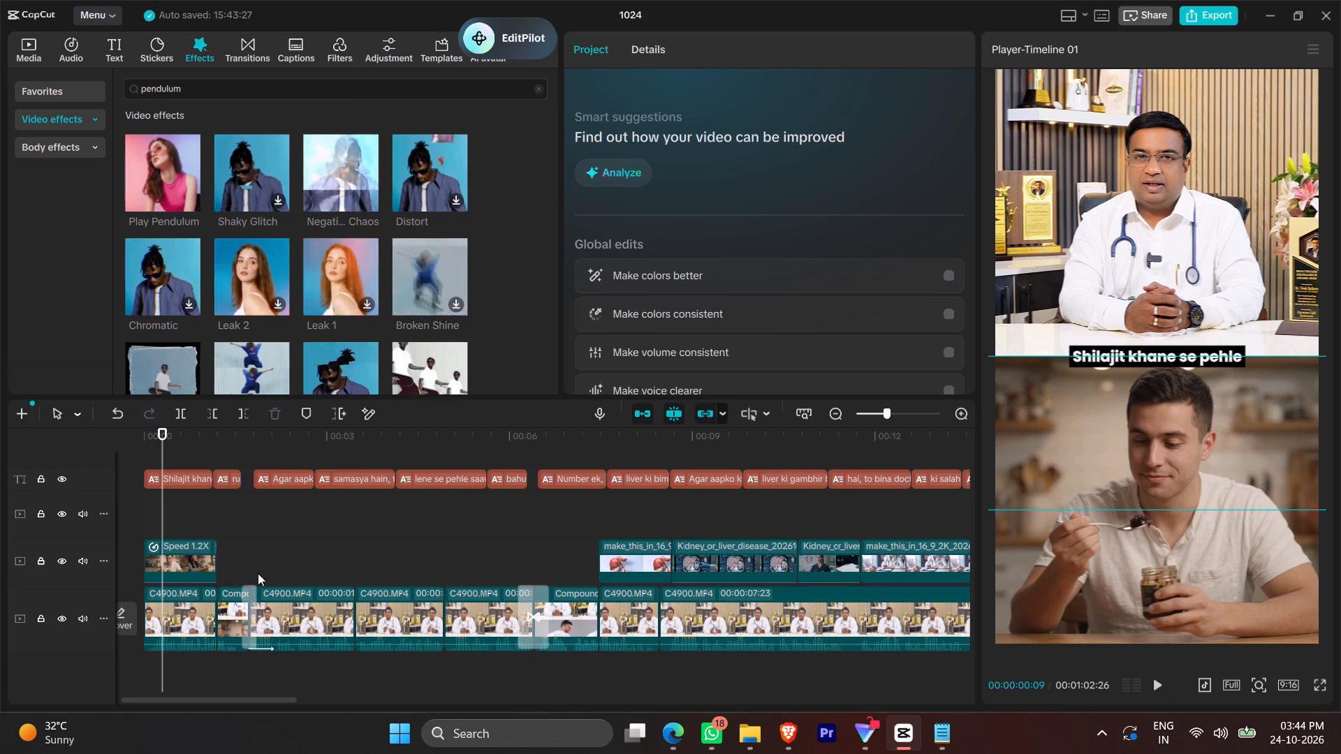
pyautogui.click(236, 566)
pyautogui.keyDown('ctrl'); pyautogui.scroll(20, 241, 567); pyautogui.keyUp('ctrl')
pyautogui.keyDown('ctrl'); pyautogui.scroll(2, 241, 567); pyautogui.keyUp('ctrl')
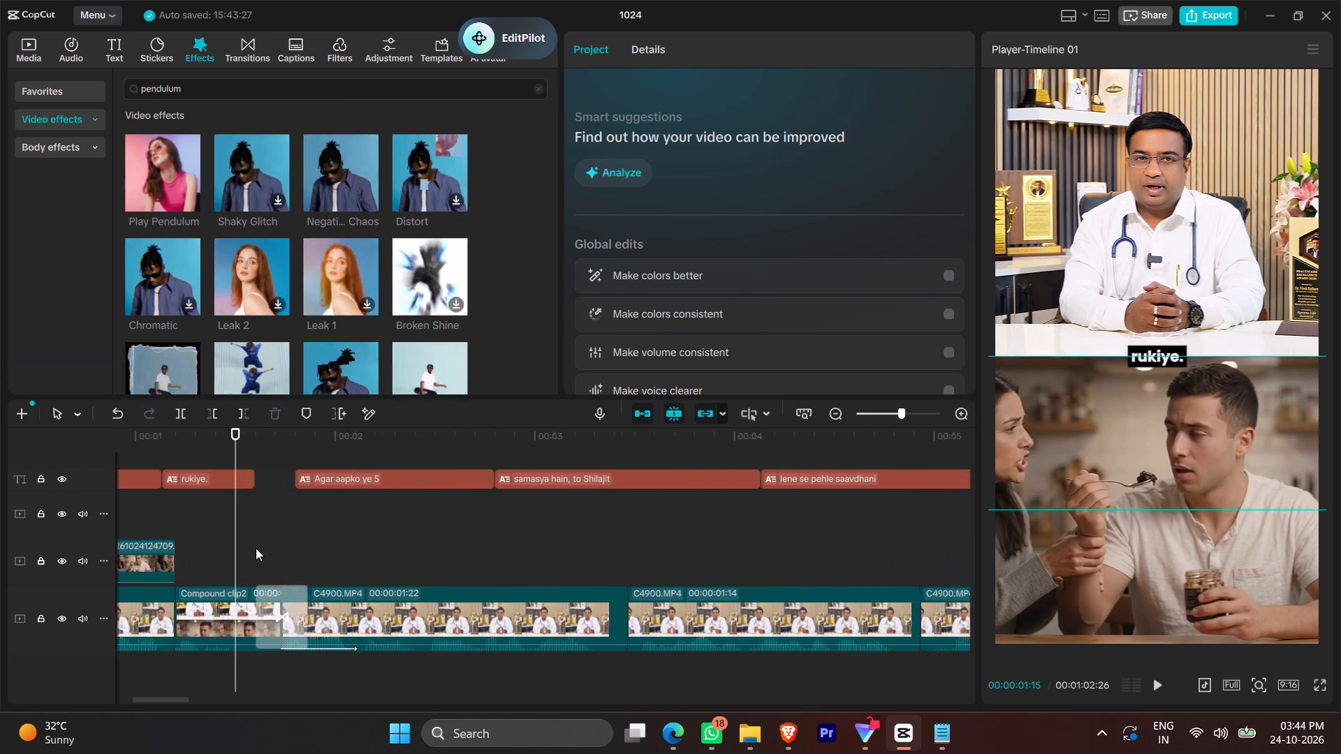
pyautogui.click(256, 548)
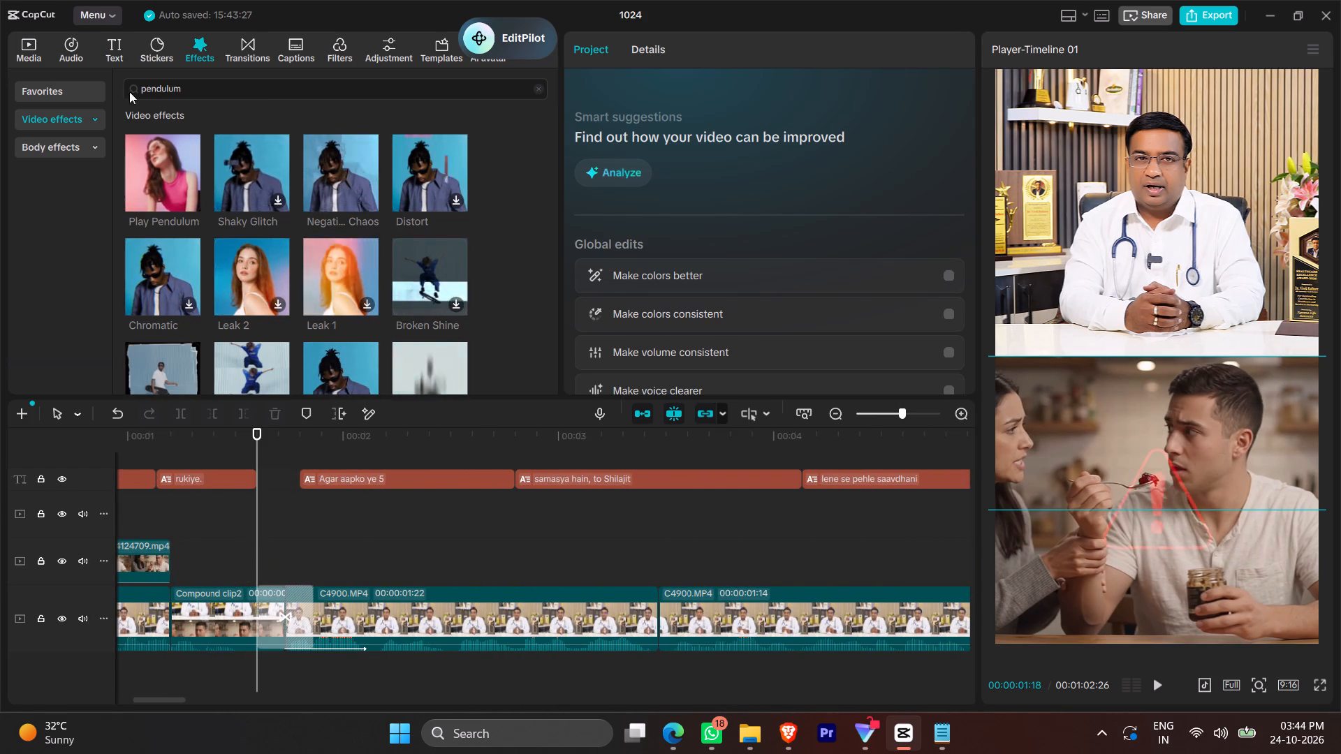
pyautogui.click(72, 47)
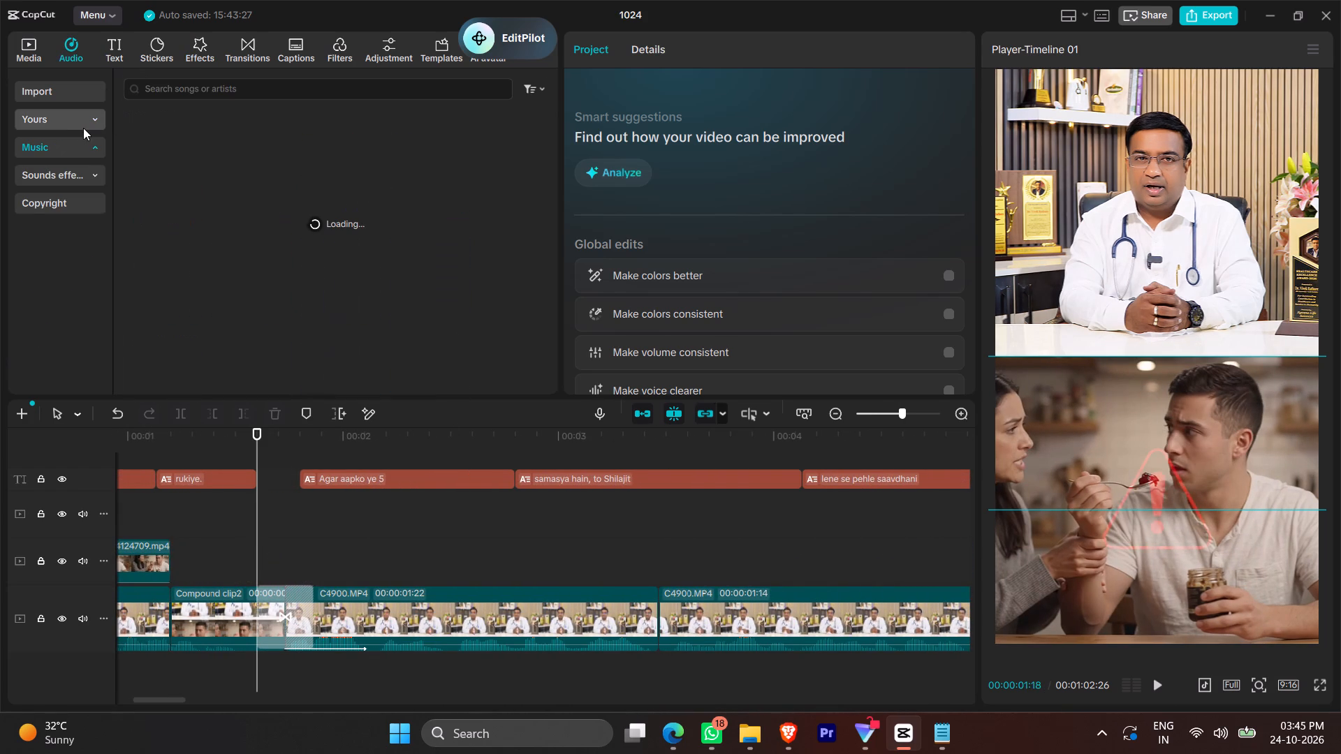
pyautogui.click(62, 117)
pyautogui.click(59, 117)
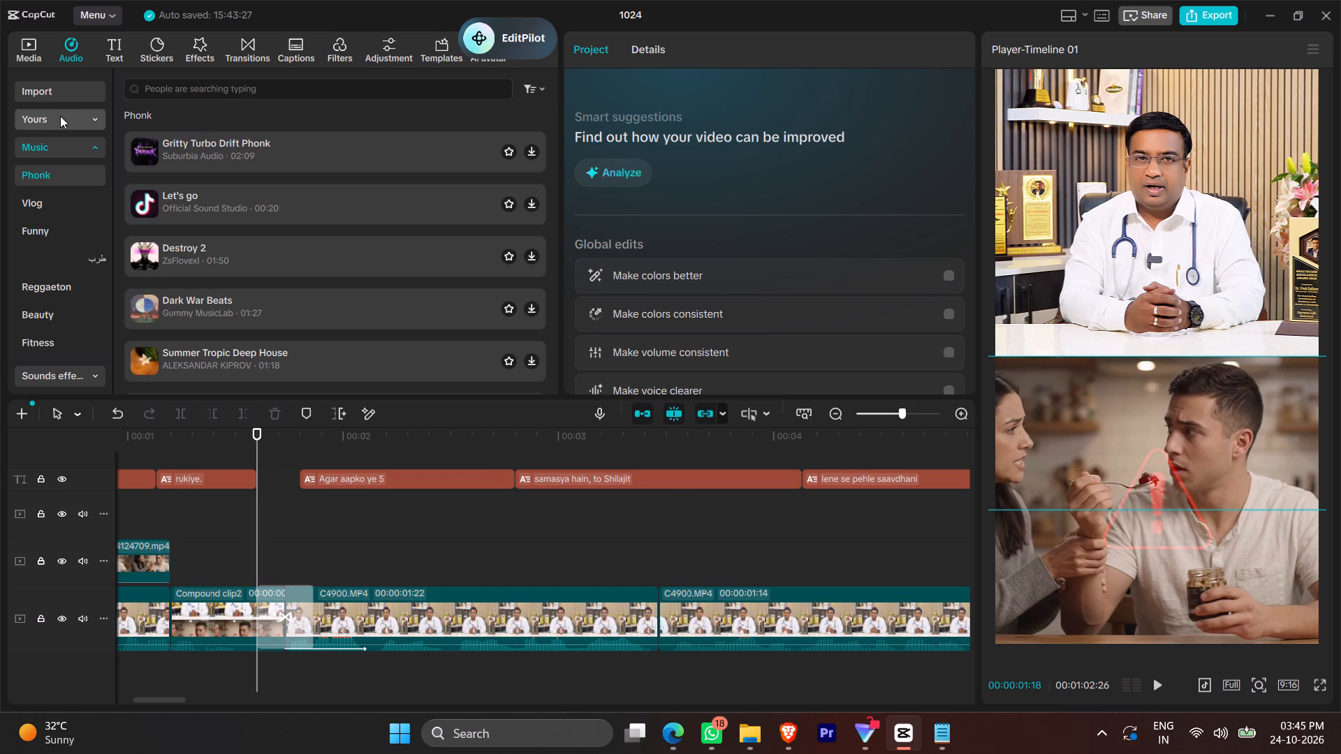
pyautogui.click(225, 93)
pyautogui.click(289, 128)
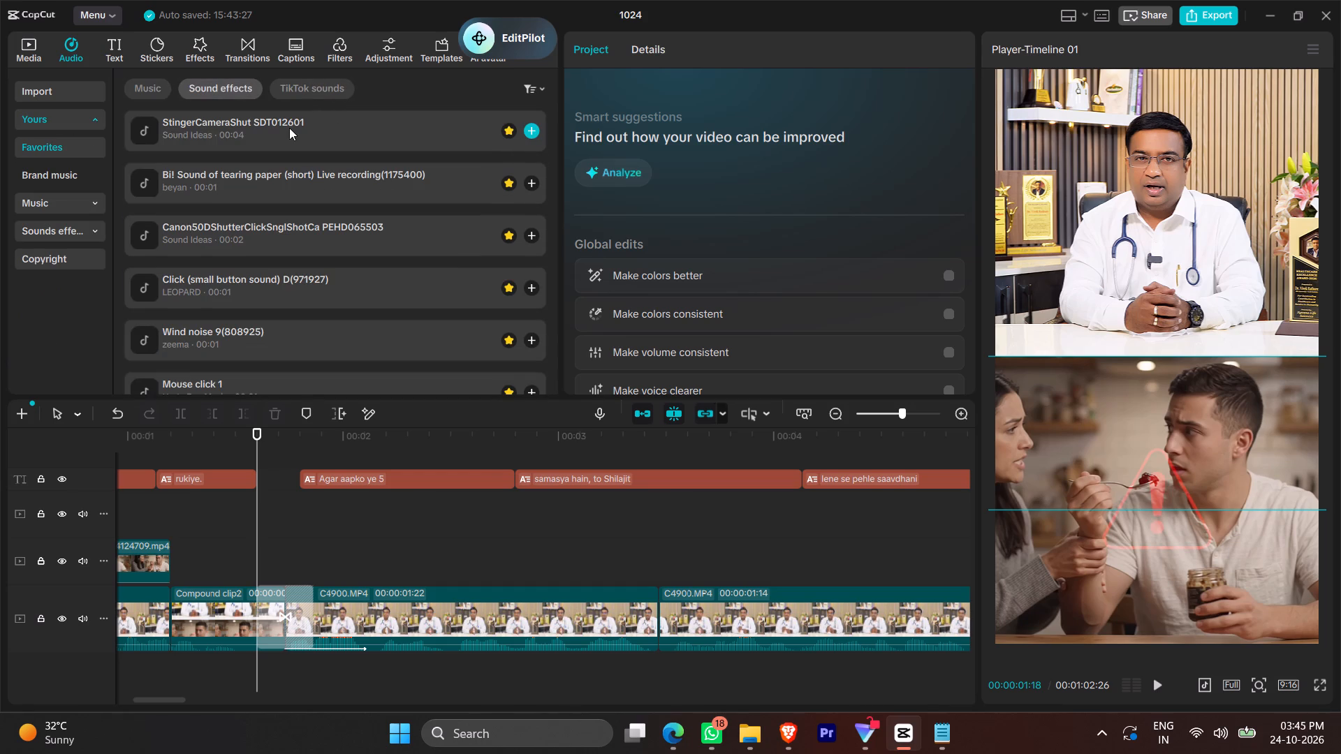
pyautogui.click(289, 128)
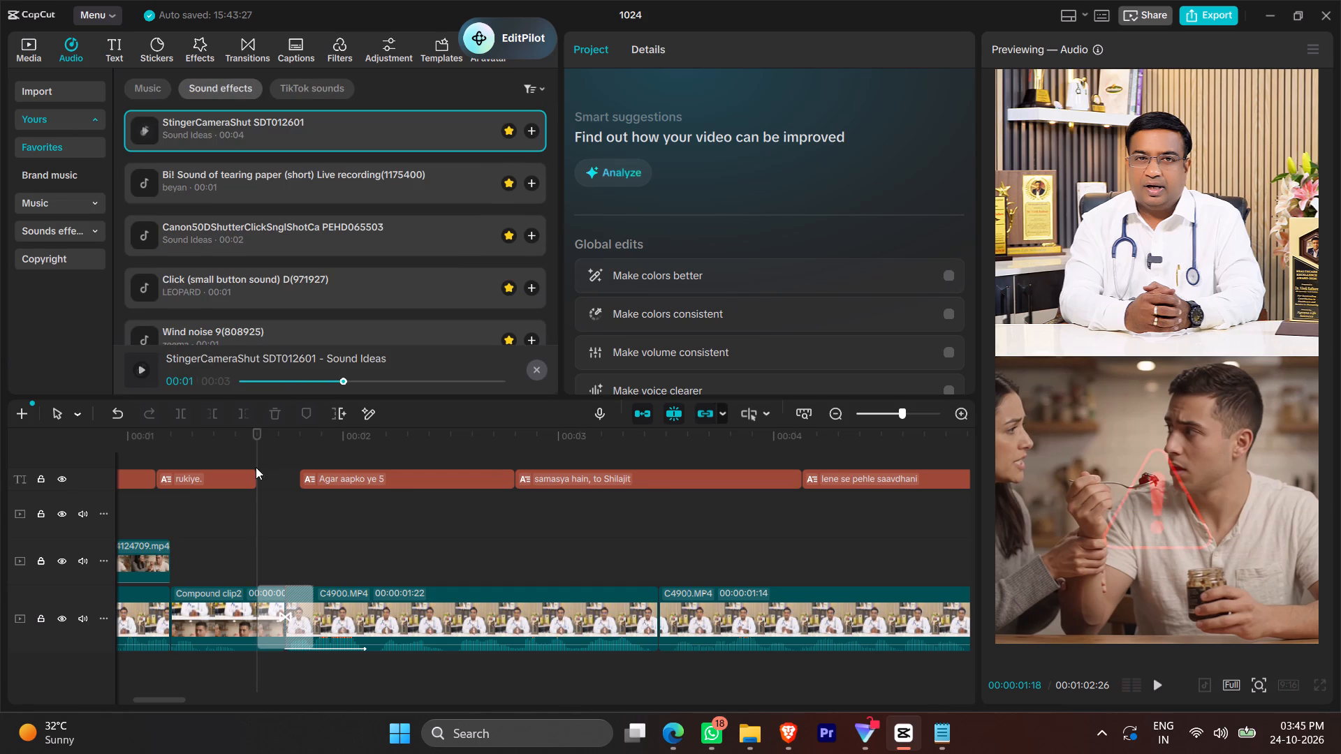
pyautogui.press('space')
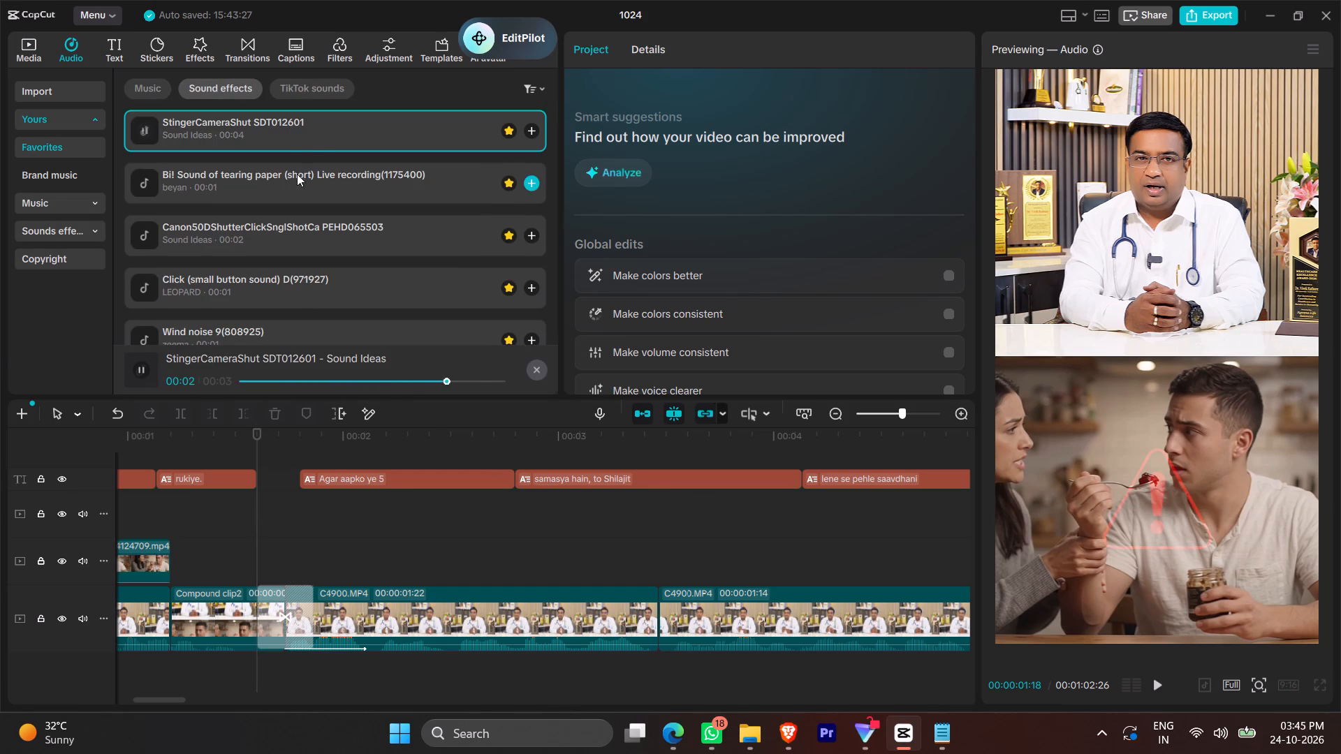
pyautogui.click(532, 130)
# Trim about 3 frames off the start of the StingerCameraShut sound, realign it to 00:00:01:18, and play it back.
pyautogui.keyDown('ctrl'); pyautogui.scroll(7, 399, 626); pyautogui.keyUp('ctrl')
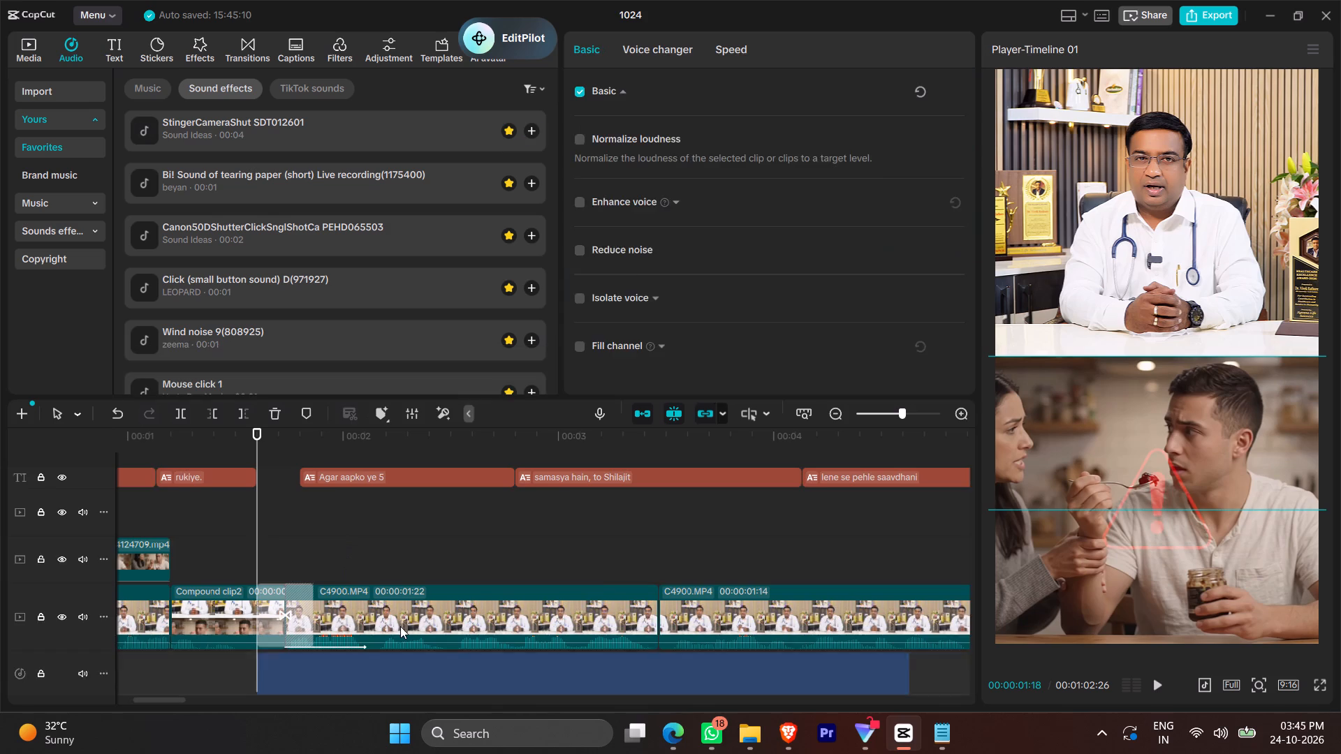
pyautogui.keyDown('ctrl'); pyautogui.scroll(-6, 403, 626); pyautogui.keyUp('ctrl')
pyautogui.scroll(-15, 411, 656)
pyautogui.keyDown('ctrl'); pyautogui.scroll(5, 414, 626); pyautogui.keyUp('ctrl')
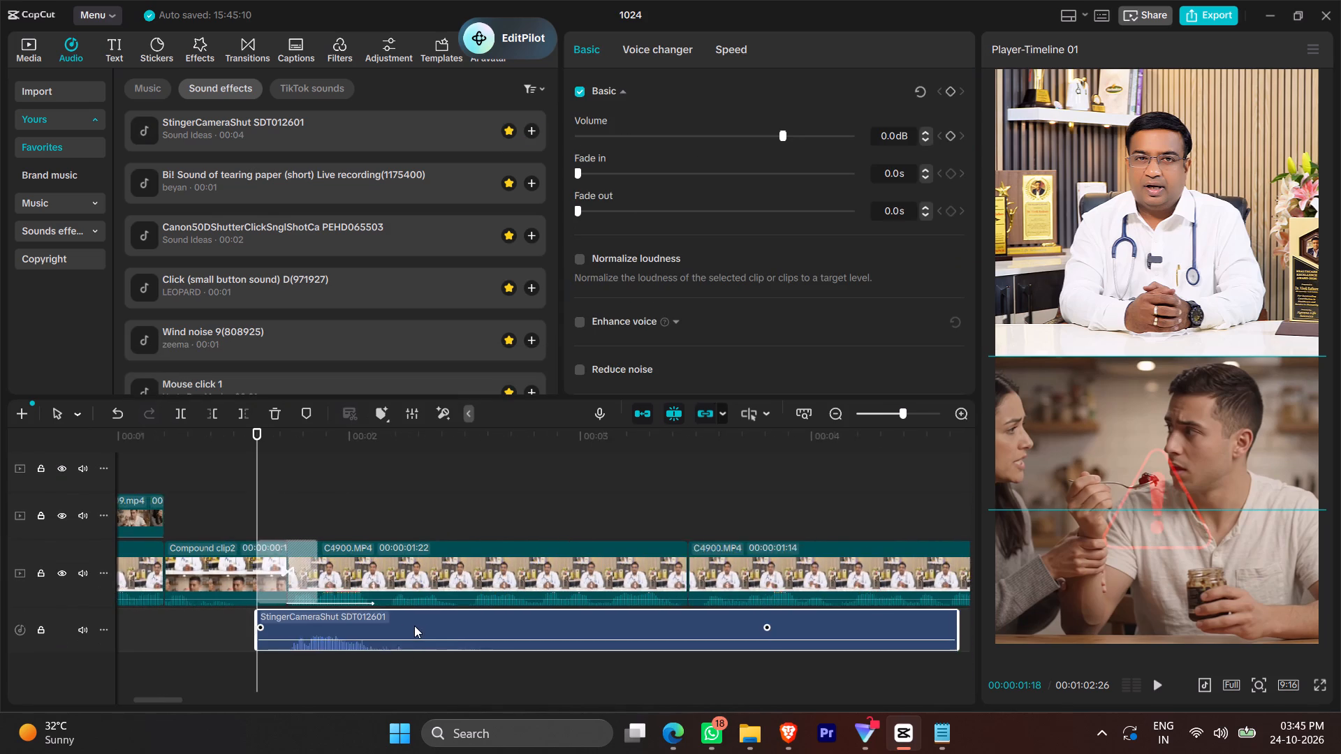
pyautogui.keyDown('ctrl'); pyautogui.scroll(10, 414, 626); pyautogui.keyUp('ctrl')
pyautogui.moveTo(257, 620); pyautogui.dragTo(304, 629)
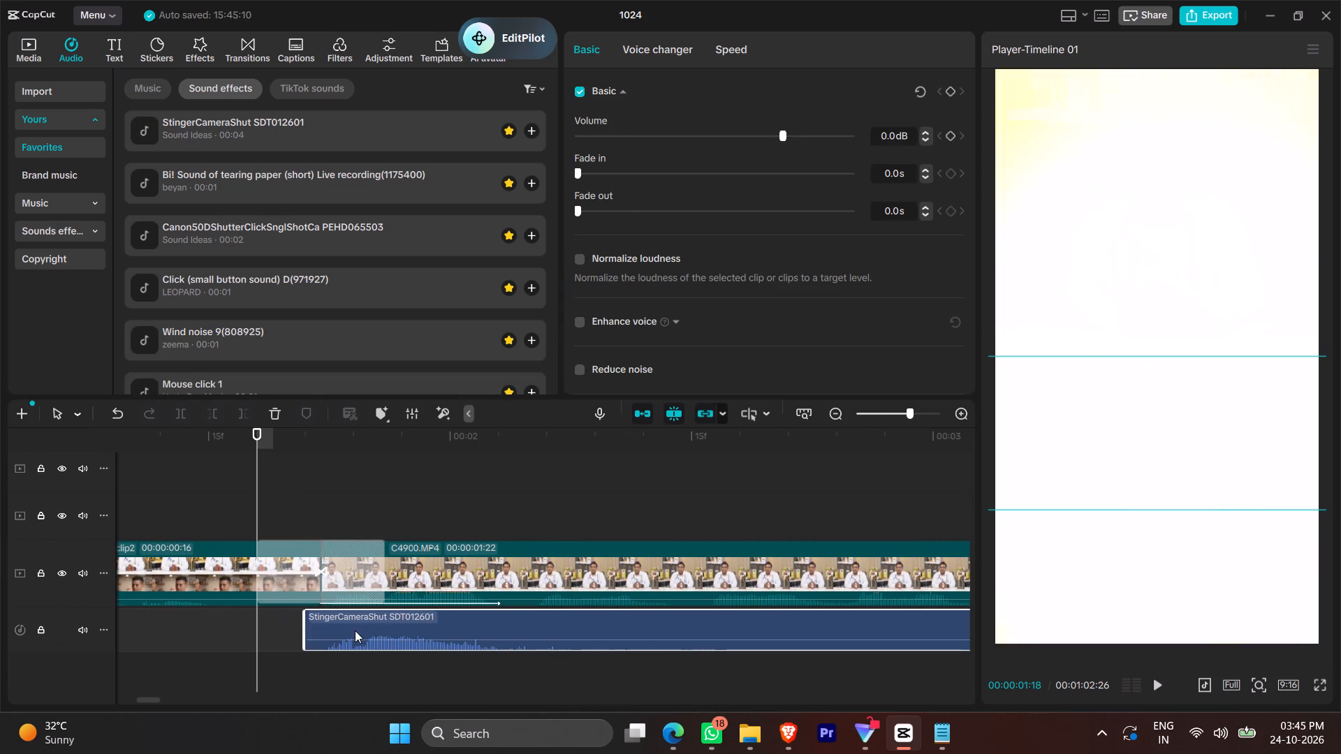
pyautogui.moveTo(360, 630); pyautogui.dragTo(311, 619)
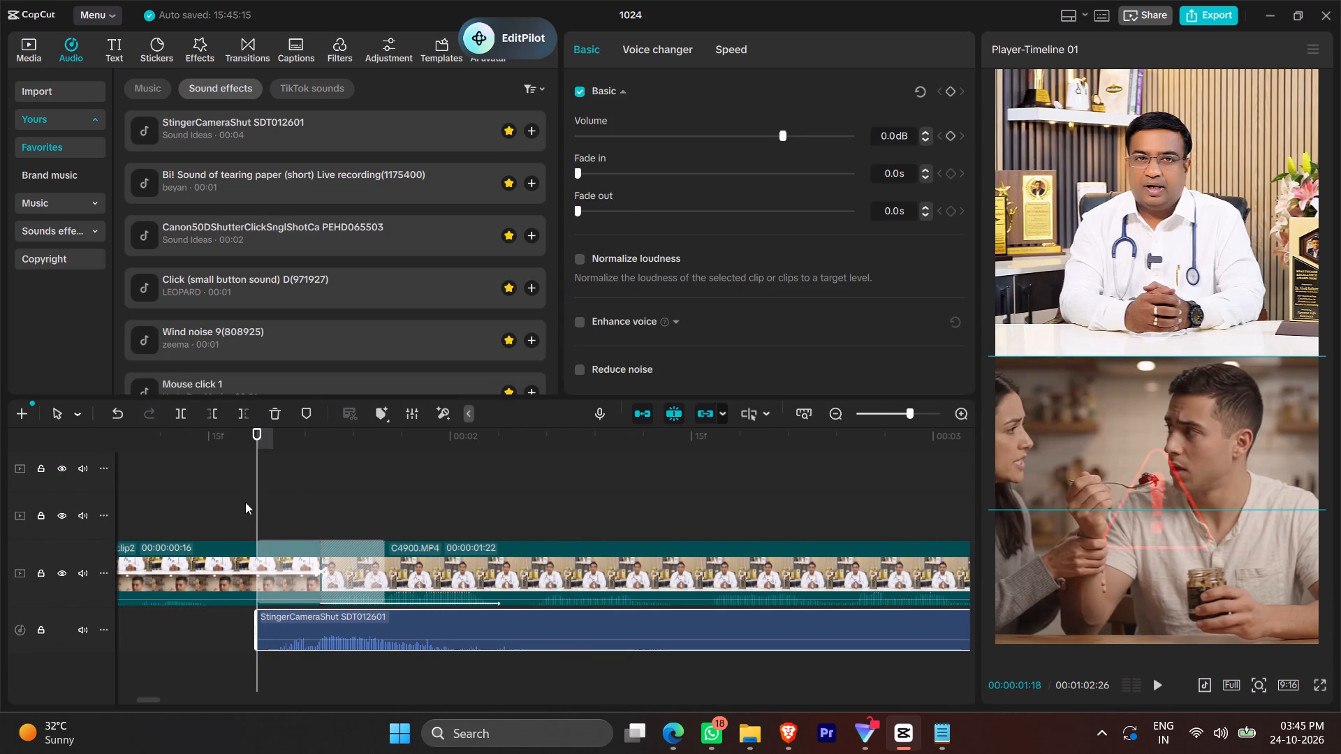
pyautogui.press('space')
pyautogui.press('space')
# Trim the end of the StingerCameraShut sound to about 00:00:02:10, shortly after the transition, and play back the result.
pyautogui.keyDown('ctrl'); pyautogui.scroll(-20, 554, 544); pyautogui.keyUp('ctrl')
pyautogui.keyDown('ctrl'); pyautogui.scroll(-3, 554, 544); pyautogui.keyUp('ctrl')
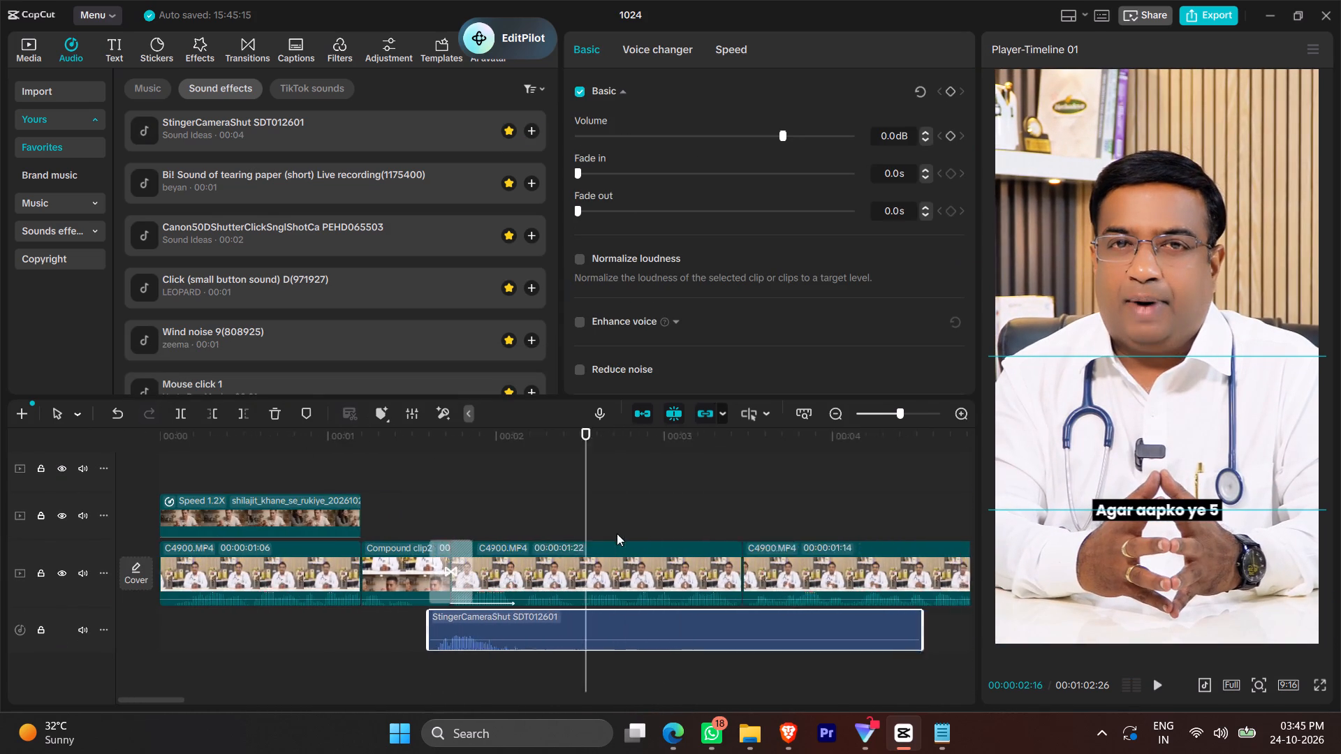
pyautogui.keyDown('ctrl'); pyautogui.scroll(-7, 617, 533); pyautogui.keyUp('ctrl')
pyautogui.moveTo(644, 626); pyautogui.dragTo(431, 623)
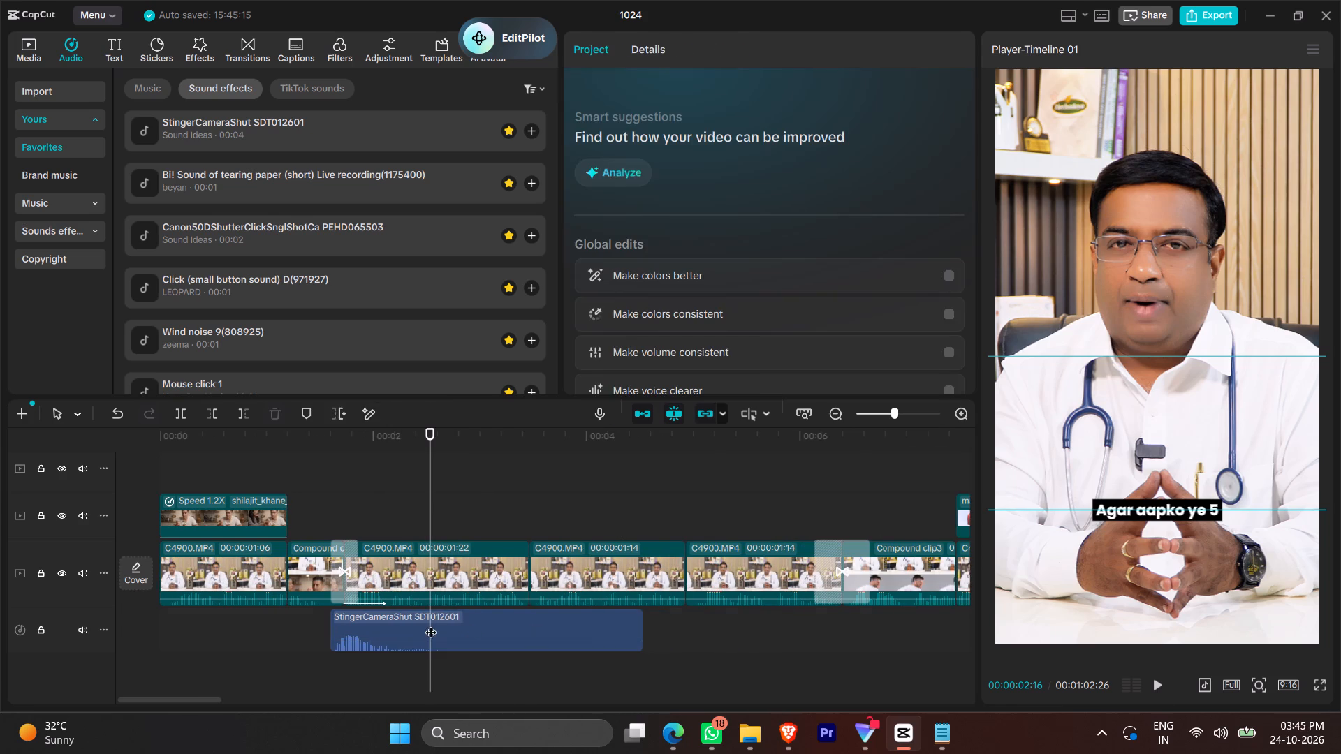
pyautogui.moveTo(431, 623); pyautogui.dragTo(442, 623)
pyautogui.moveTo(644, 619); pyautogui.dragTo(432, 630)
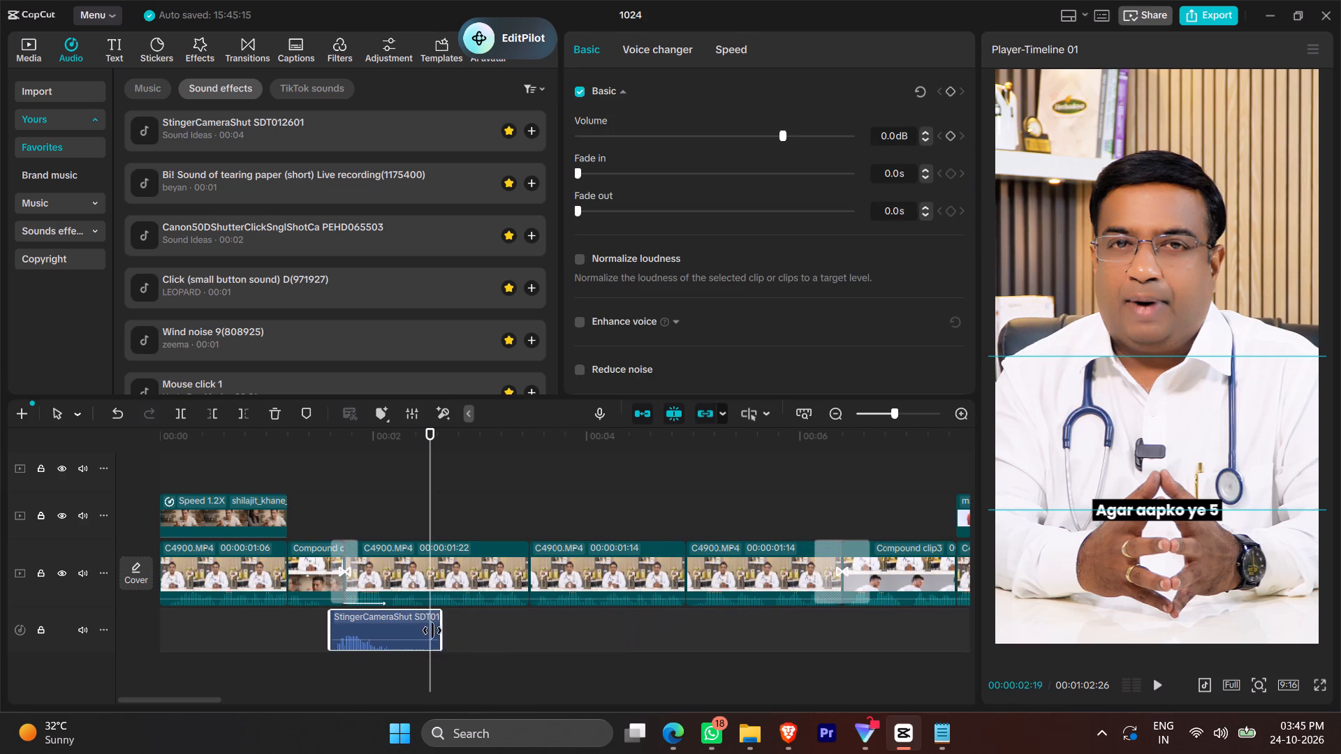
pyautogui.moveTo(432, 630); pyautogui.dragTo(406, 627)
pyautogui.click(334, 504)
pyautogui.press('space')
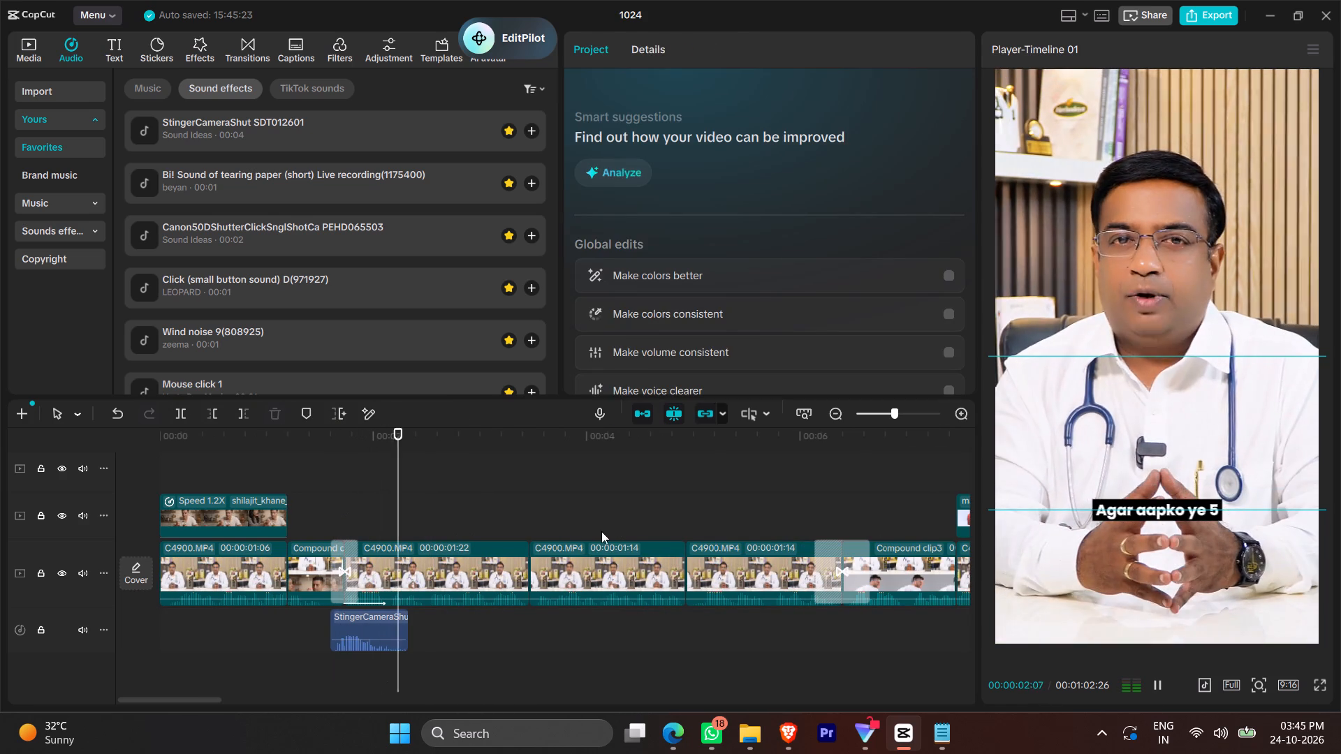
pyautogui.press('space')
# Play through the Heat Swipe transition into Compound clip3, and add the favourite sound effect Mouse click 1 at 00:00:06:14.
pyautogui.hscroll(-1, 804, 515)
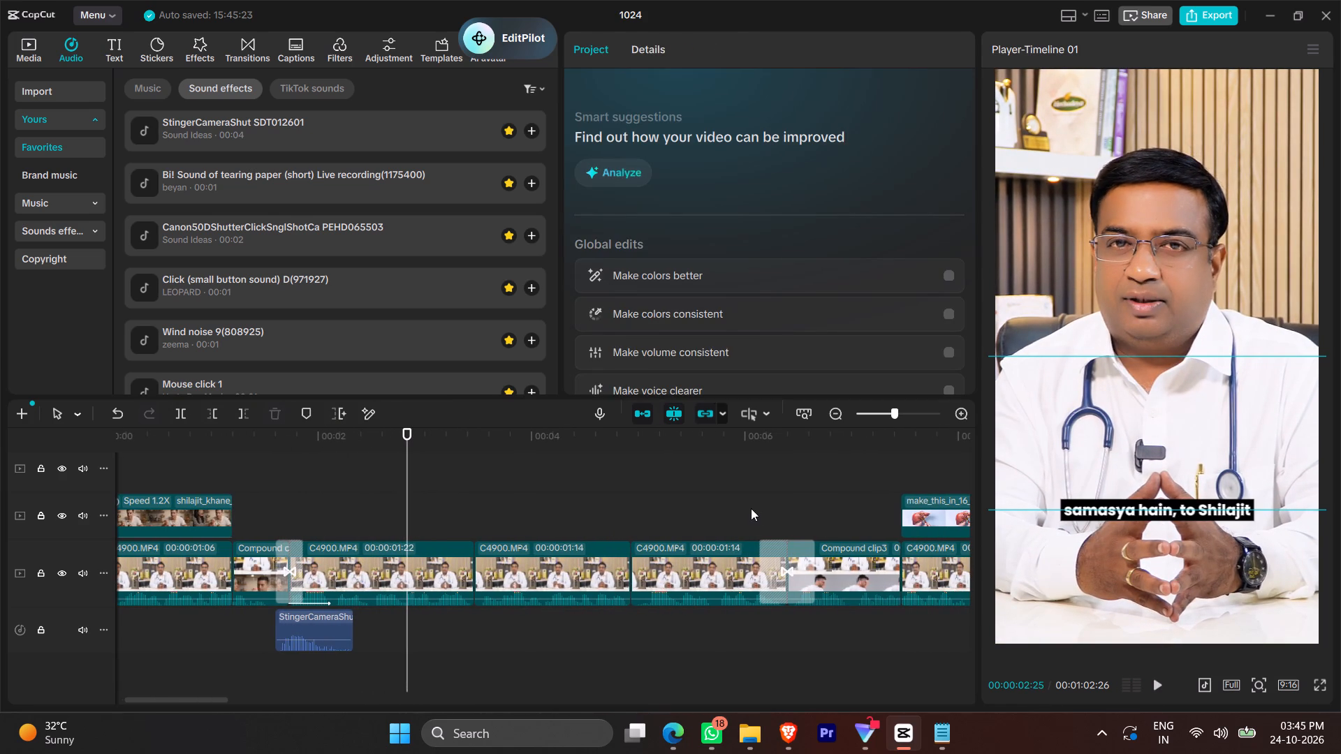
pyautogui.click(751, 508)
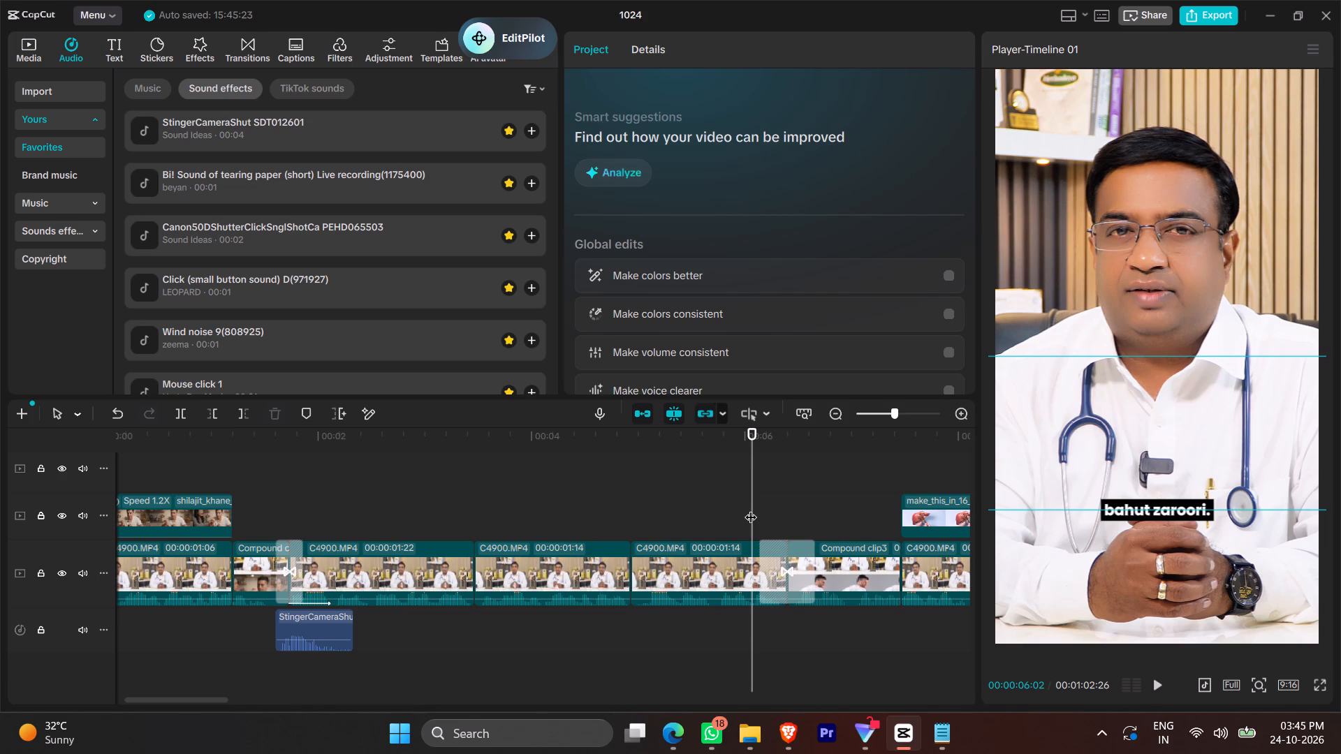
pyautogui.click(776, 553)
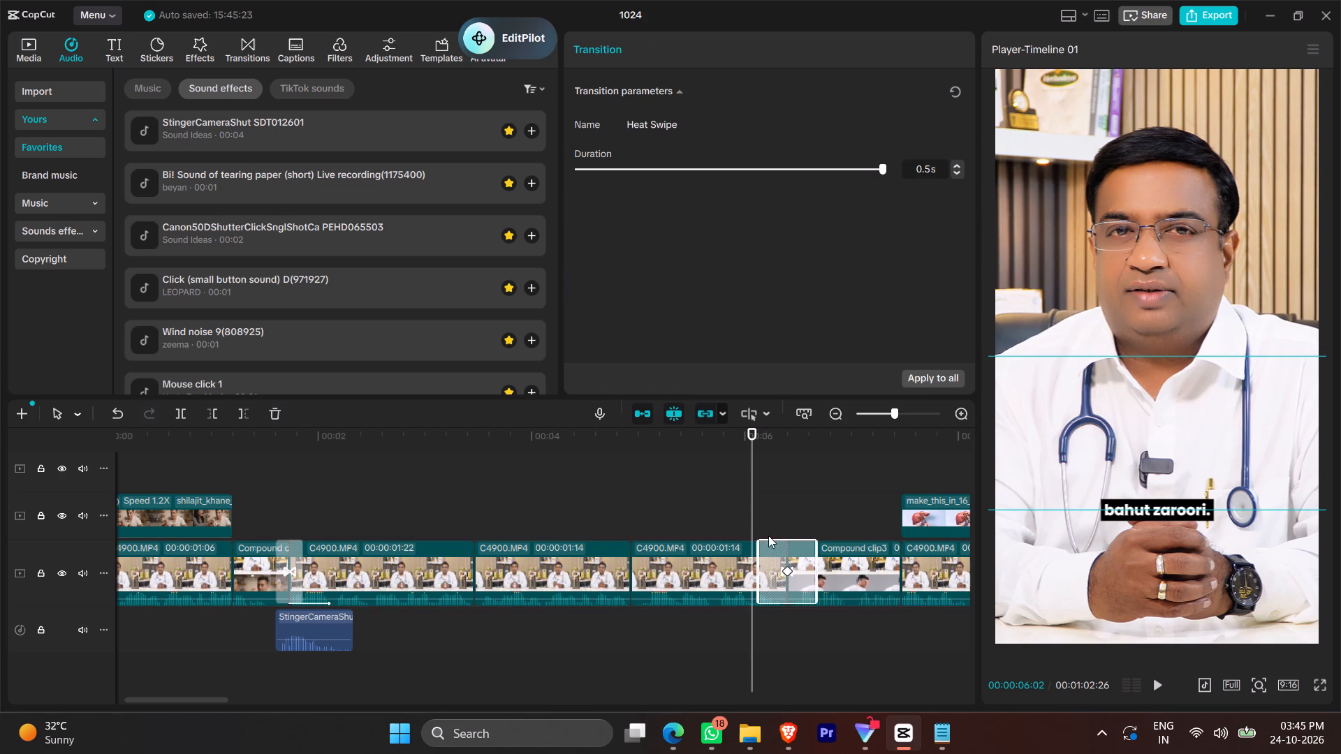
pyautogui.click(751, 499)
pyautogui.click(756, 499)
pyautogui.press('space')
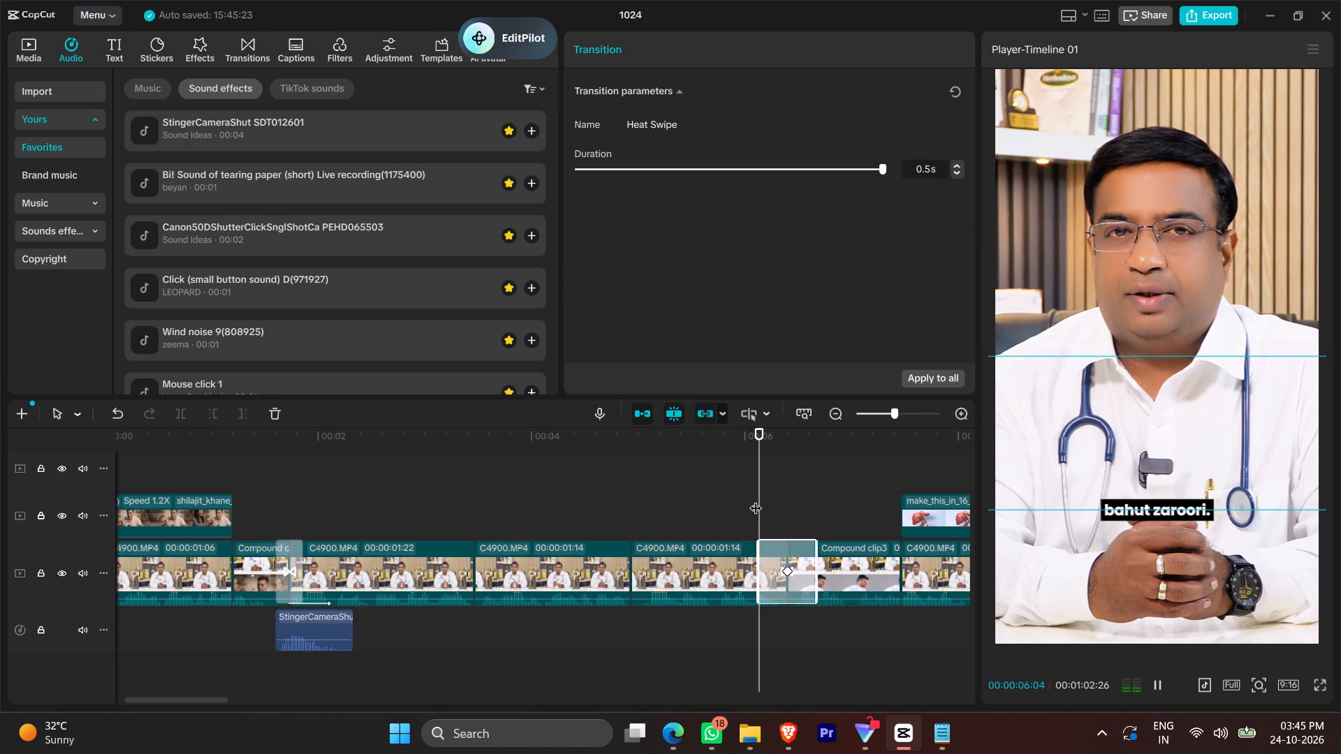
pyautogui.press('space')
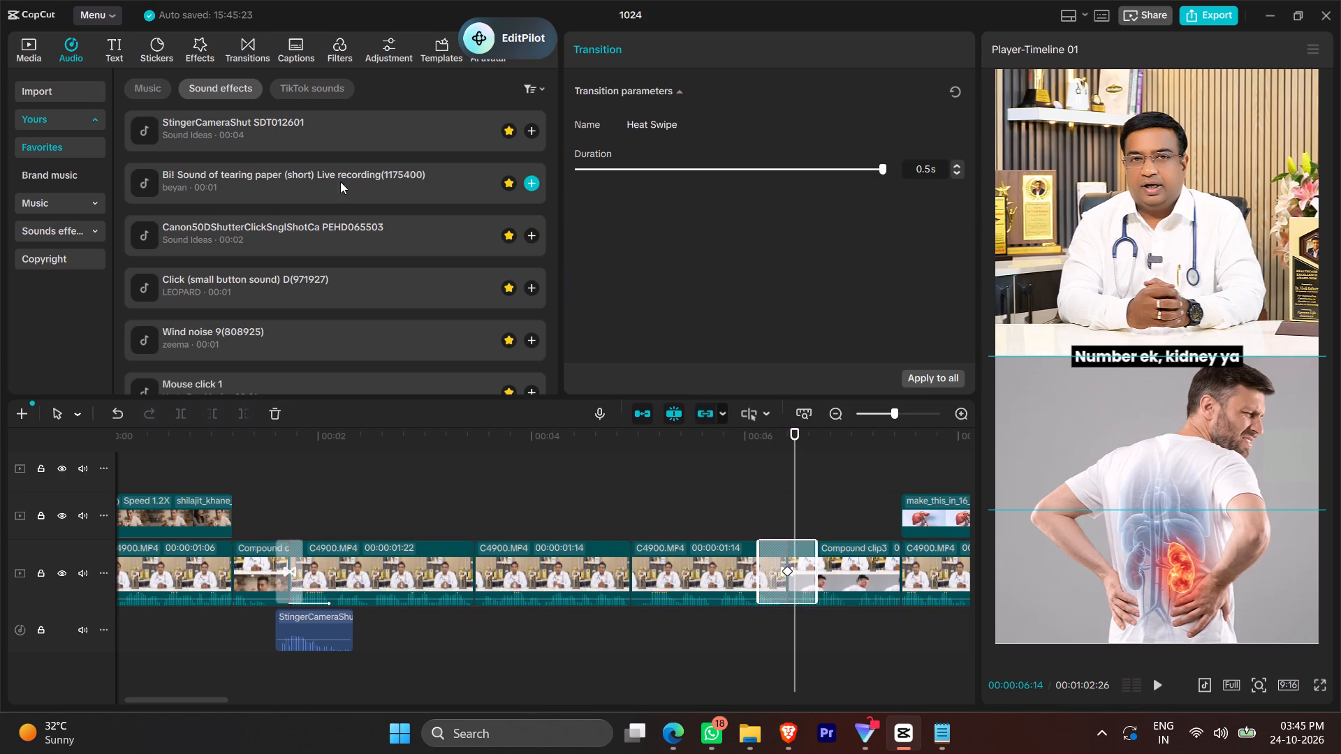
pyautogui.scroll(-5, 337, 165)
pyautogui.scroll(-3, 325, 251)
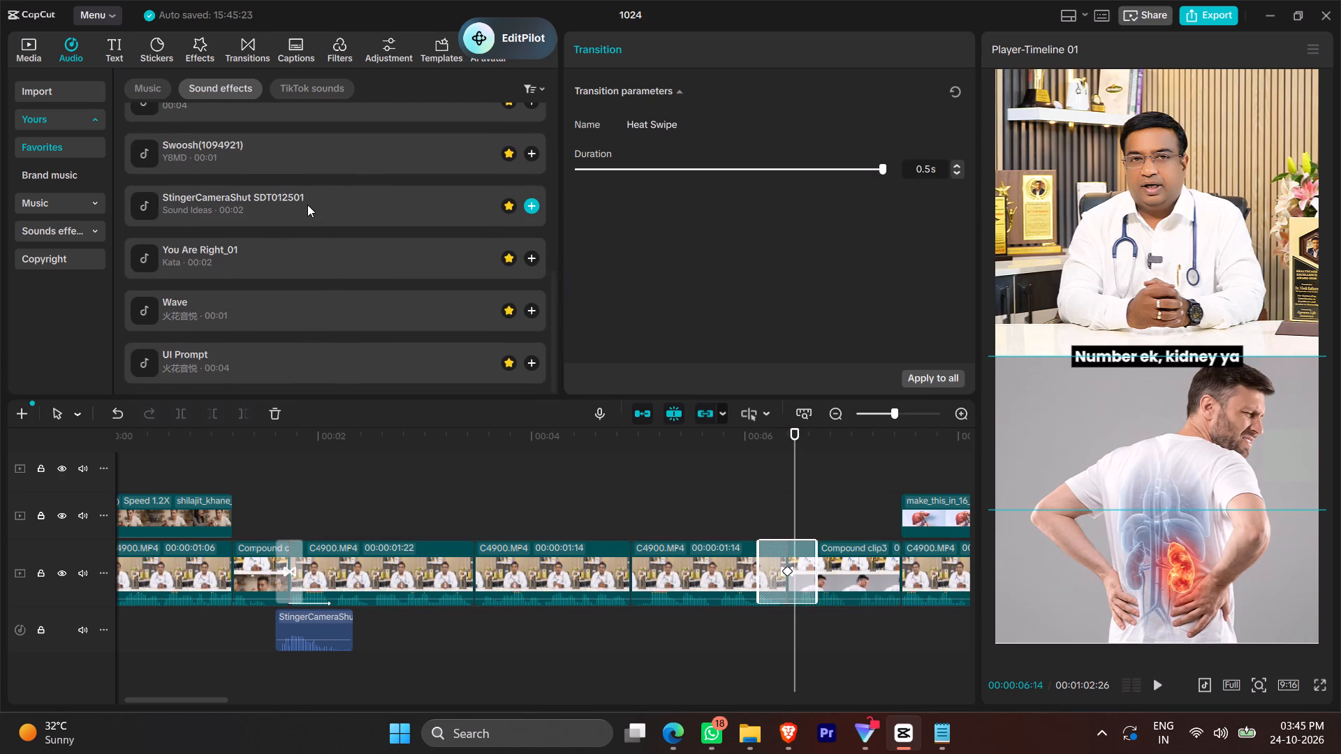
pyautogui.scroll(2, 307, 205)
pyautogui.click(307, 143)
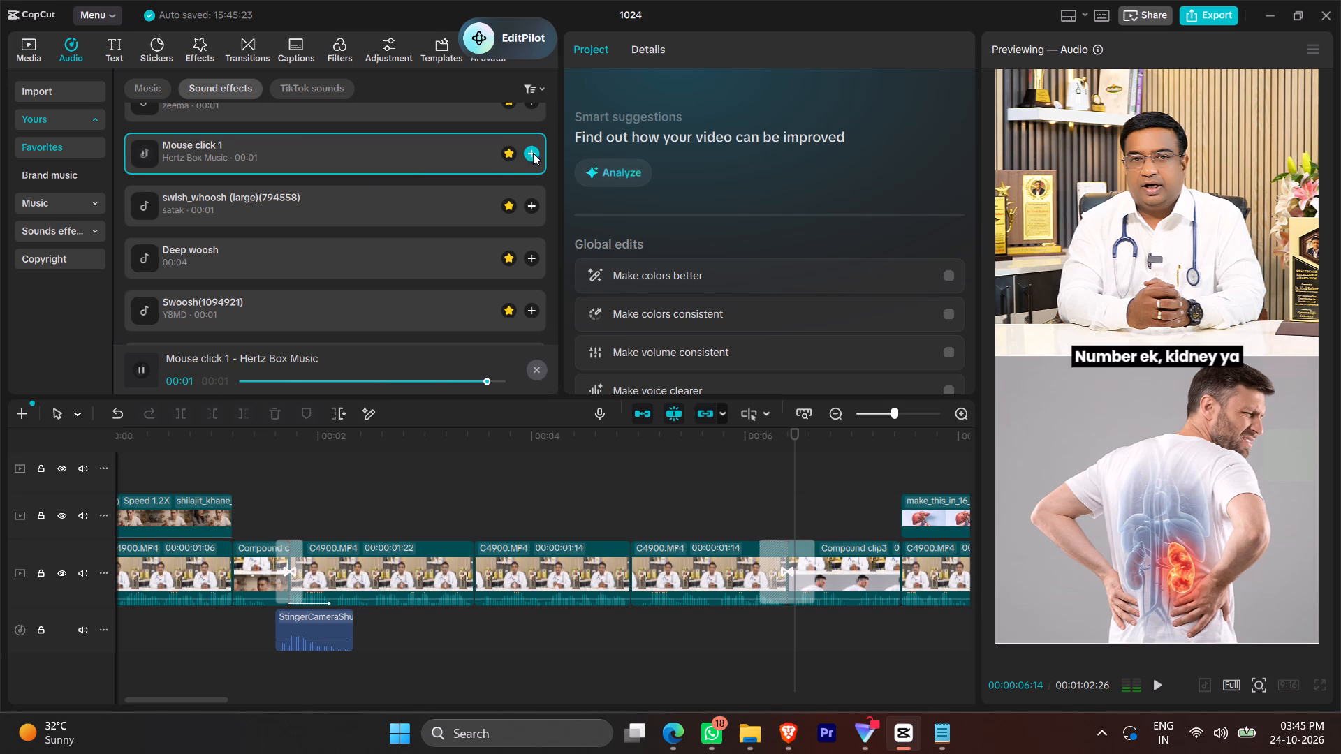
pyautogui.click(533, 153)
# Audition other favourite sound effects, including Deep woosh, and add the short tearing paper sound (1175400) at 00:00:06:14.
pyautogui.click(315, 254)
pyautogui.scroll(1, 330, 273)
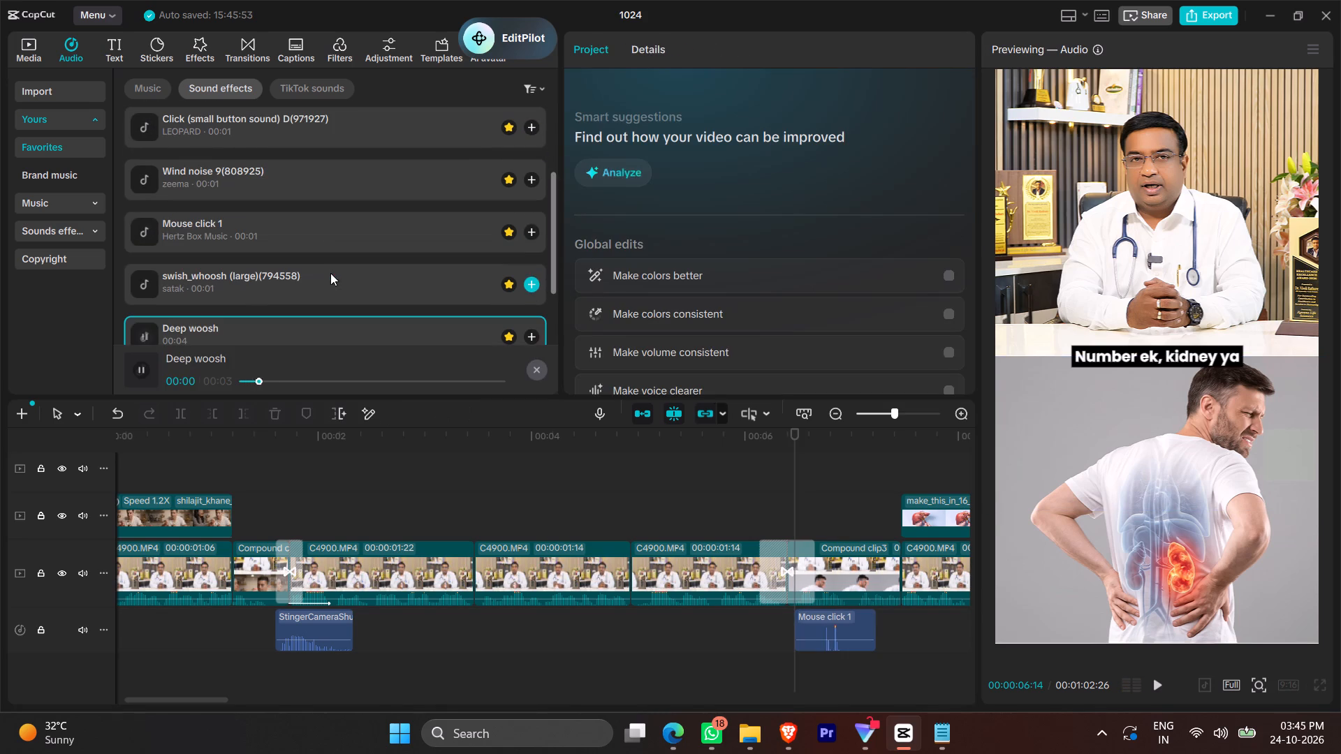
pyautogui.click(328, 158)
pyautogui.scroll(3, 316, 176)
pyautogui.click(316, 176)
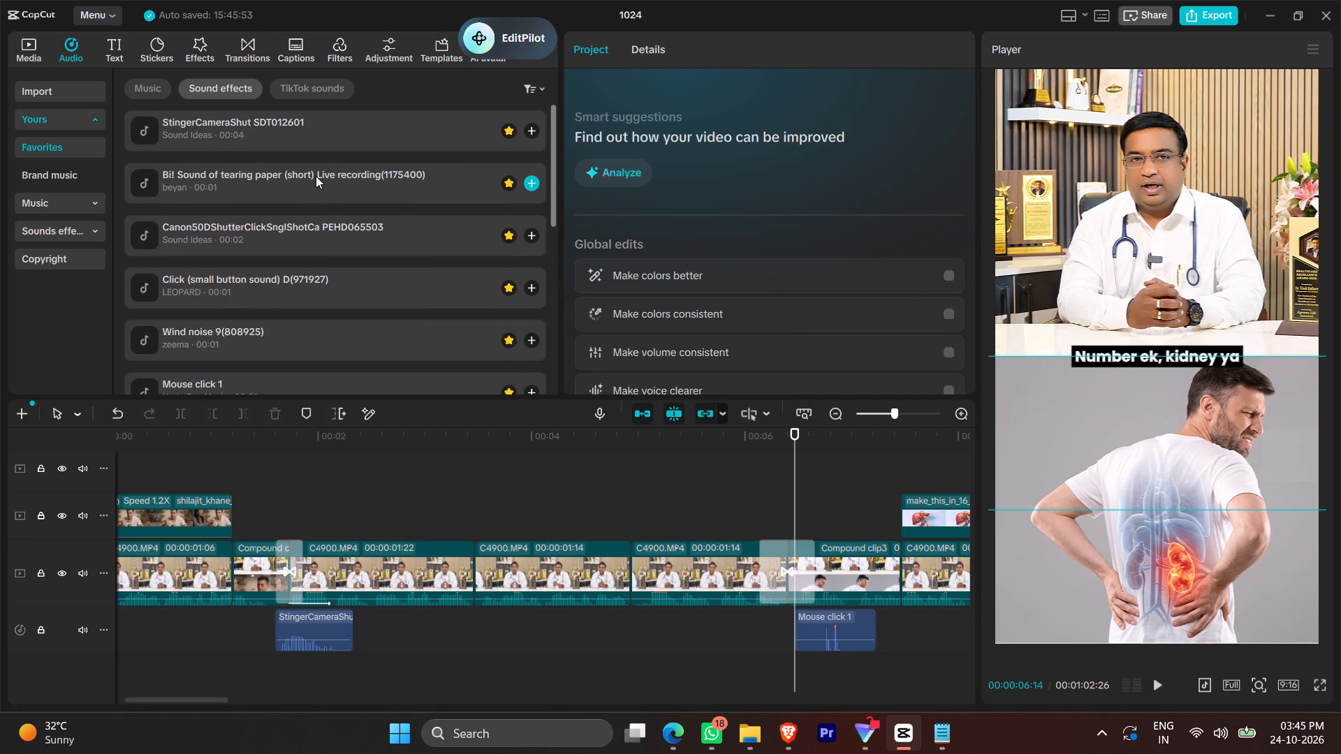
pyautogui.click(536, 179)
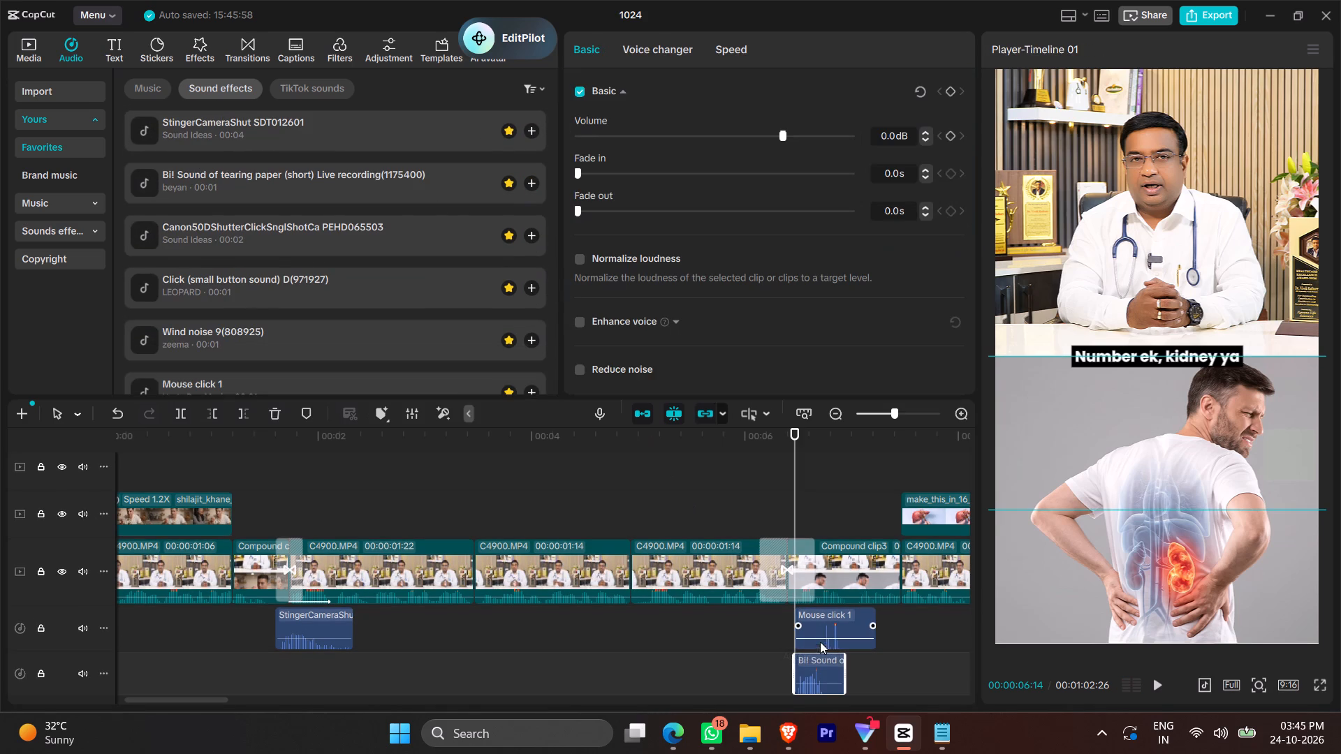
# Move the tearing paper sound to about 00:00:06:06 on the first audio track, with Mouse click 1 just after it, and play back the transition.
pyautogui.moveTo(819, 677); pyautogui.dragTo(791, 633)
pyautogui.moveTo(835, 628); pyautogui.dragTo(864, 640)
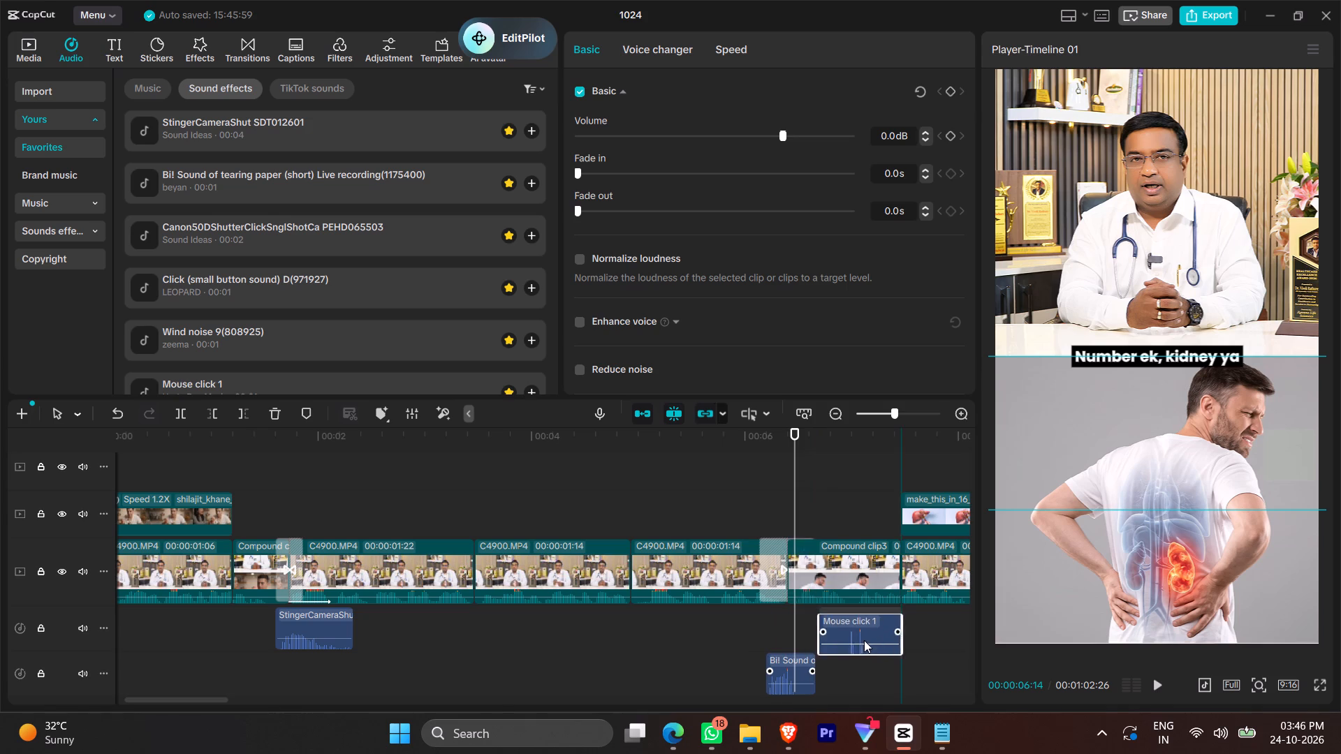
pyautogui.moveTo(864, 640); pyautogui.dragTo(868, 642)
pyautogui.moveTo(784, 670); pyautogui.dragTo(784, 633)
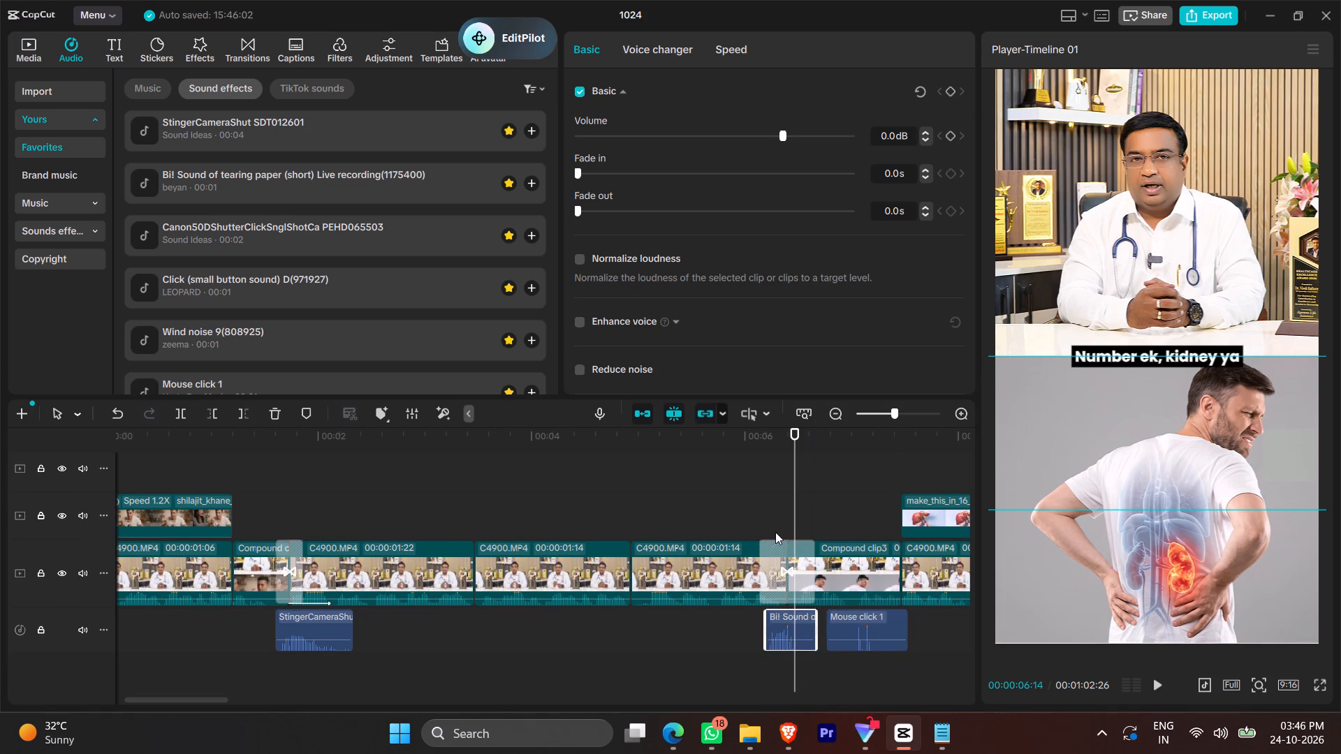
pyautogui.click(765, 511)
pyautogui.press('space')
pyautogui.press('space')
pyautogui.click(765, 511)
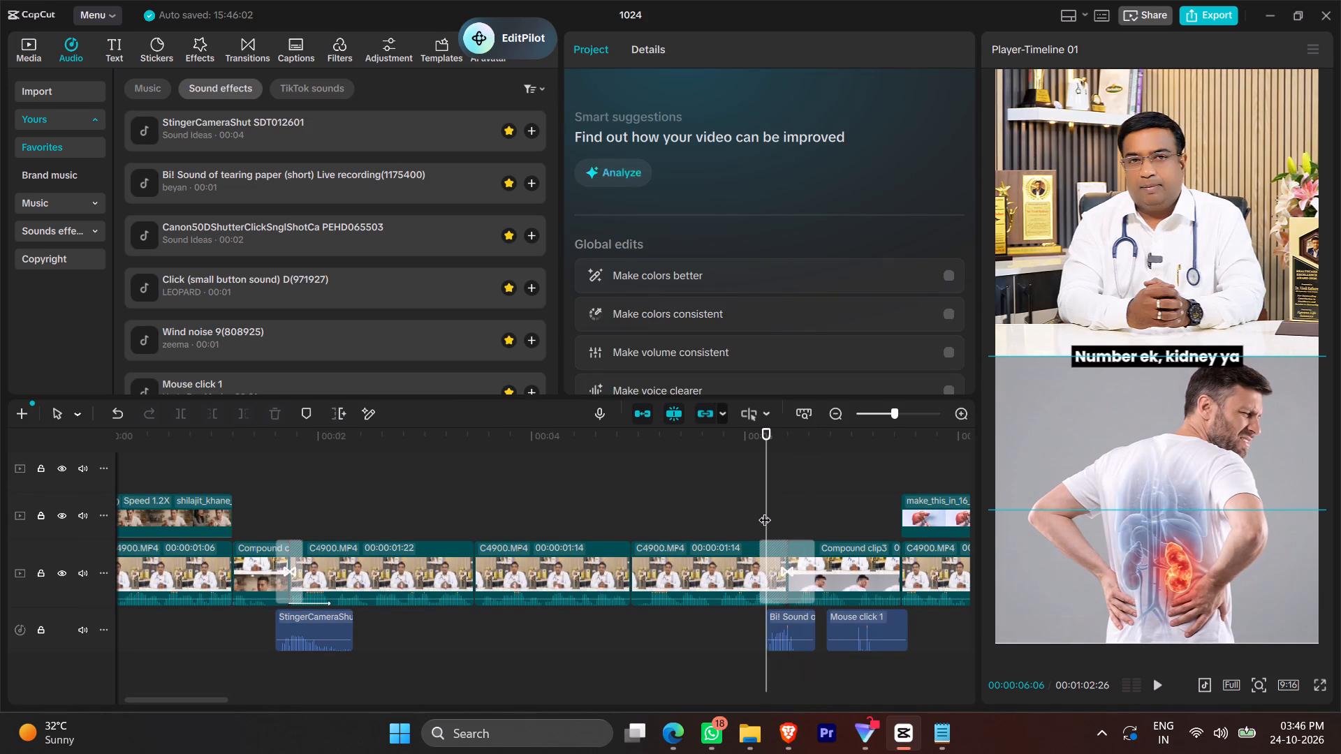
pyautogui.press('space')
pyautogui.press('space')
pyautogui.press('space')
pyautogui.press('space')
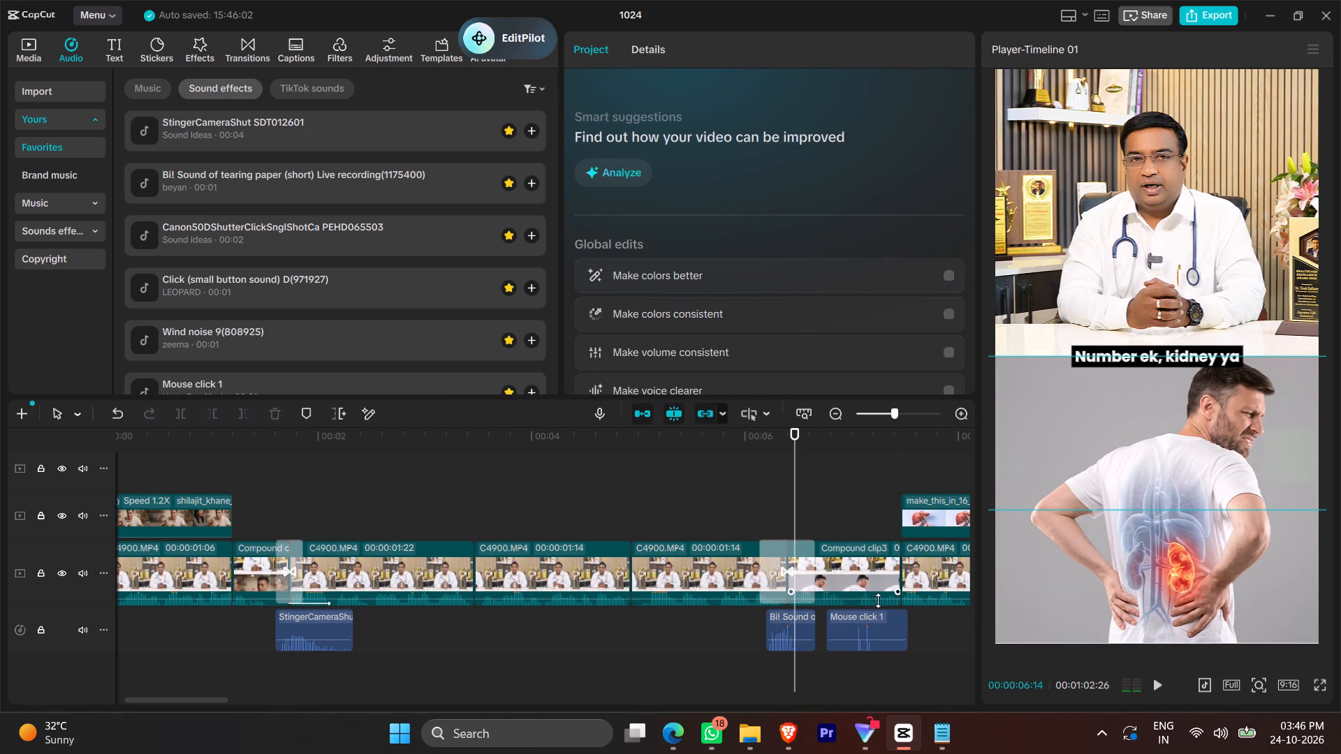
# Move Mouse click 1 onto a second audio track beneath the tearing paper sound, starting at about 00:00:06:00.
pyautogui.moveTo(874, 625); pyautogui.dragTo(795, 680)
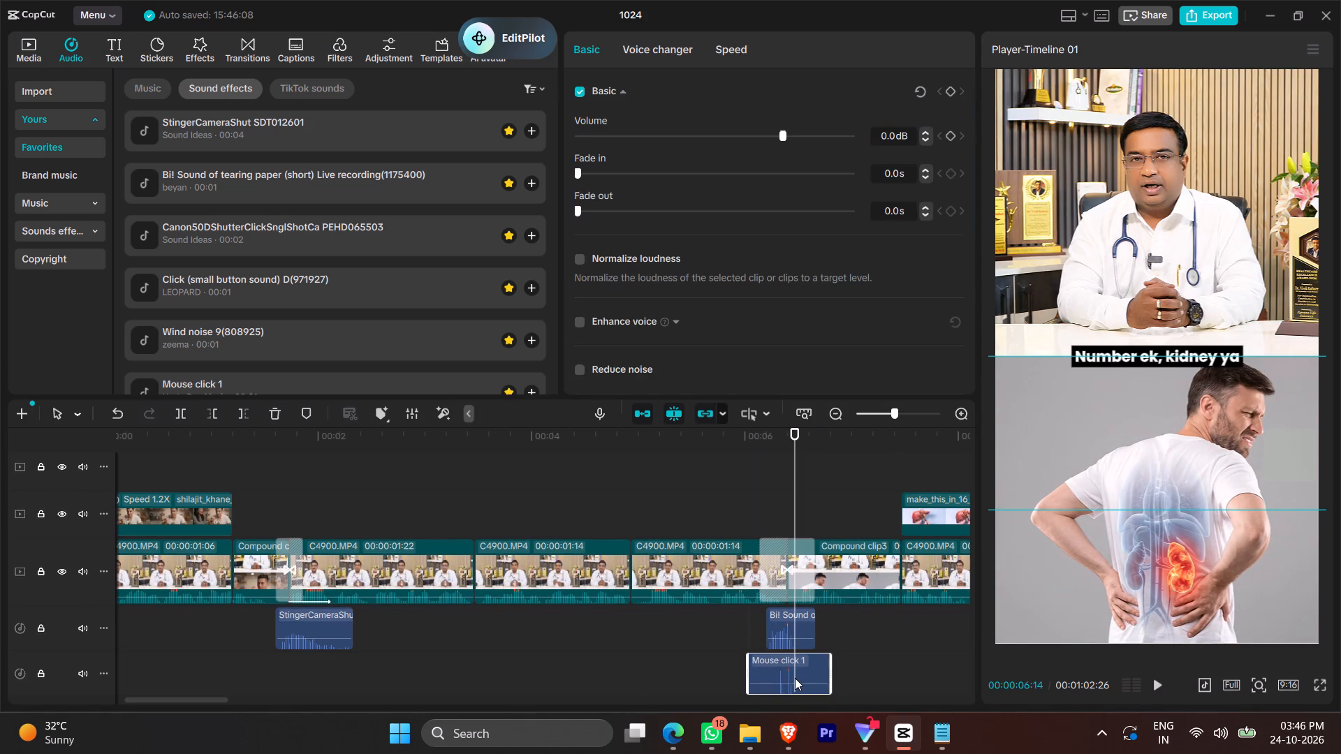
pyautogui.click(794, 668)
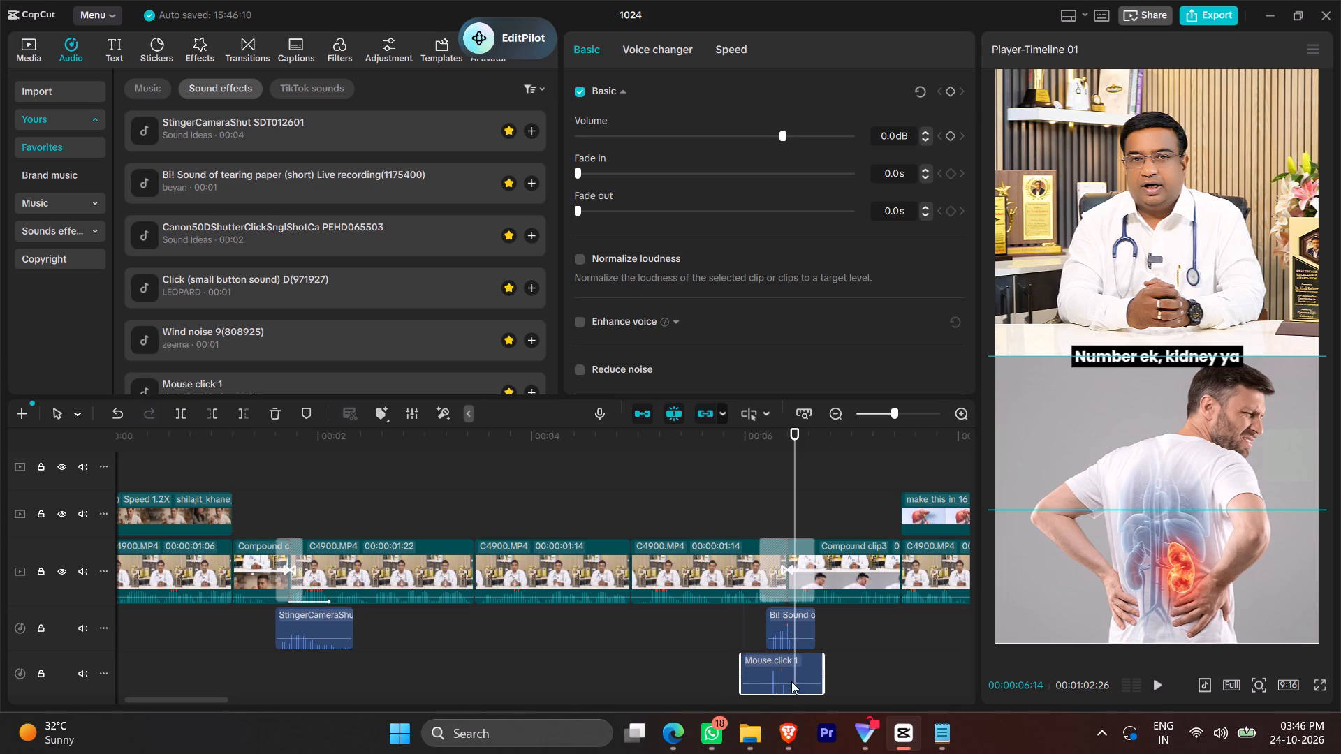
pyautogui.keyDown('ctrl'); pyautogui.scroll(20, 787, 684); pyautogui.keyUp('ctrl')
pyautogui.keyDown('ctrl'); pyautogui.scroll(1, 787, 684); pyautogui.keyUp('ctrl')
pyautogui.moveTo(793, 678); pyautogui.dragTo(798, 679)
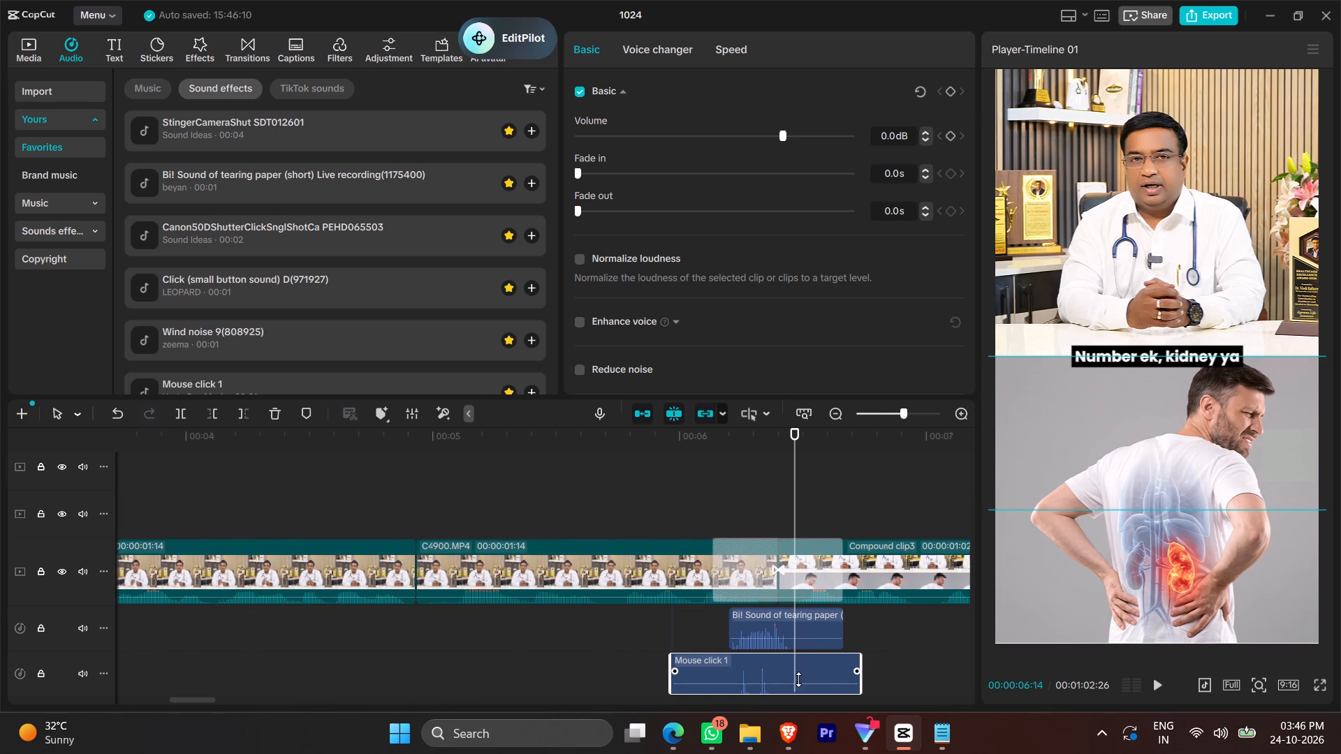
pyautogui.moveTo(798, 679); pyautogui.dragTo(803, 681)
pyautogui.moveTo(767, 684); pyautogui.dragTo(769, 684)
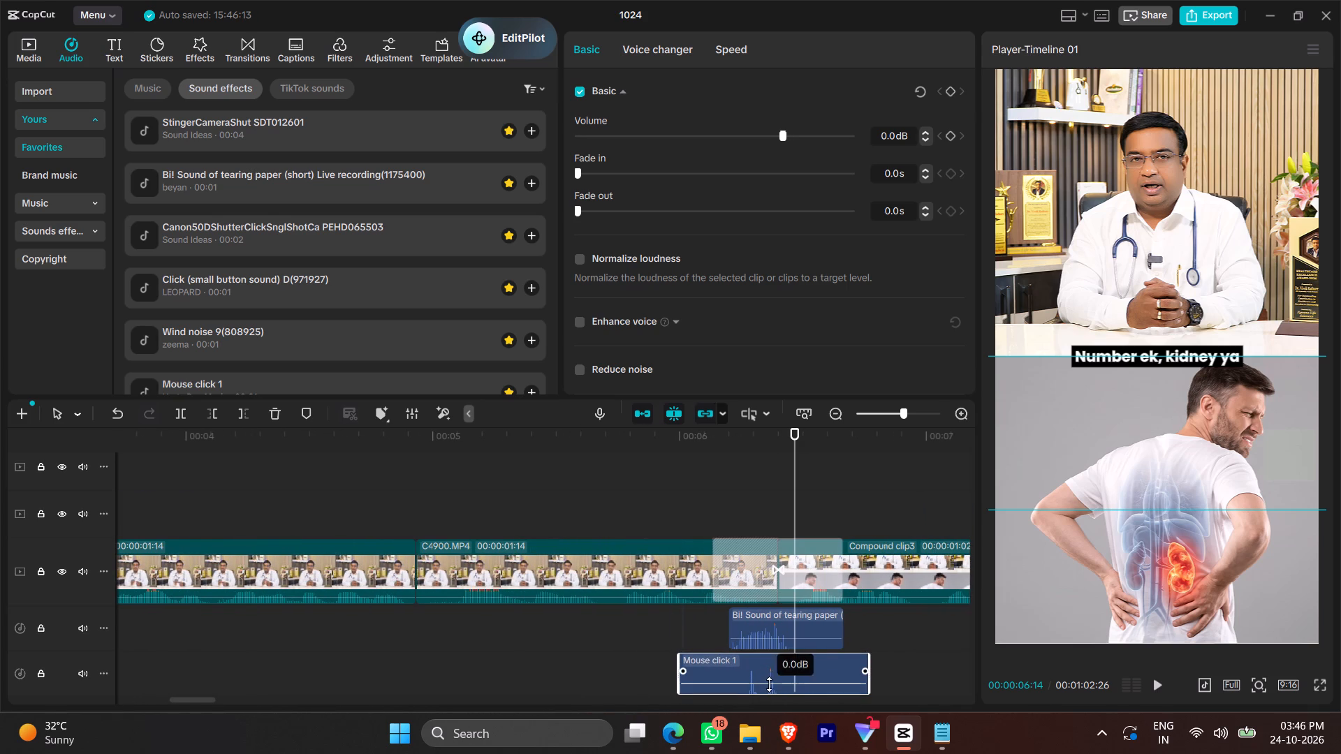
# Raise the volume of the Mouse click 1 clip and play back the transition into Compound clip3.
pyautogui.moveTo(769, 684); pyautogui.dragTo(770, 670)
pyautogui.click(596, 528)
pyautogui.press('space')
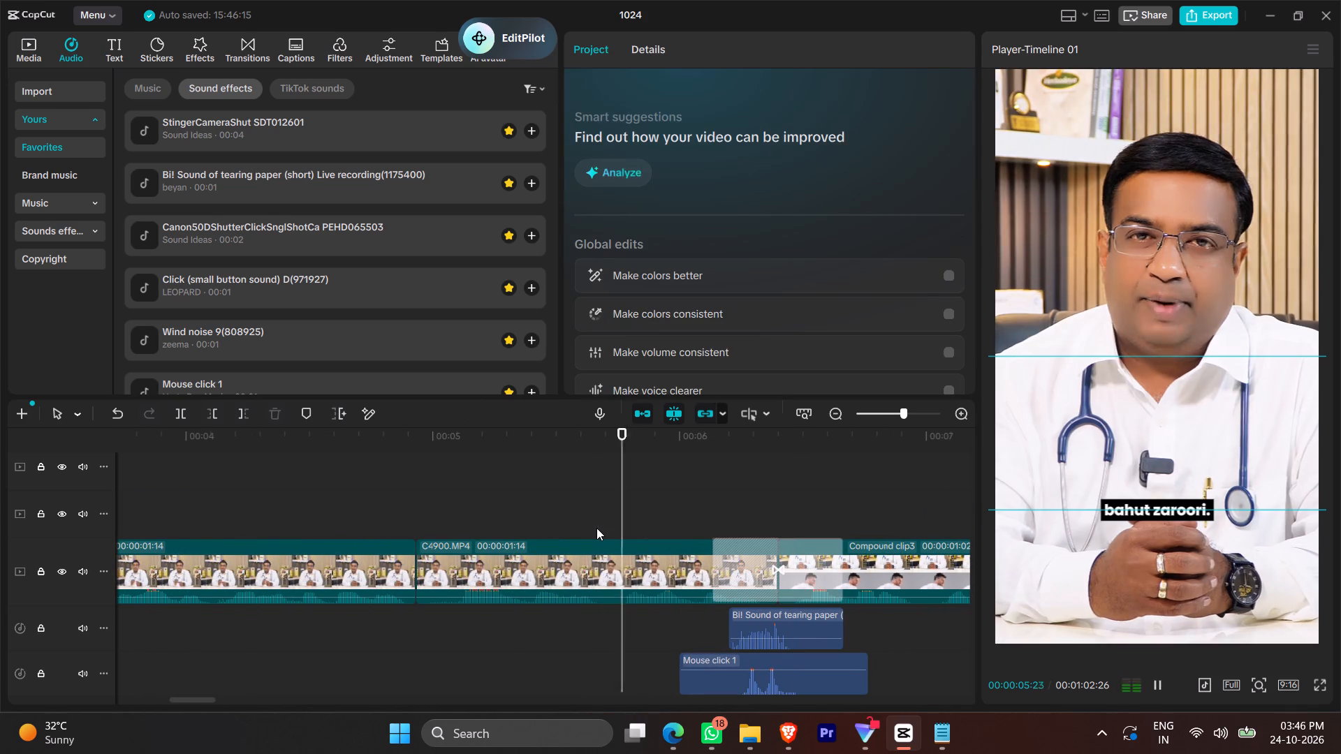
pyautogui.press('space')
pyautogui.press('space')
pyautogui.press('space')
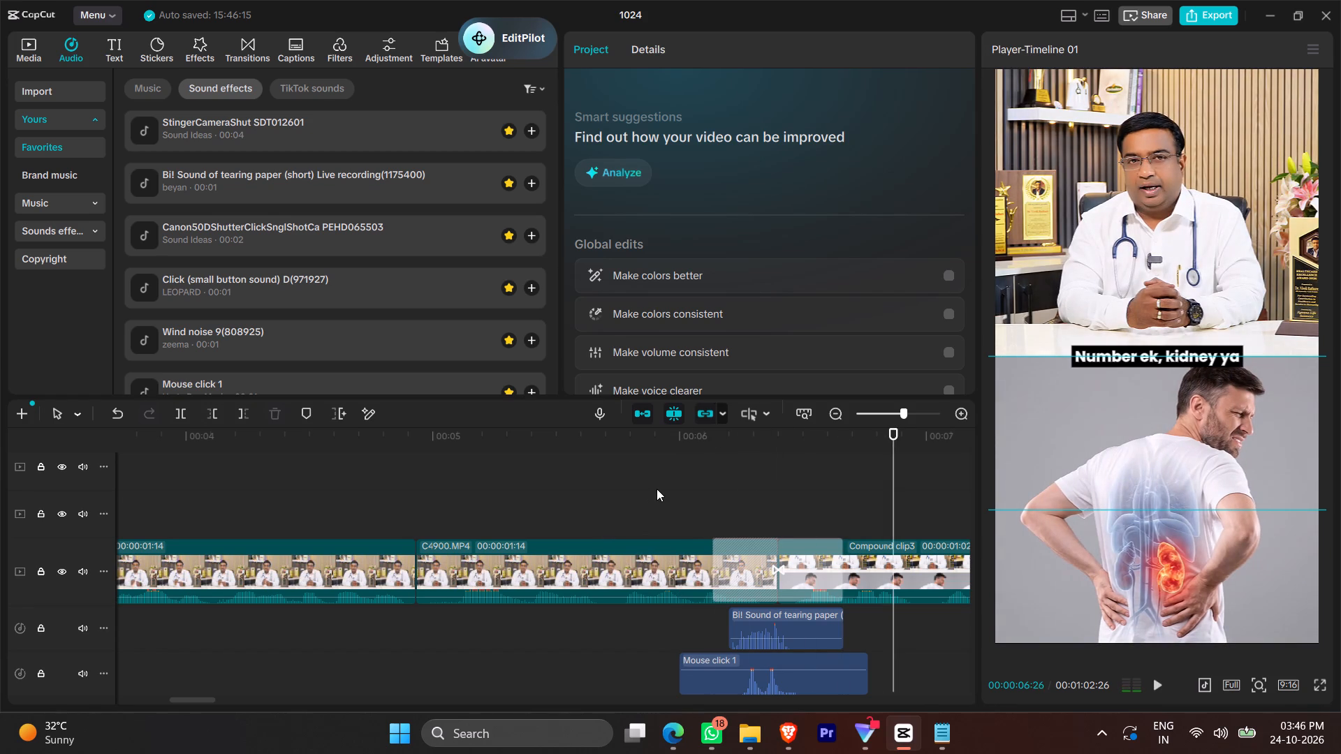
pyautogui.click(657, 489)
pyautogui.press('space')
pyautogui.press('space')
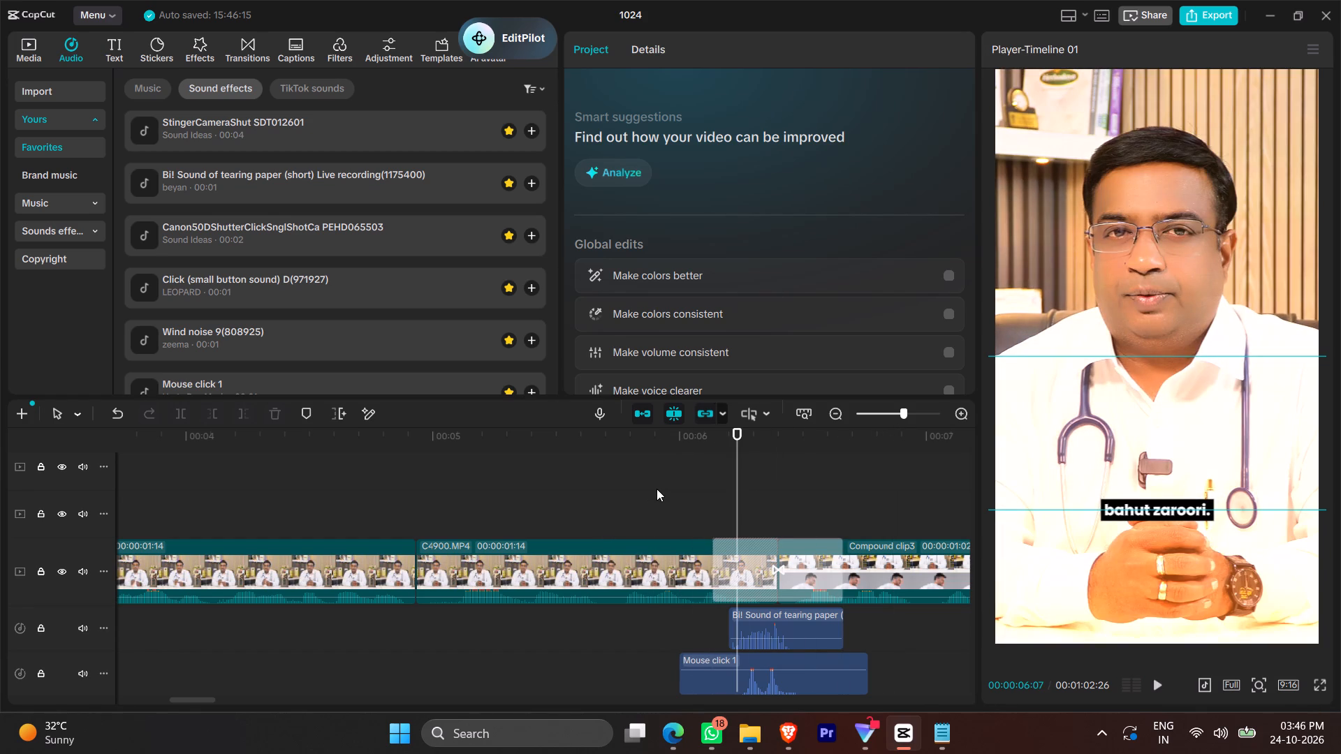
# Shift Mouse click 1 slightly later to about 00:00:06:01 and play back the transition again.
pyautogui.moveTo(804, 688); pyautogui.dragTo(806, 690)
pyautogui.moveTo(806, 690); pyautogui.dragTo(810, 691)
pyautogui.click(678, 528)
pyautogui.press('space')
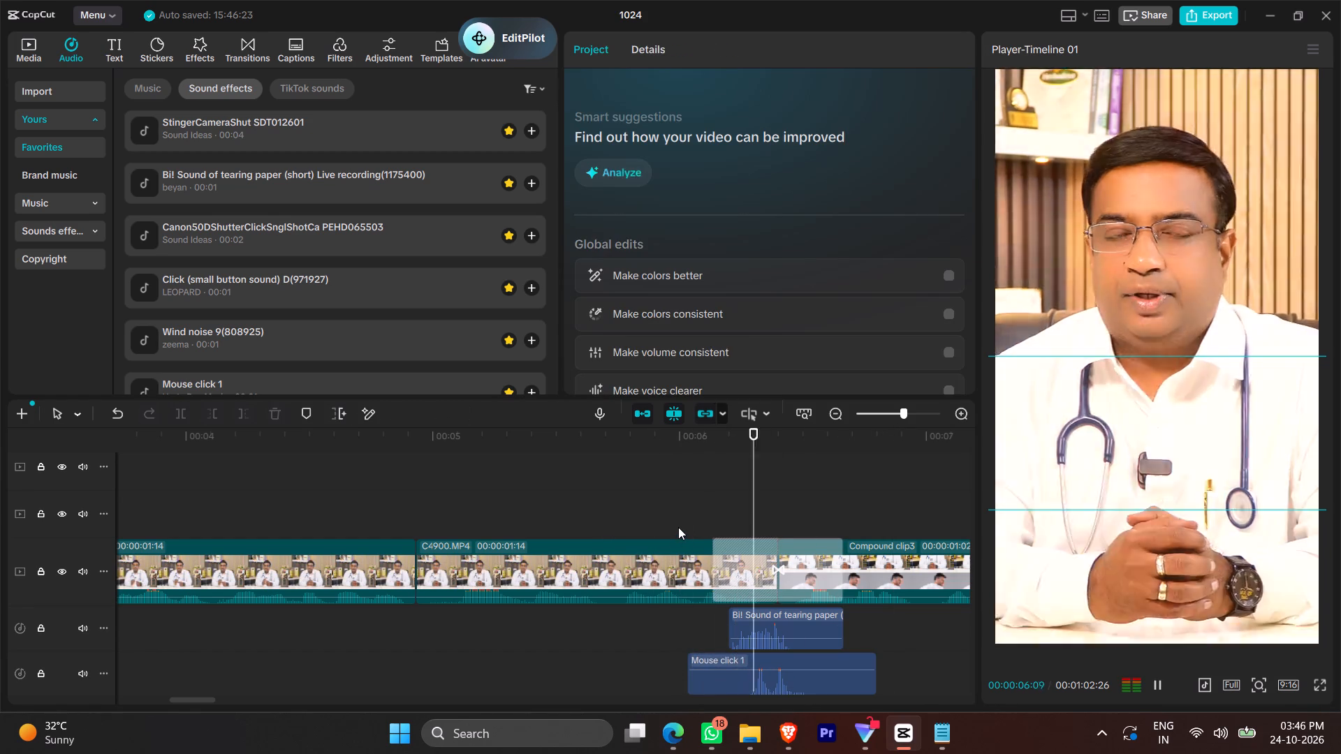
pyautogui.press('space')
pyautogui.click(672, 484)
pyautogui.press('space')
pyautogui.click(672, 484)
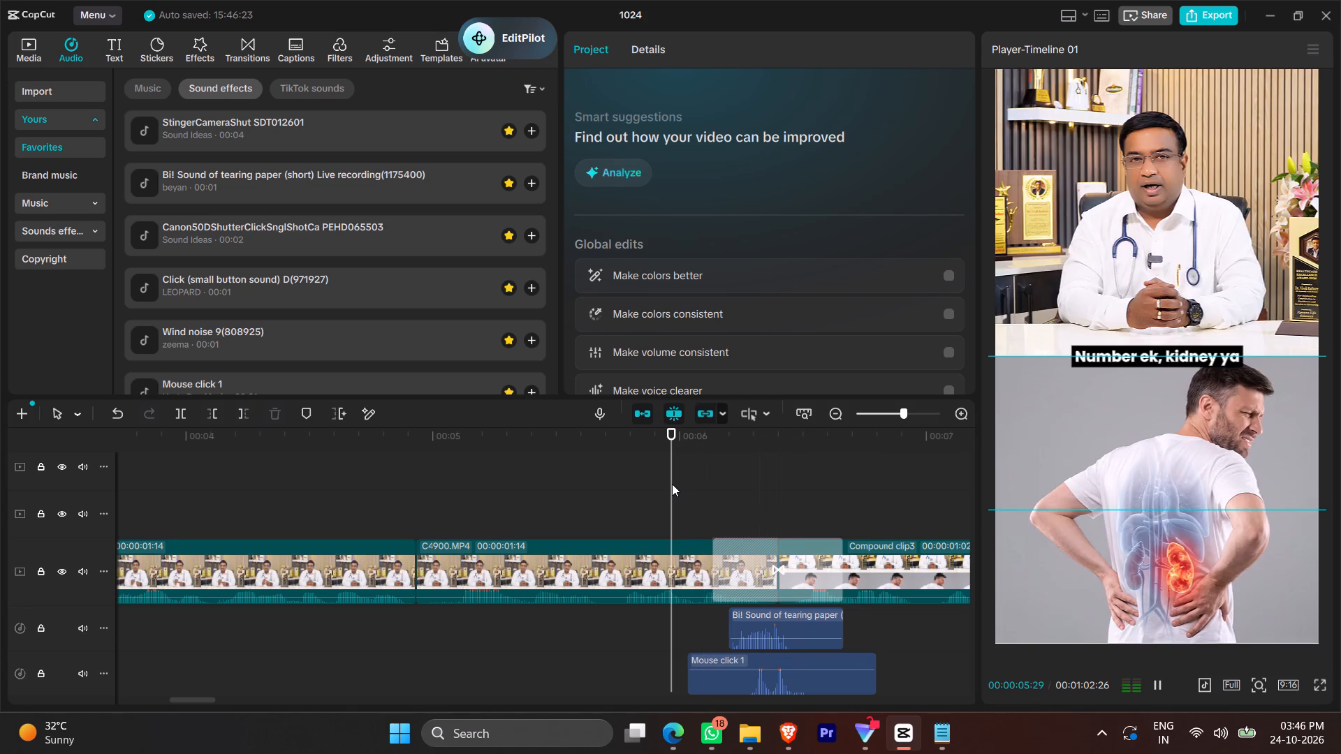
pyautogui.press('space')
pyautogui.press('space')
pyautogui.press('space')
pyautogui.keyDown('ctrl'); pyautogui.scroll(-11, 695, 473); pyautogui.keyUp('ctrl')
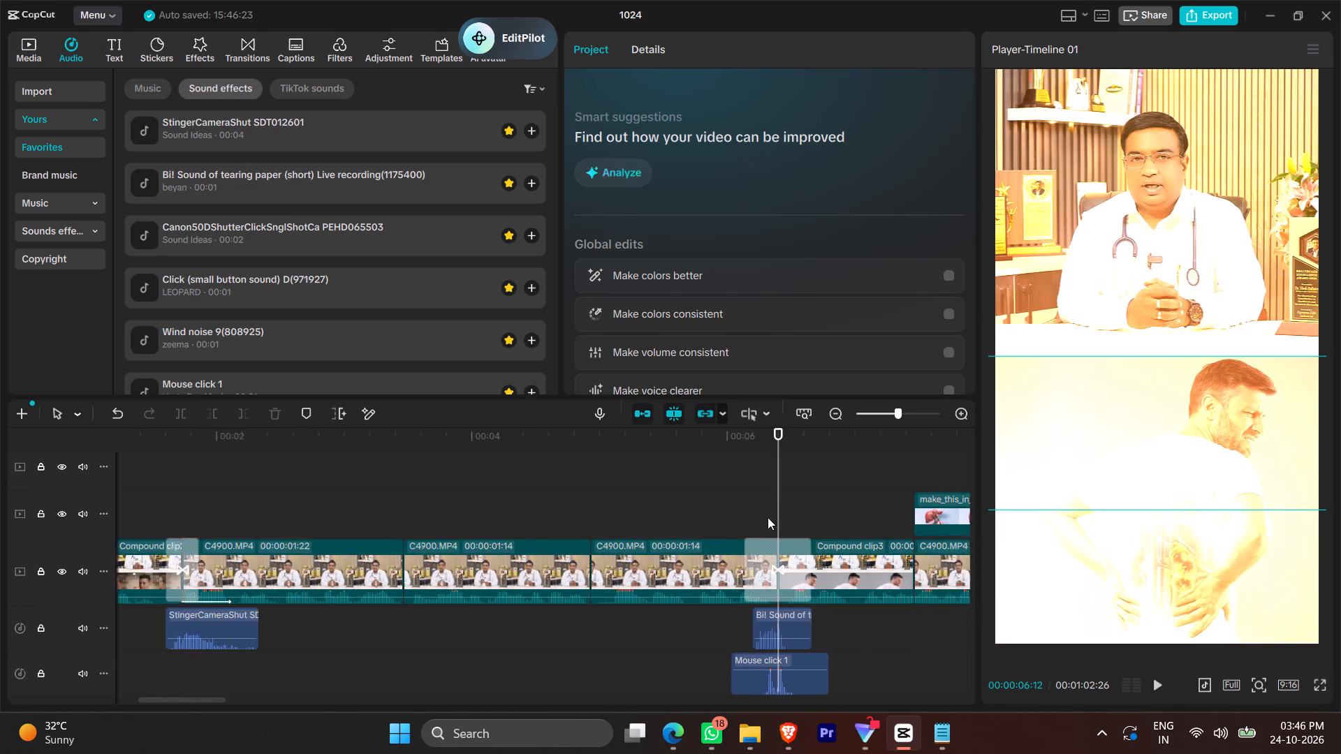
pyautogui.keyDown('ctrl'); pyautogui.scroll(-20, 768, 517); pyautogui.keyUp('ctrl')
pyautogui.keyDown('ctrl'); pyautogui.scroll(-2, 768, 517); pyautogui.keyUp('ctrl')
pyautogui.press('space')
pyautogui.press('space')
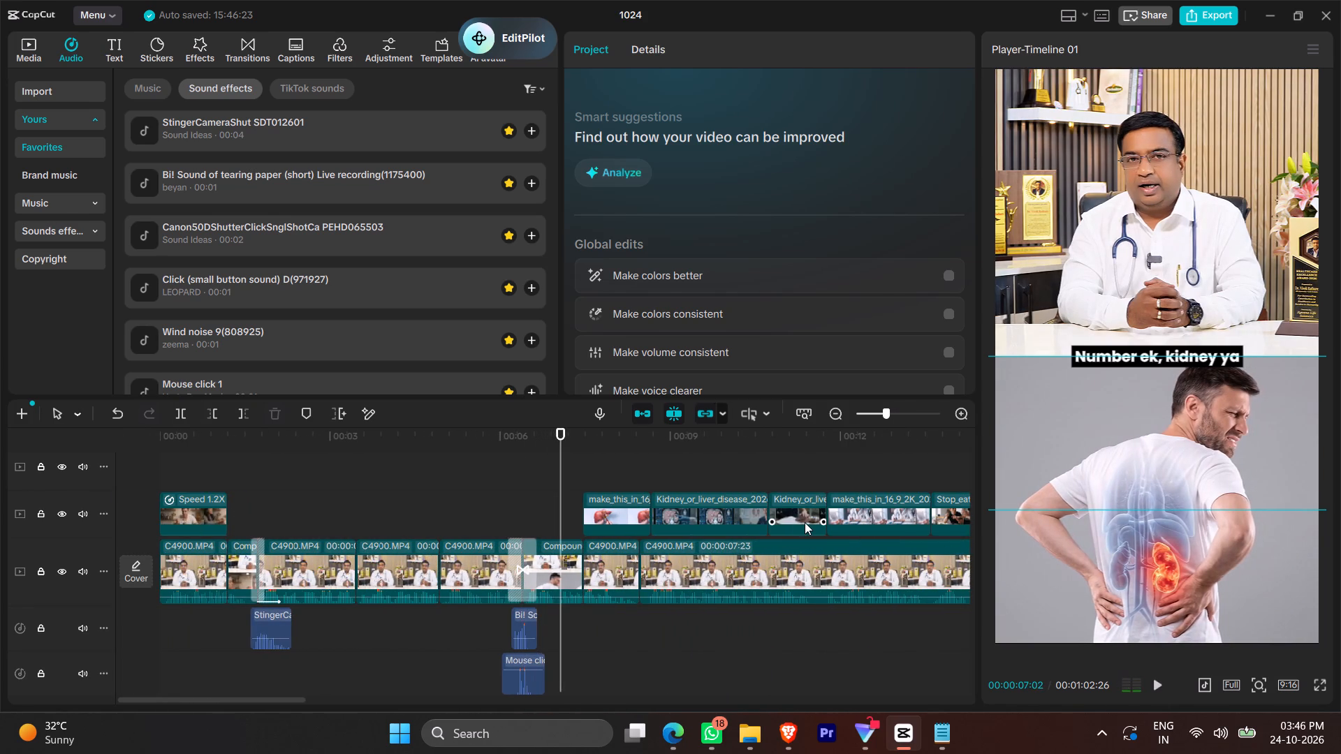
# Add the favourite sound effect StingerCameraShut SDT012501 at 00:00:53:05, where the transition after Compound clip4 begins.
pyautogui.hscroll(-6, 805, 522)
pyautogui.hscroll(-3, 755, 552)
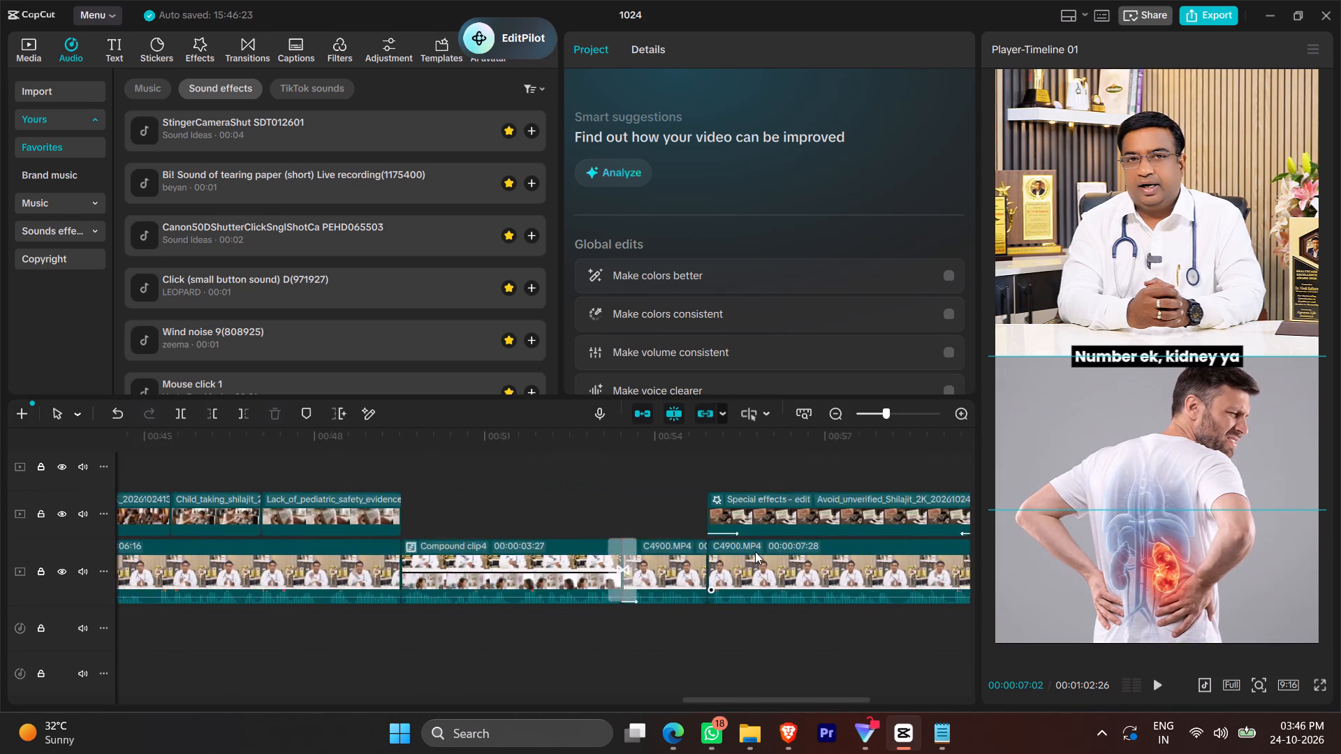
pyautogui.press('space')
pyautogui.press('space')
pyautogui.keyDown('ctrl'); pyautogui.scroll(-20, 750, 570); pyautogui.keyUp('ctrl')
pyautogui.keyDown('ctrl'); pyautogui.scroll(-11, 750, 570); pyautogui.keyUp('ctrl')
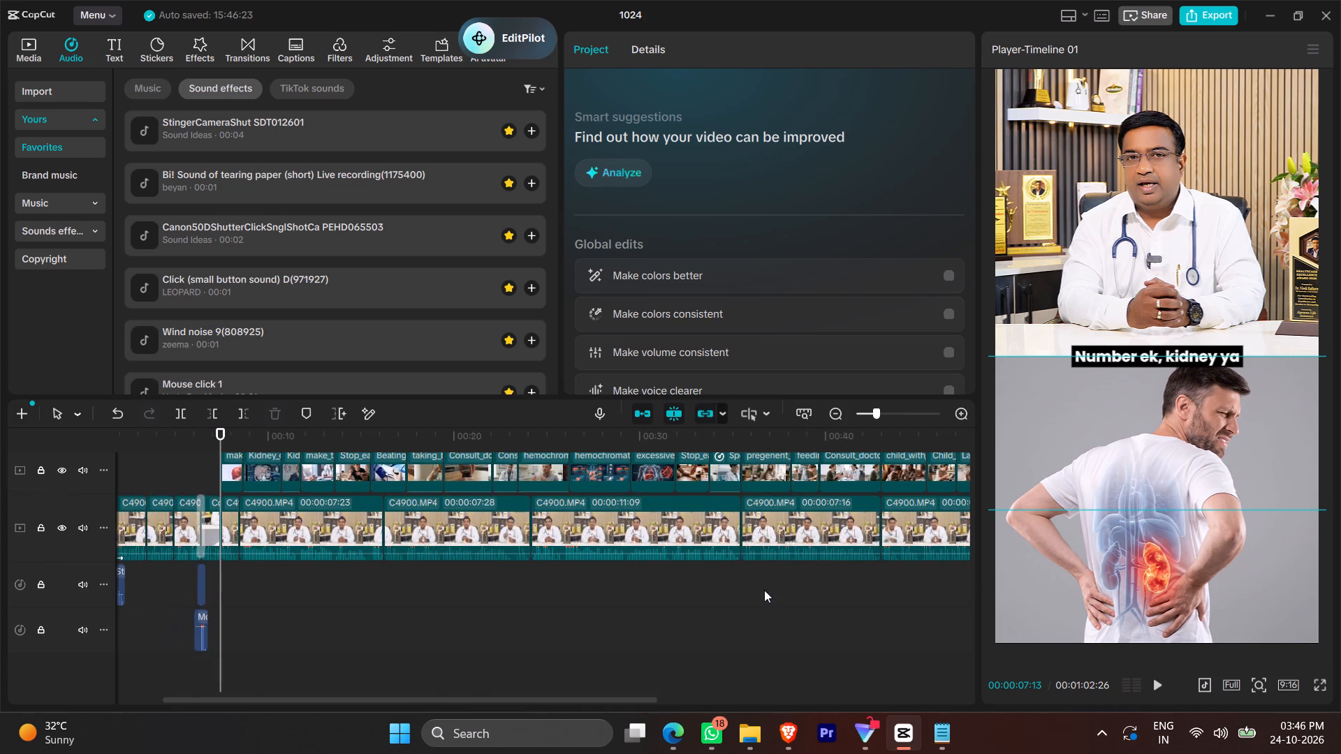
pyautogui.hscroll(-3, 763, 586)
pyautogui.scroll(6, 546, 491)
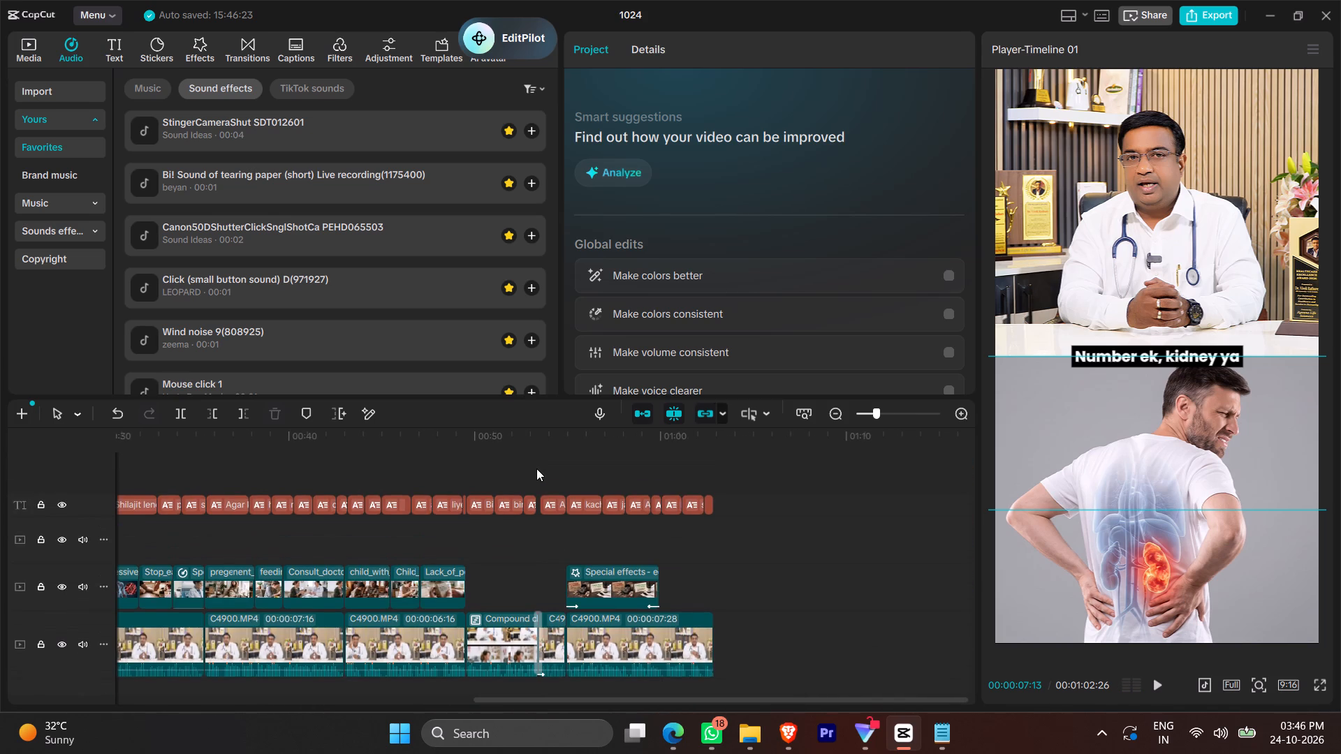
pyautogui.click(534, 534)
pyautogui.keyDown('ctrl'); pyautogui.scroll(20, 536, 544); pyautogui.keyUp('ctrl')
pyautogui.keyDown('ctrl'); pyautogui.scroll(11, 536, 544); pyautogui.keyUp('ctrl')
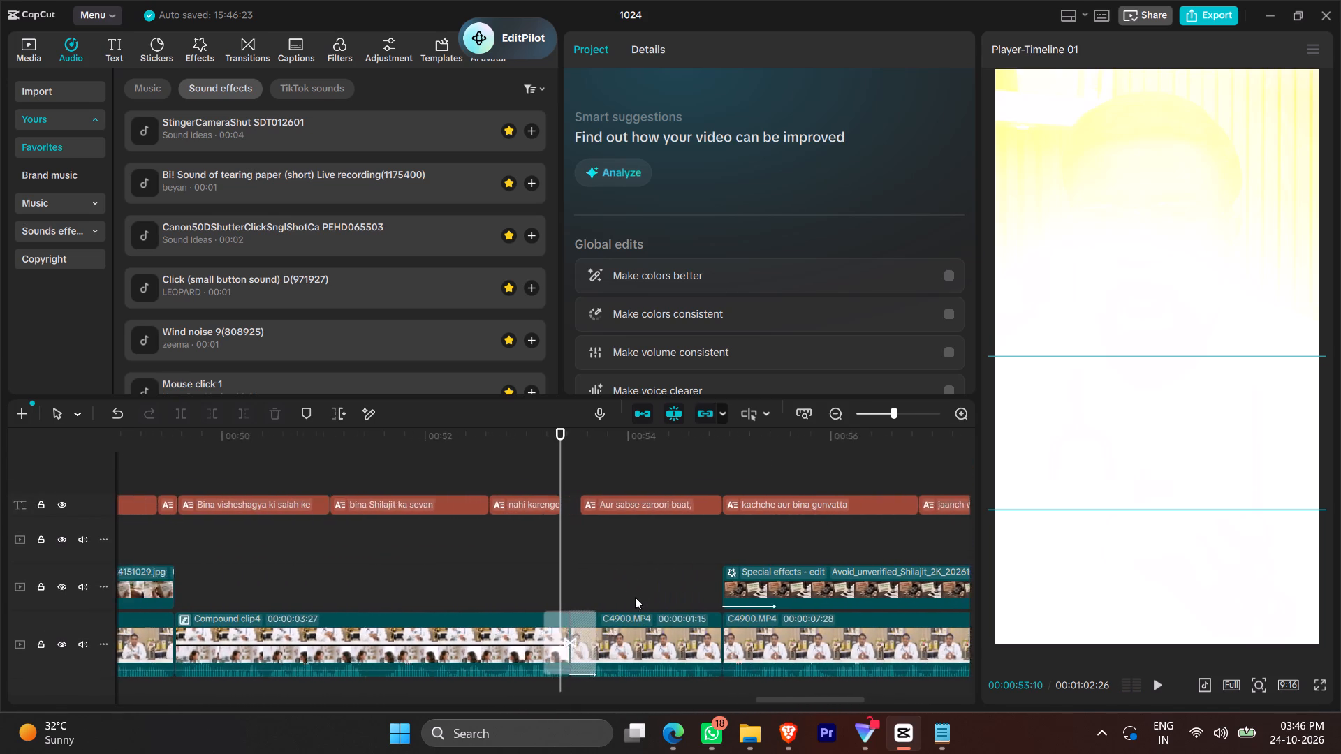
pyautogui.keyDown('ctrl'); pyautogui.scroll(12, 635, 597); pyautogui.keyUp('ctrl')
pyautogui.scroll(-6, 624, 597)
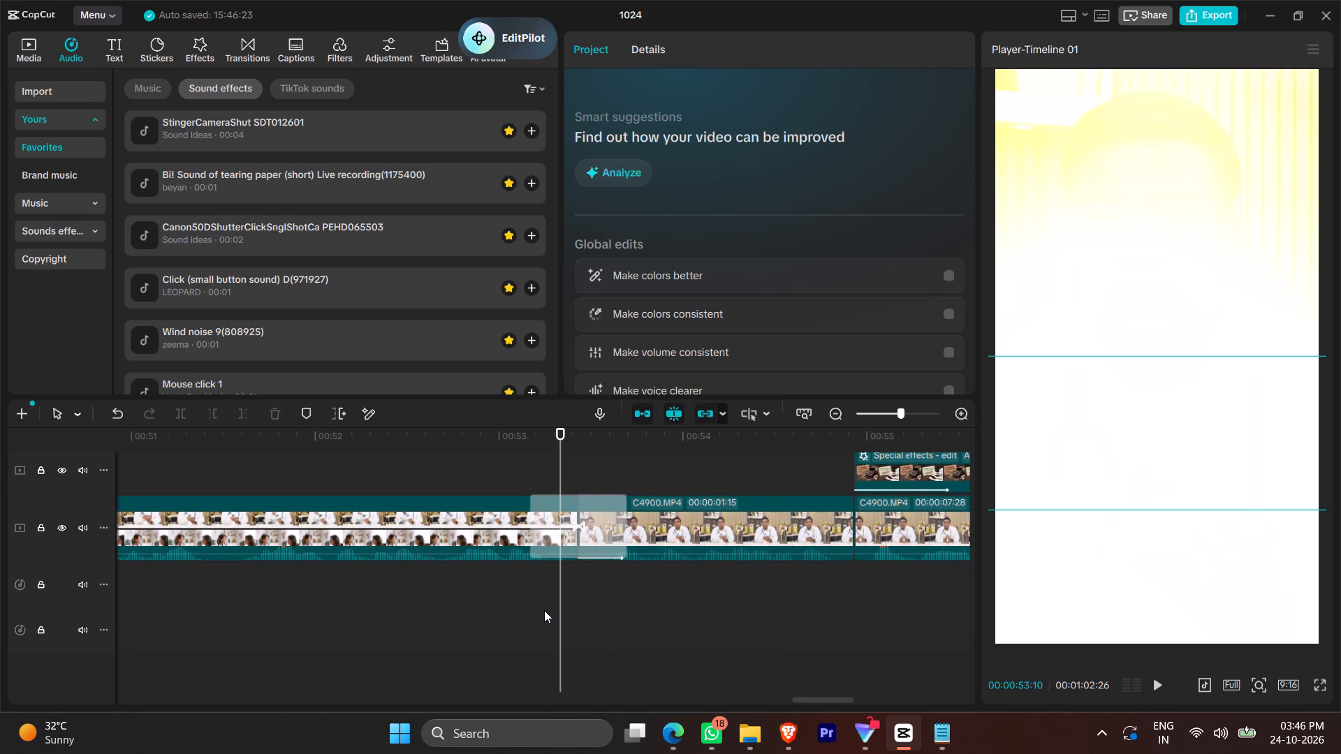
pyautogui.moveTo(536, 600); pyautogui.dragTo(529, 596)
pyautogui.click(529, 596)
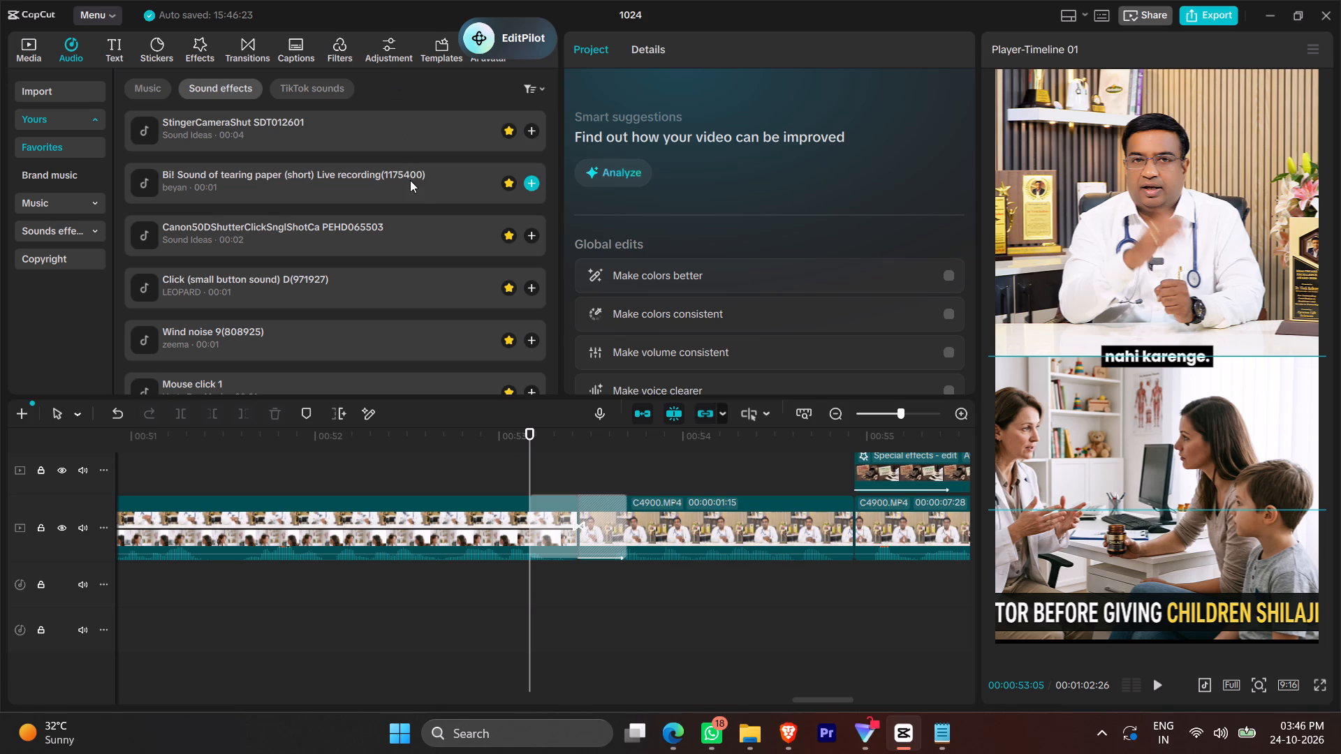
pyautogui.scroll(-6, 413, 346)
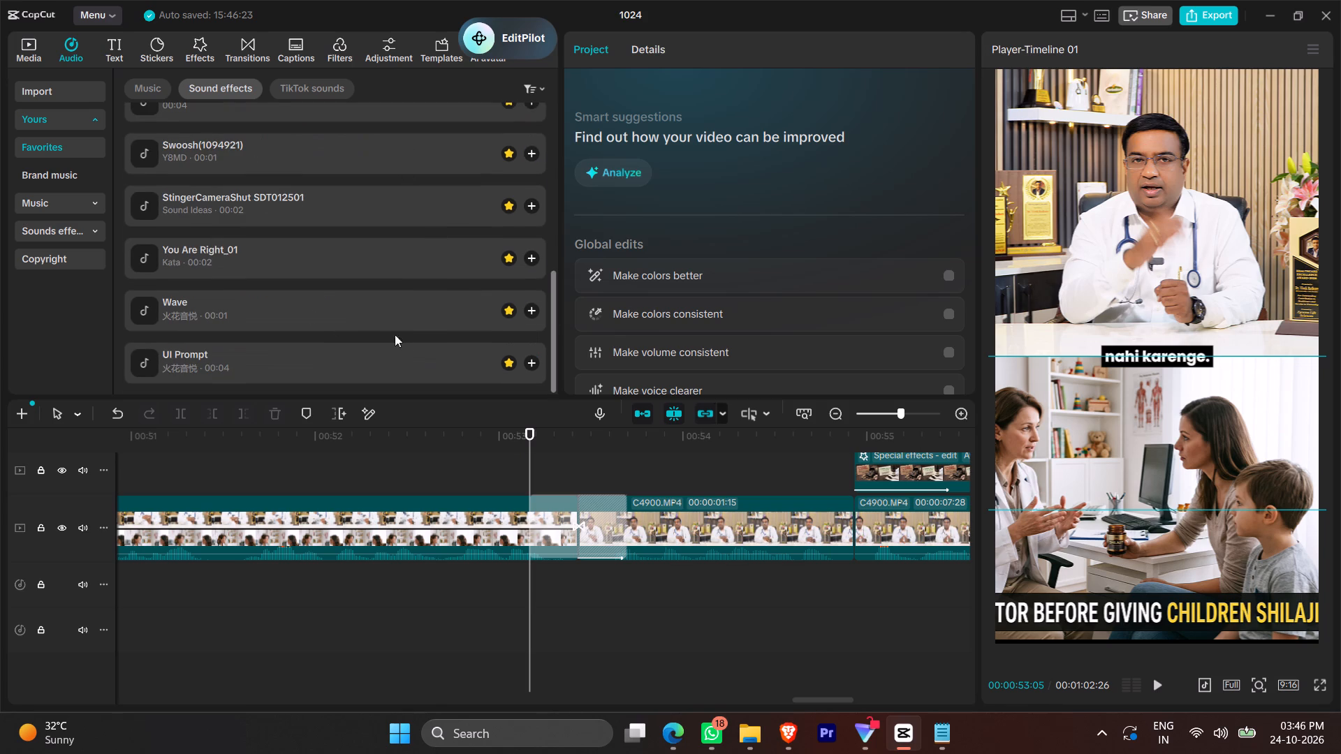
pyautogui.click(277, 207)
pyautogui.click(524, 207)
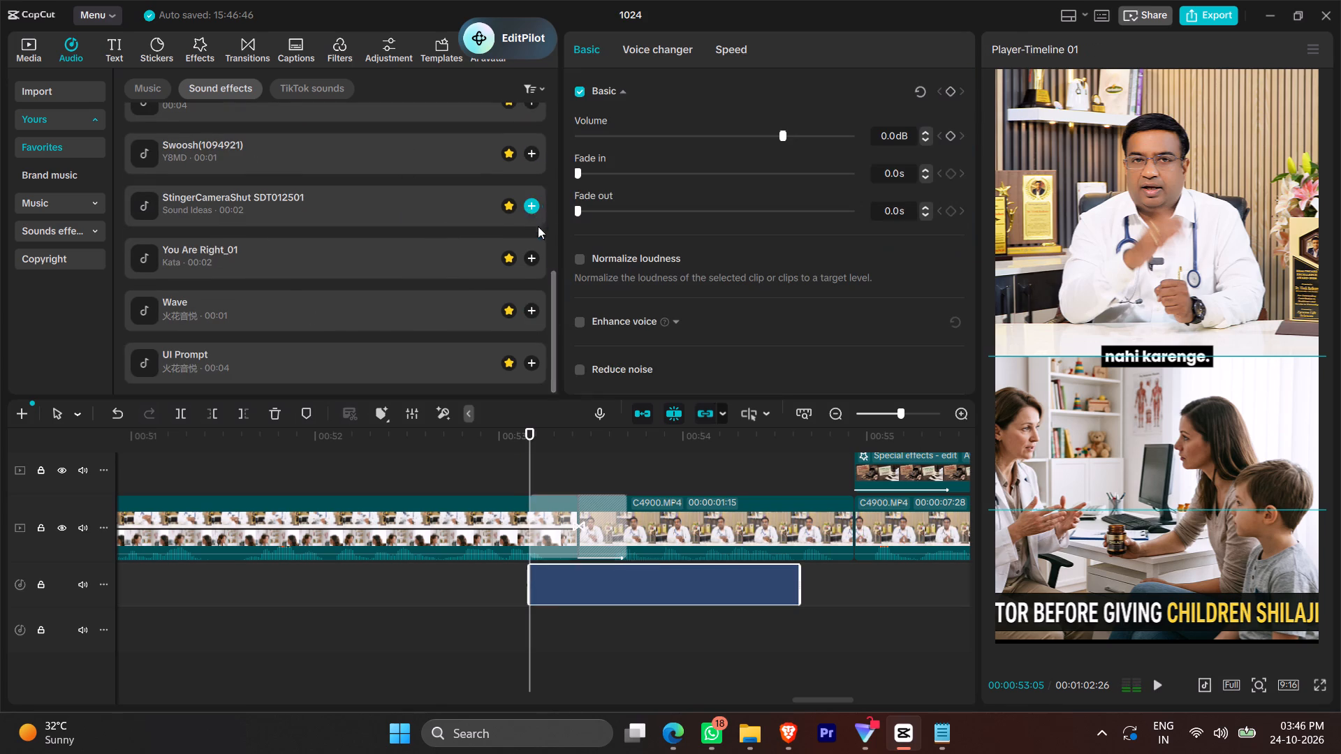
# Move the StingerCameraShut SDT012501 sound earlier to about 00:00:53:01 and play back the transition after Compound clip4.
pyautogui.moveTo(550, 568); pyautogui.dragTo(548, 570)
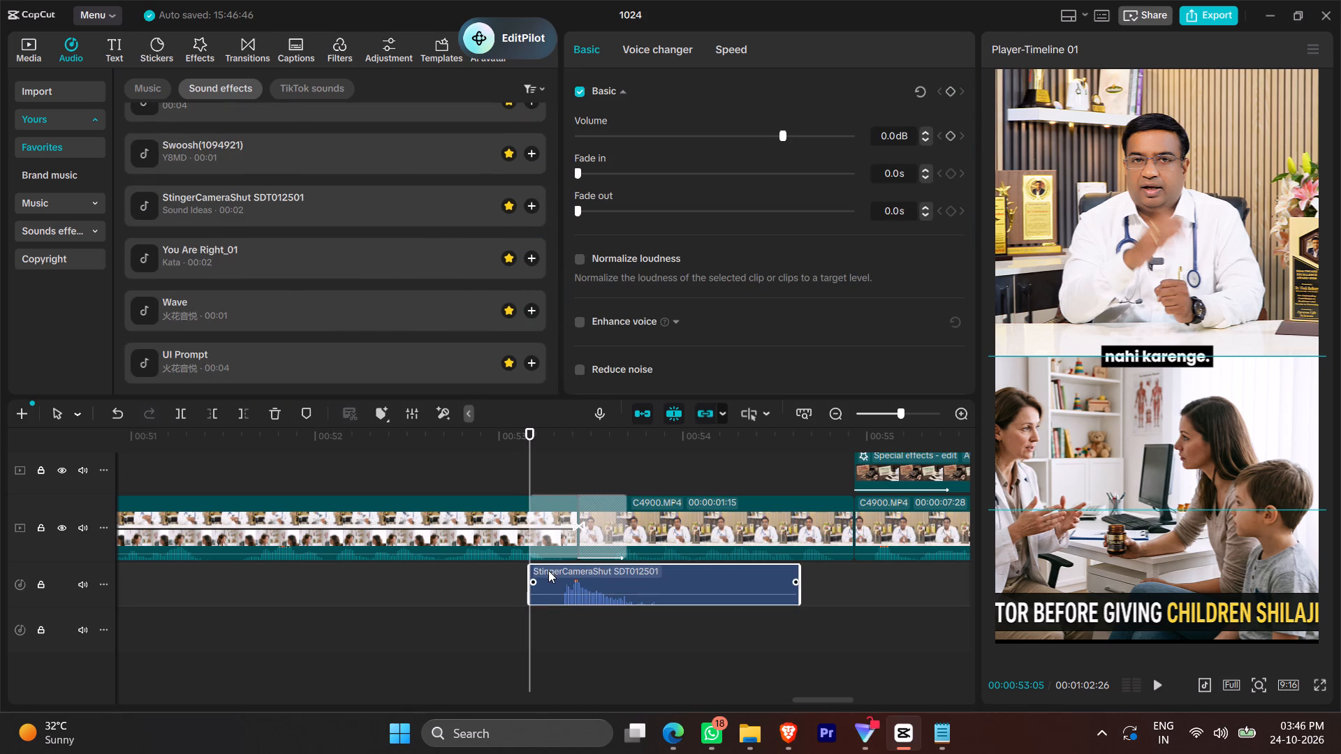
pyautogui.moveTo(548, 570); pyautogui.dragTo(535, 573)
pyautogui.moveTo(540, 572); pyautogui.dragTo(536, 574)
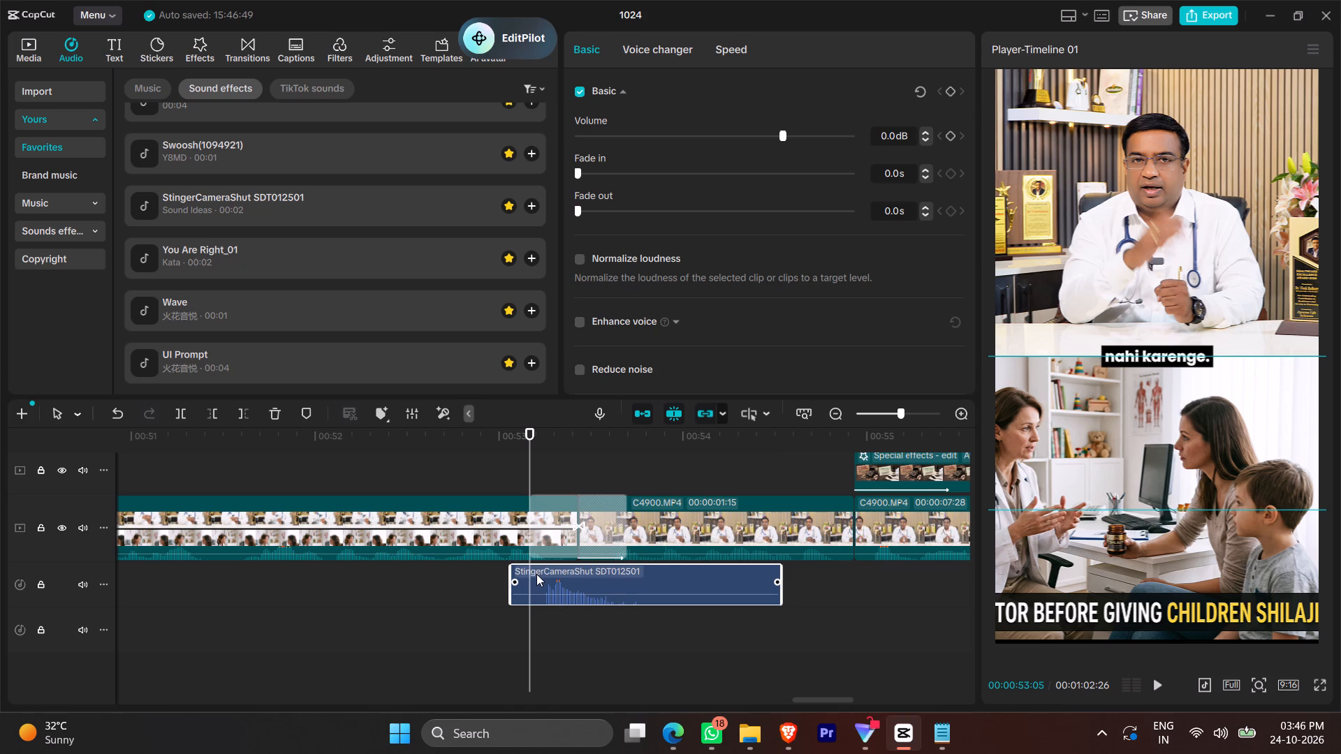
pyautogui.moveTo(536, 574); pyautogui.dragTo(534, 574)
pyautogui.click(478, 462)
pyautogui.press('space')
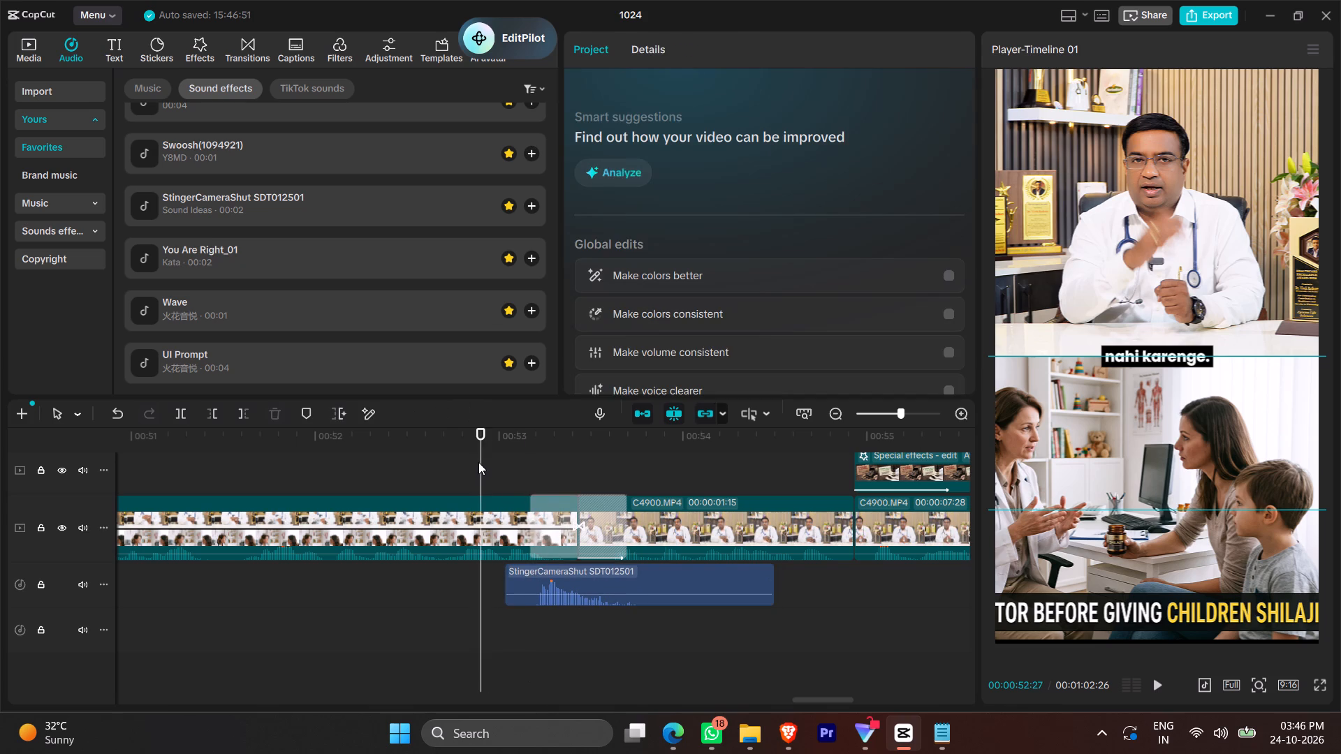
pyautogui.press('space')
pyautogui.keyDown('ctrl'); pyautogui.scroll(-2, 741, 593); pyautogui.keyUp('ctrl')
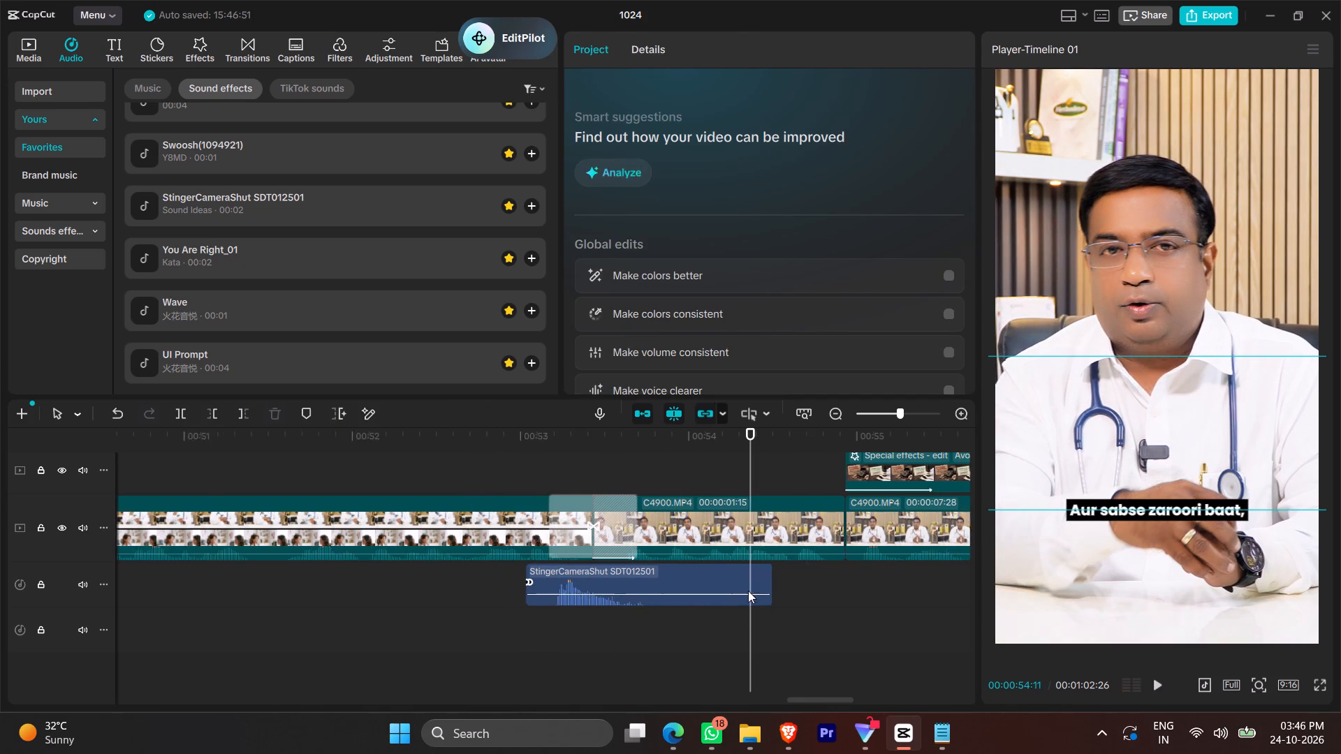
pyautogui.keyDown('ctrl'); pyautogui.scroll(-20, 748, 591); pyautogui.keyUp('ctrl')
pyautogui.keyDown('ctrl'); pyautogui.scroll(-20, 748, 591); pyautogui.keyUp('ctrl')
pyautogui.keyDown('ctrl'); pyautogui.scroll(-10, 748, 591); pyautogui.keyUp('ctrl')
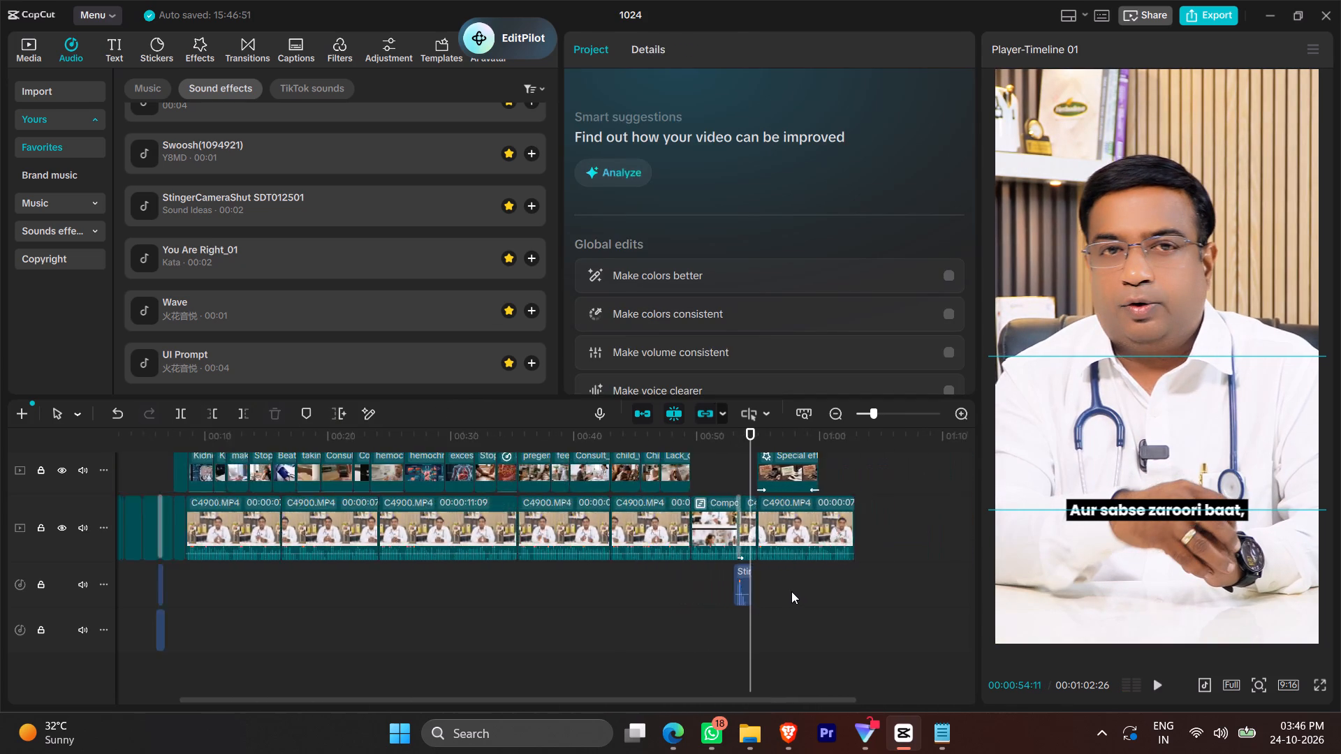
pyautogui.keyDown('ctrl'); pyautogui.scroll(-7, 791, 591); pyautogui.keyUp('ctrl')
pyautogui.write('0')
pyautogui.press('space')
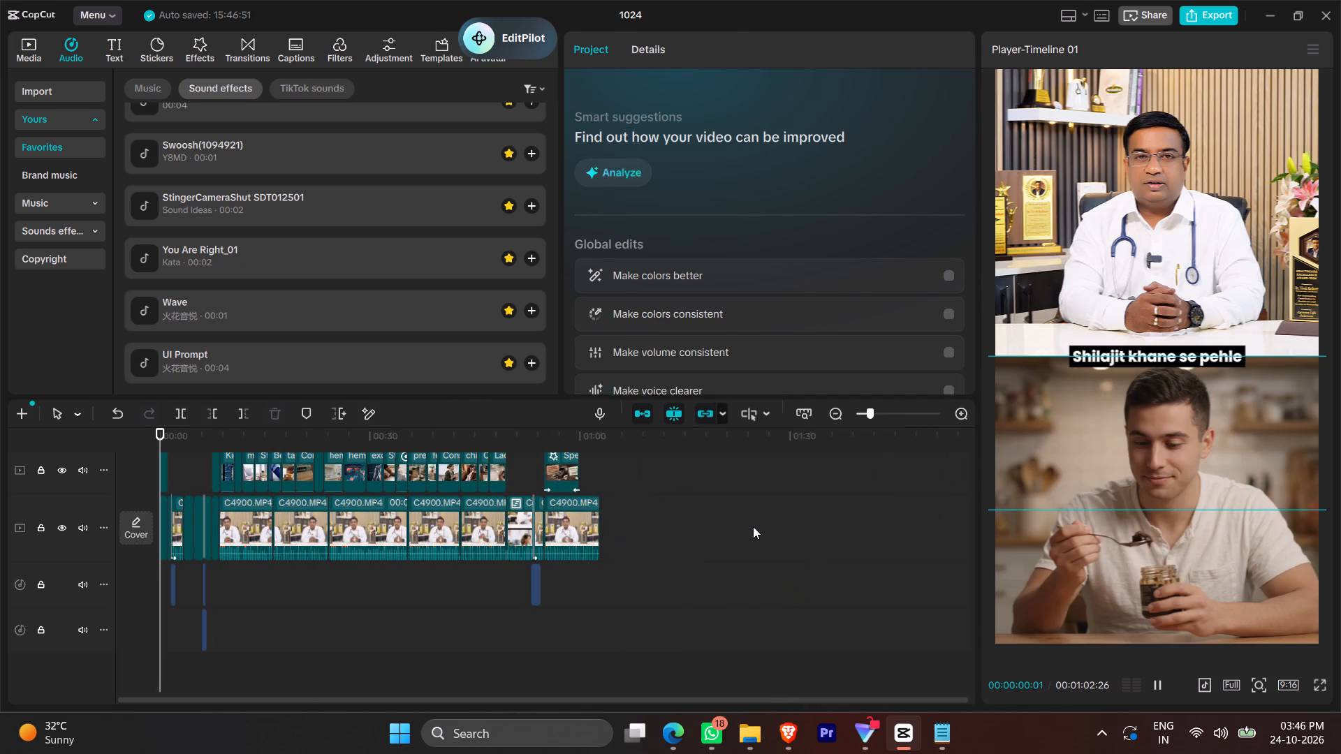
pyautogui.keyDown('ctrl'); pyautogui.scroll(11, 509, 640); pyautogui.keyUp('ctrl')
pyautogui.press('space')
pyautogui.scroll(2, 880, 598)
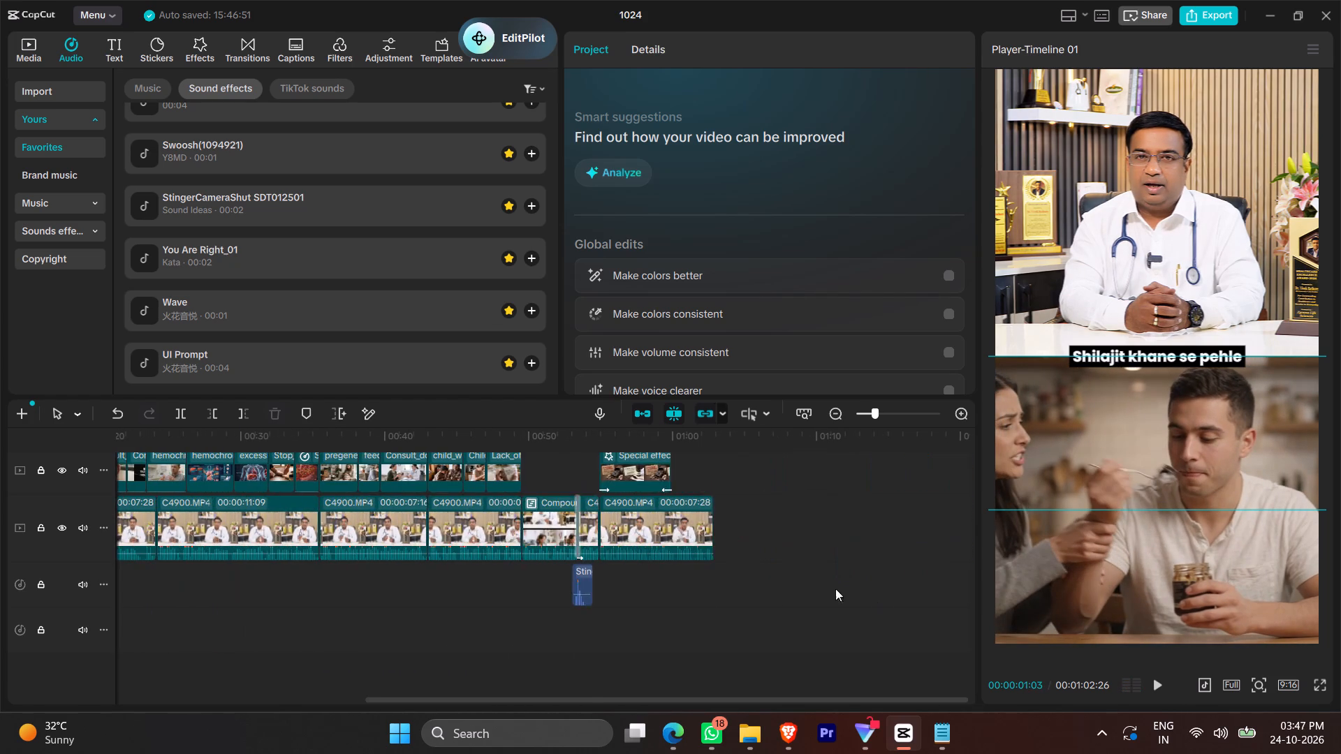
pyautogui.scroll(3, 835, 589)
pyautogui.click(599, 546)
pyautogui.press('space')
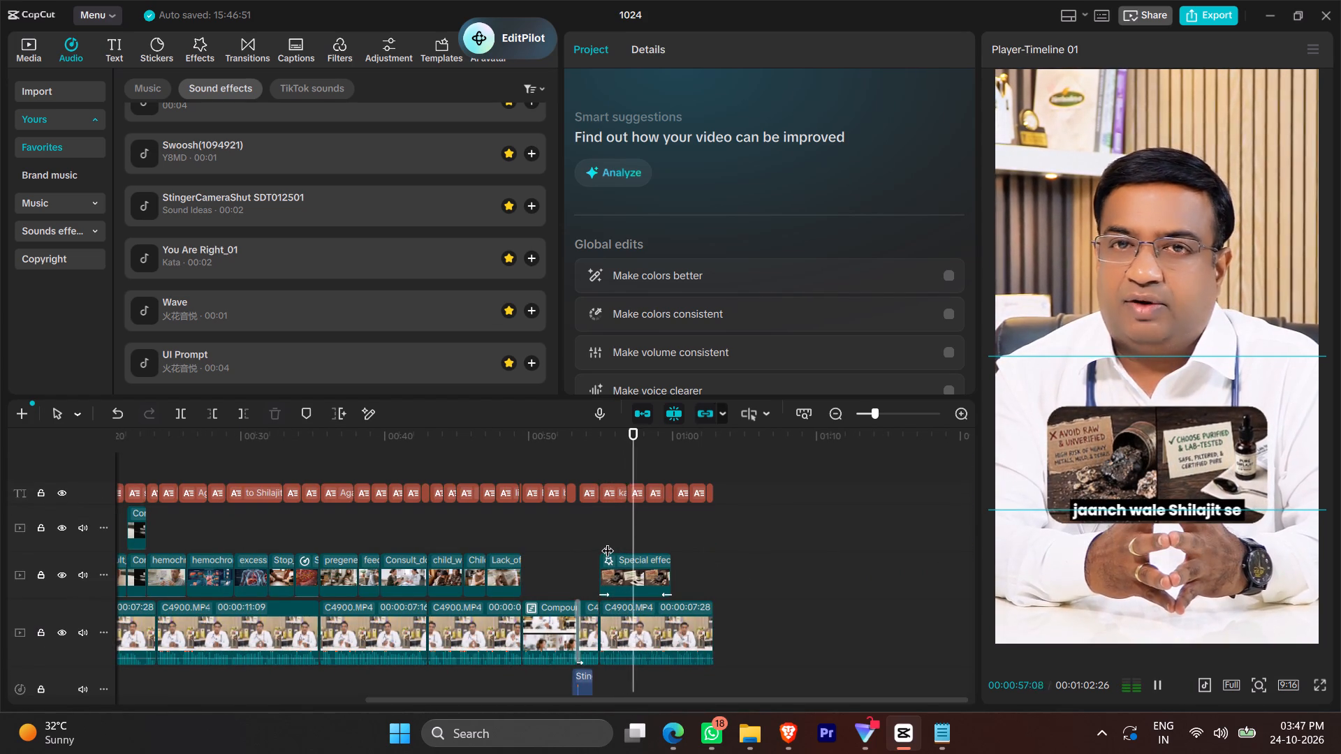
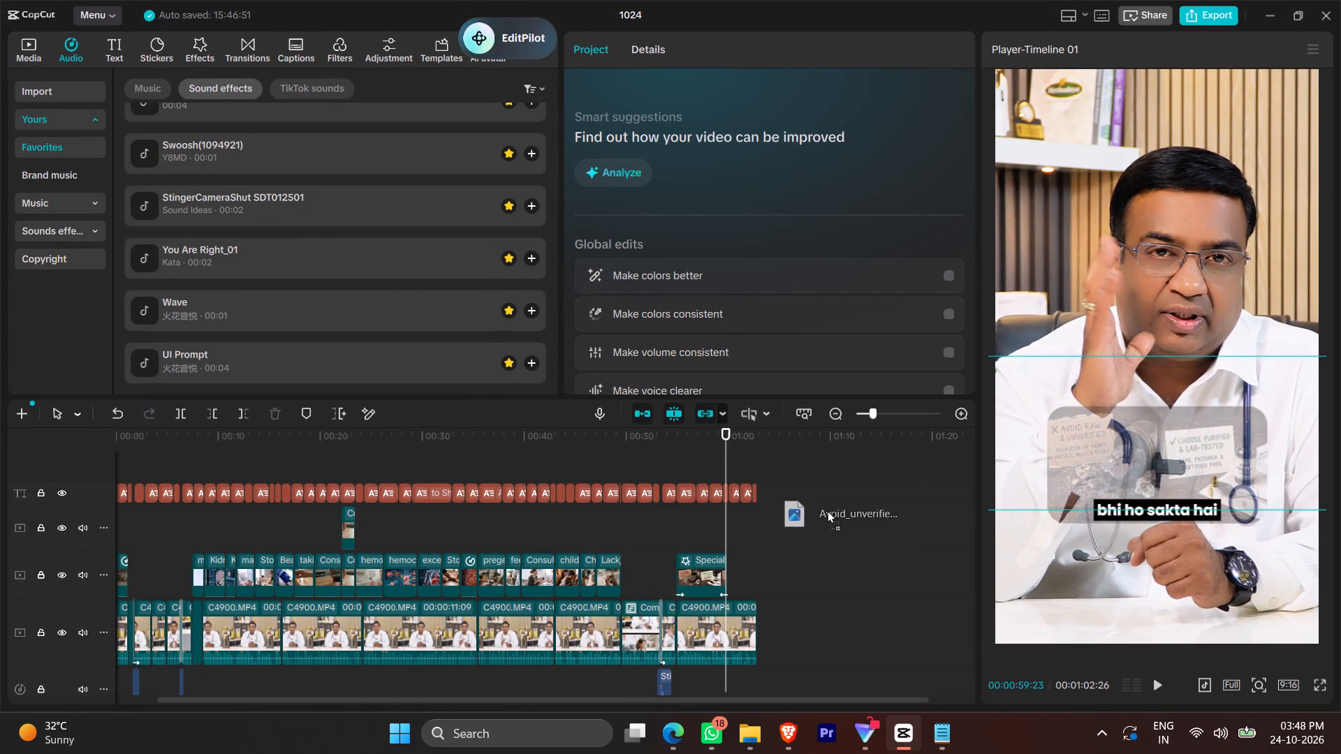
pyautogui.moveTo(827, 510); pyautogui.dragTo(43, 40)
pyautogui.click(40, 45)
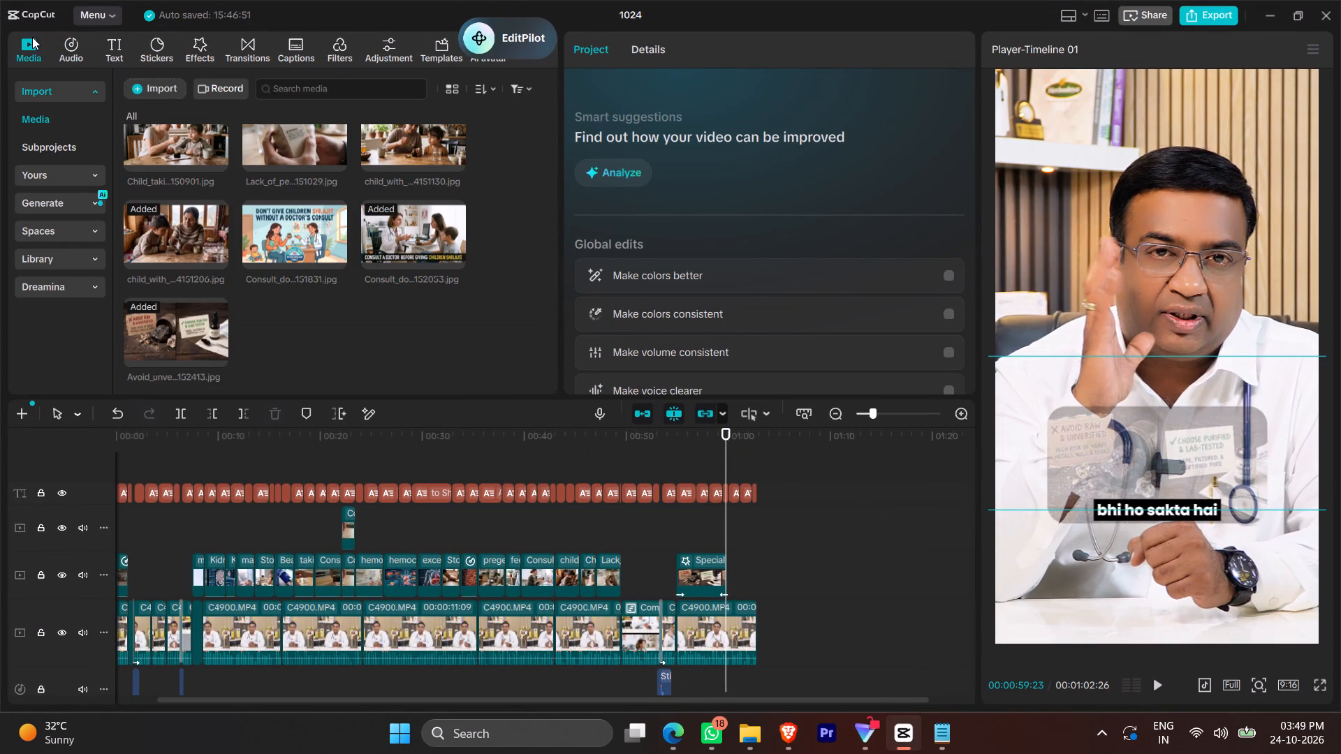
pyautogui.click(149, 75)
pyautogui.click(150, 89)
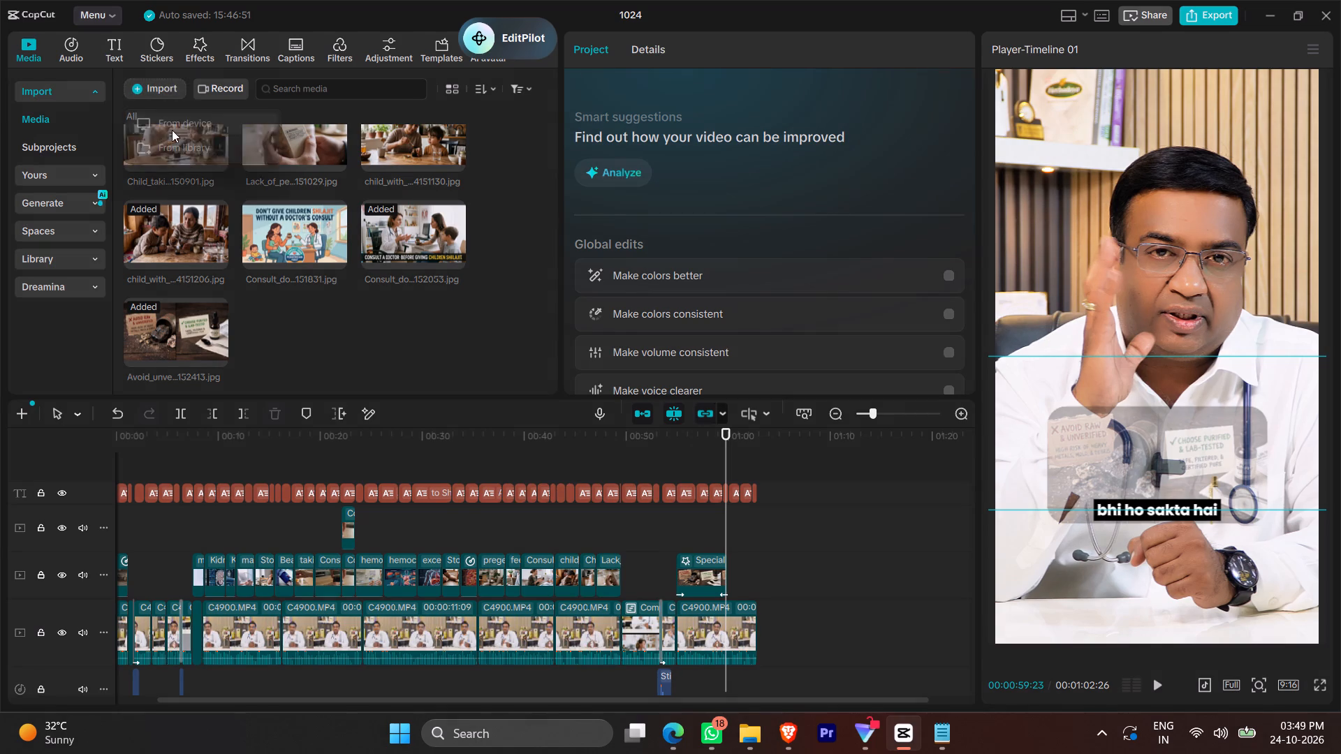
pyautogui.click(175, 125)
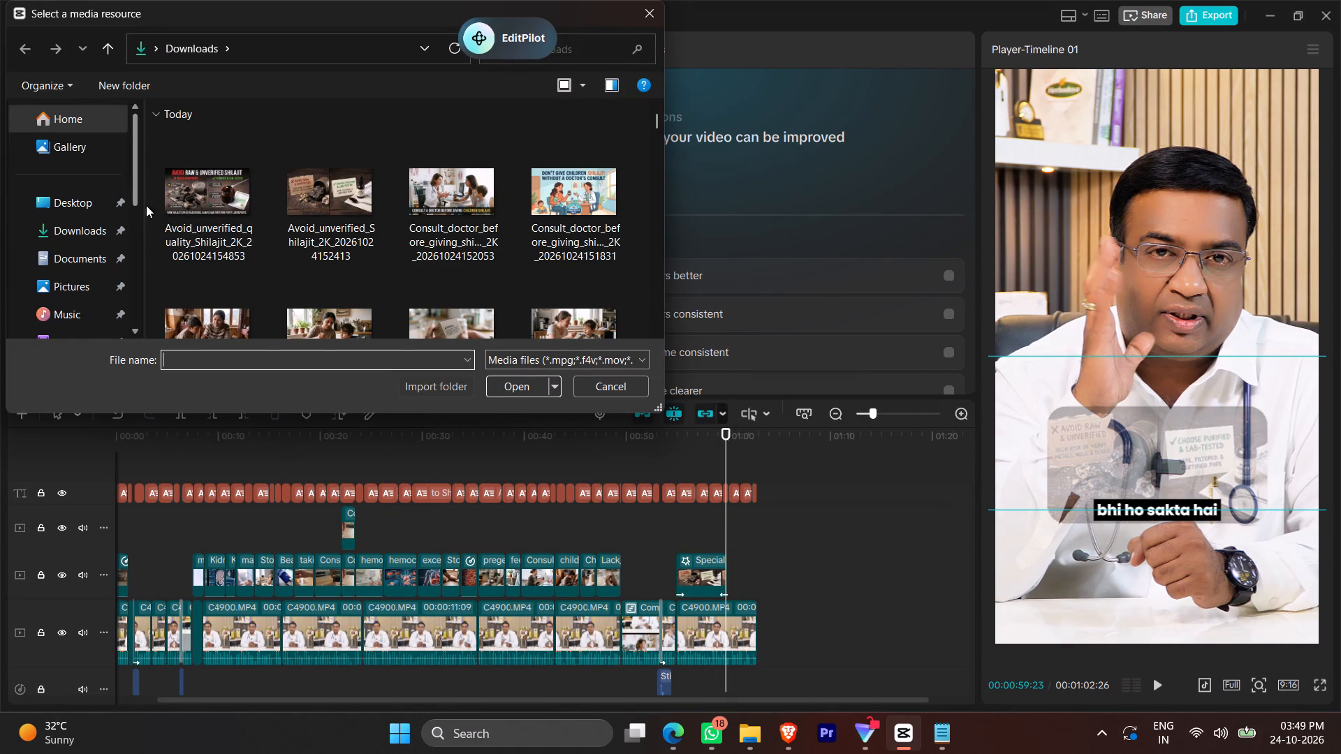
pyautogui.doubleClick(199, 214)
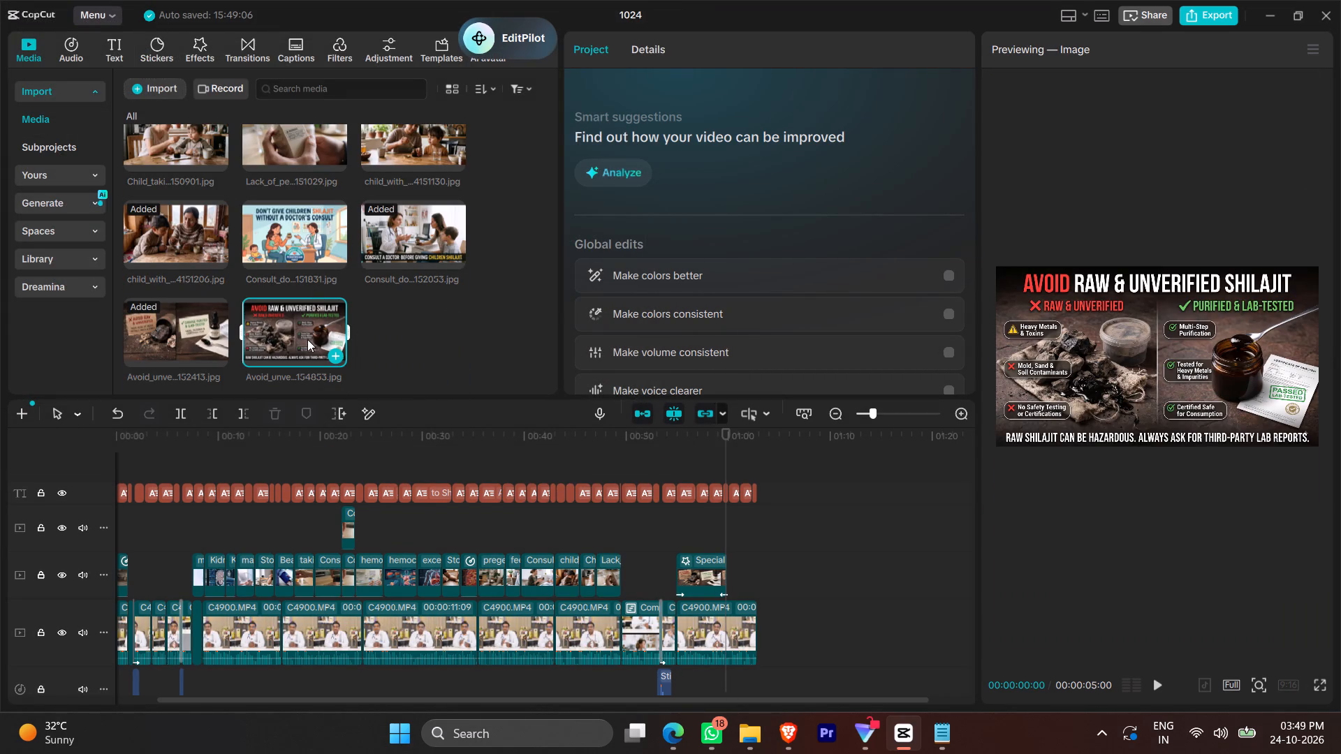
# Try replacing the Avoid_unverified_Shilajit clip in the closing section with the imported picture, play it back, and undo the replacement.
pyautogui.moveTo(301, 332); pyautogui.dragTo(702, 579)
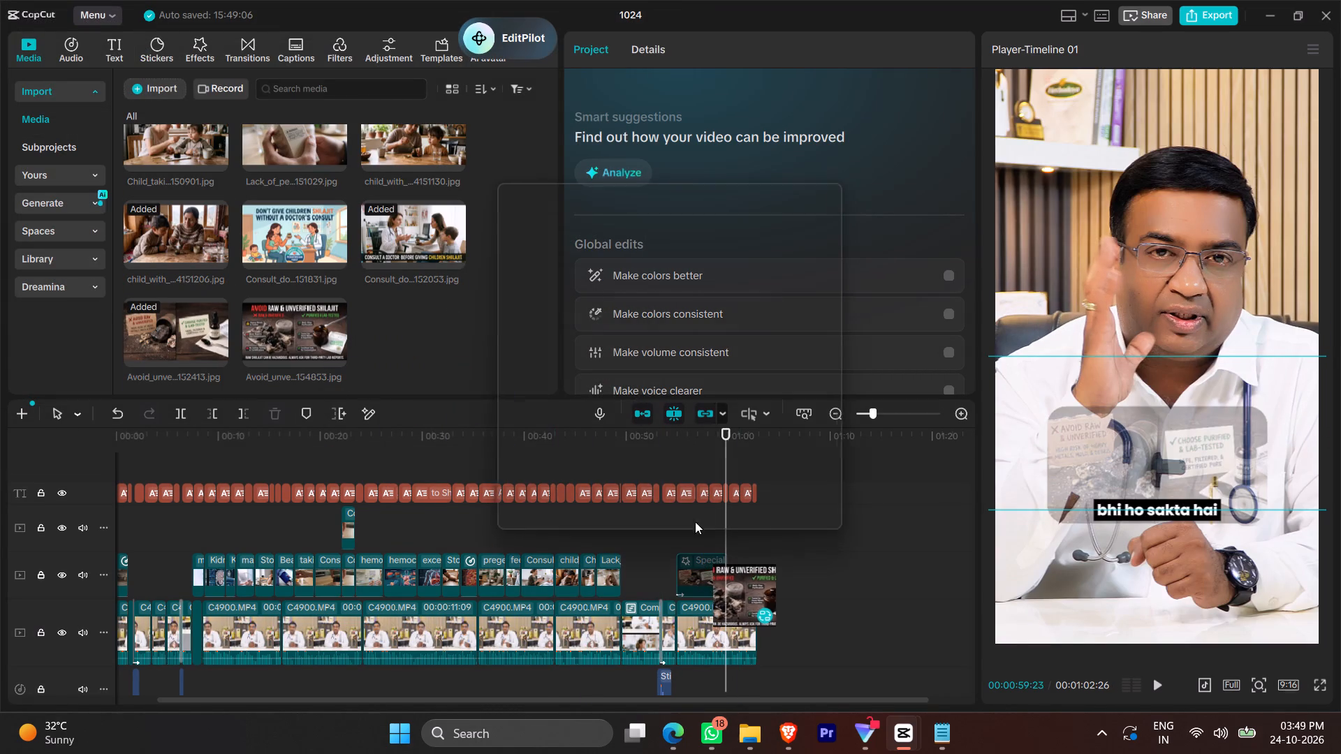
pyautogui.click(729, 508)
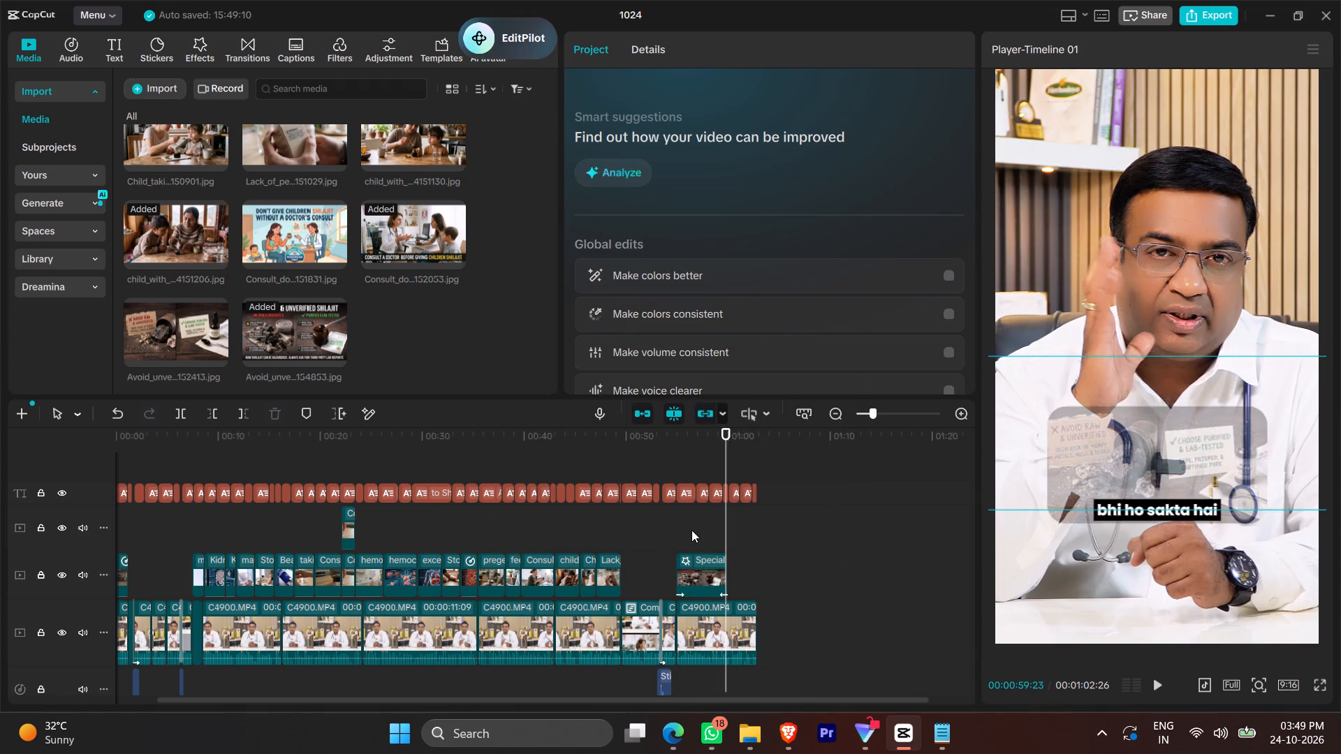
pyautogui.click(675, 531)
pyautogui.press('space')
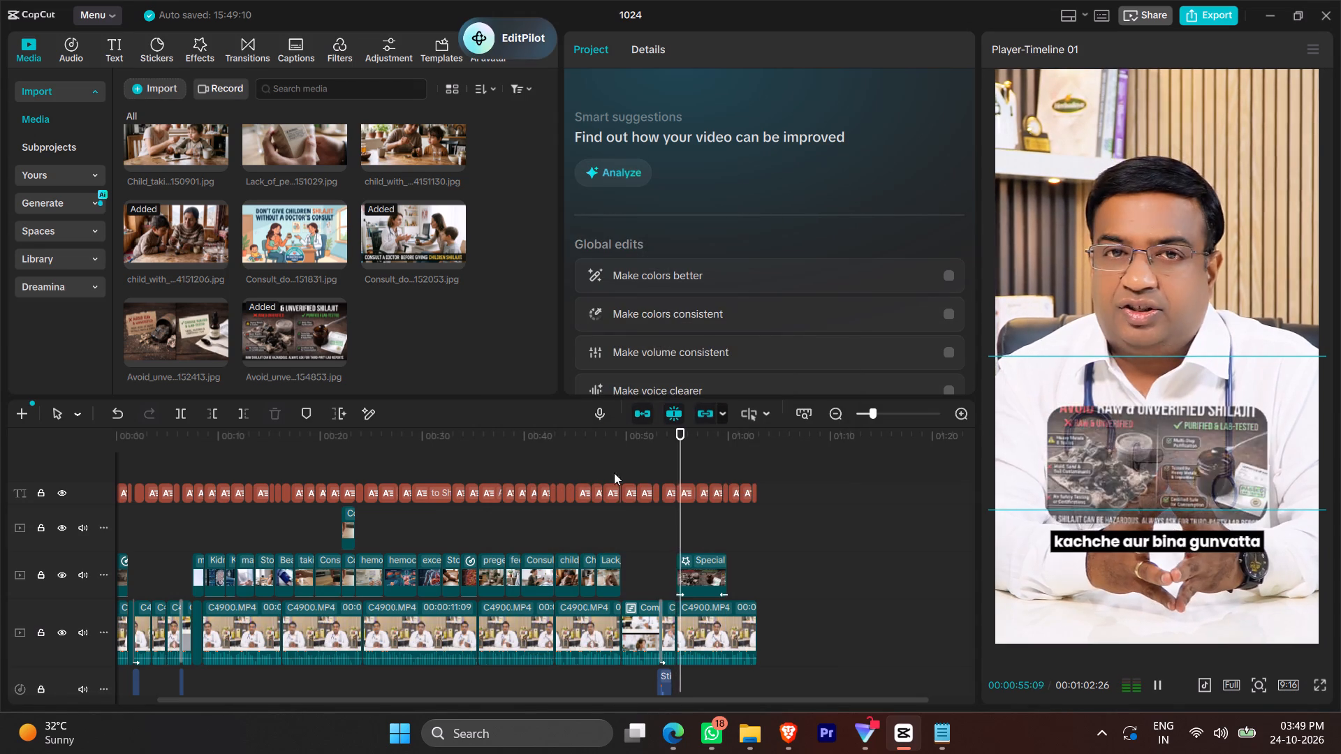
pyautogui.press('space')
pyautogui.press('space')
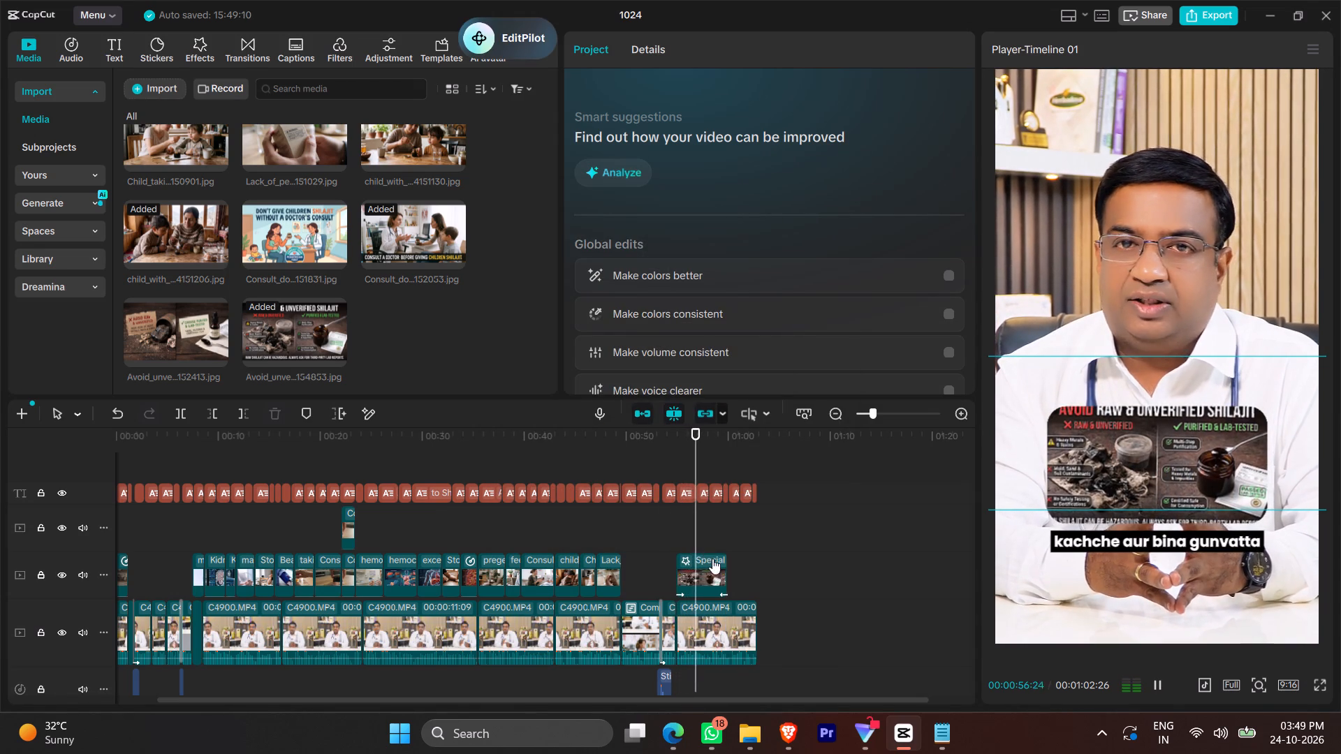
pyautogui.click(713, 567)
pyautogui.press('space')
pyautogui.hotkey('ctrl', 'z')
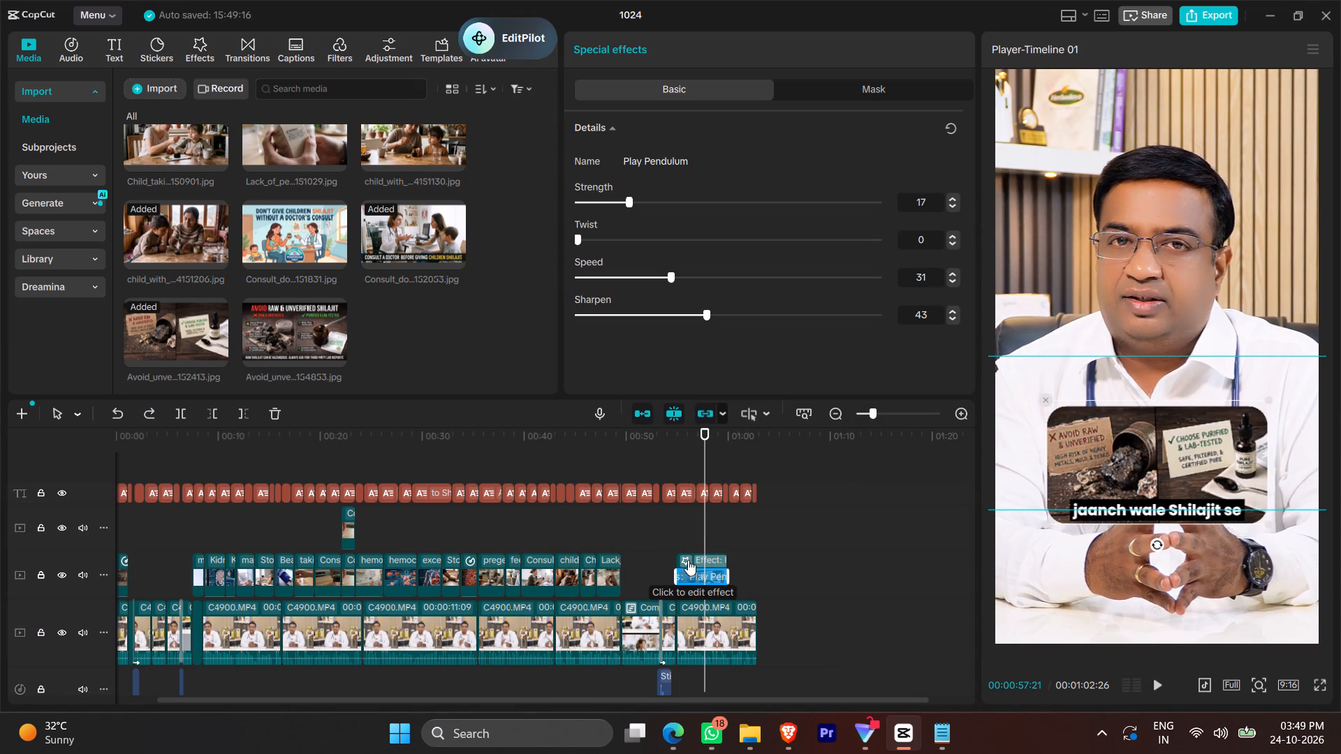
# Place the Avoid_unverified_quality_Shilajit picture at 00:00:54:28 on the track above the existing Avoid_unverified_Shilajit clip.
pyautogui.click(680, 535)
pyautogui.moveTo(296, 339); pyautogui.dragTo(678, 552)
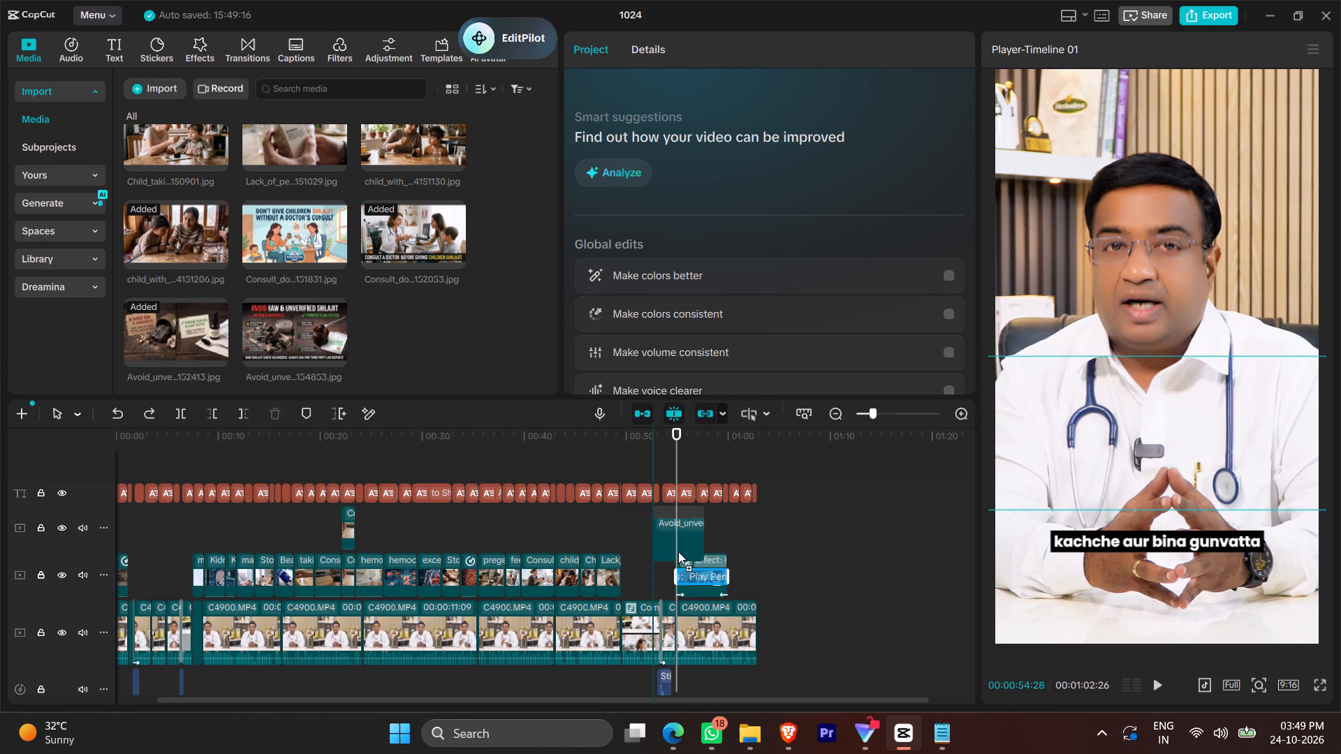
pyautogui.moveTo(678, 552); pyautogui.dragTo(680, 528)
# Move the new picture straight down in the frame to about Y -773, keeping it horizontally centred, and preview its start.
pyautogui.scroll(18, 701, 519)
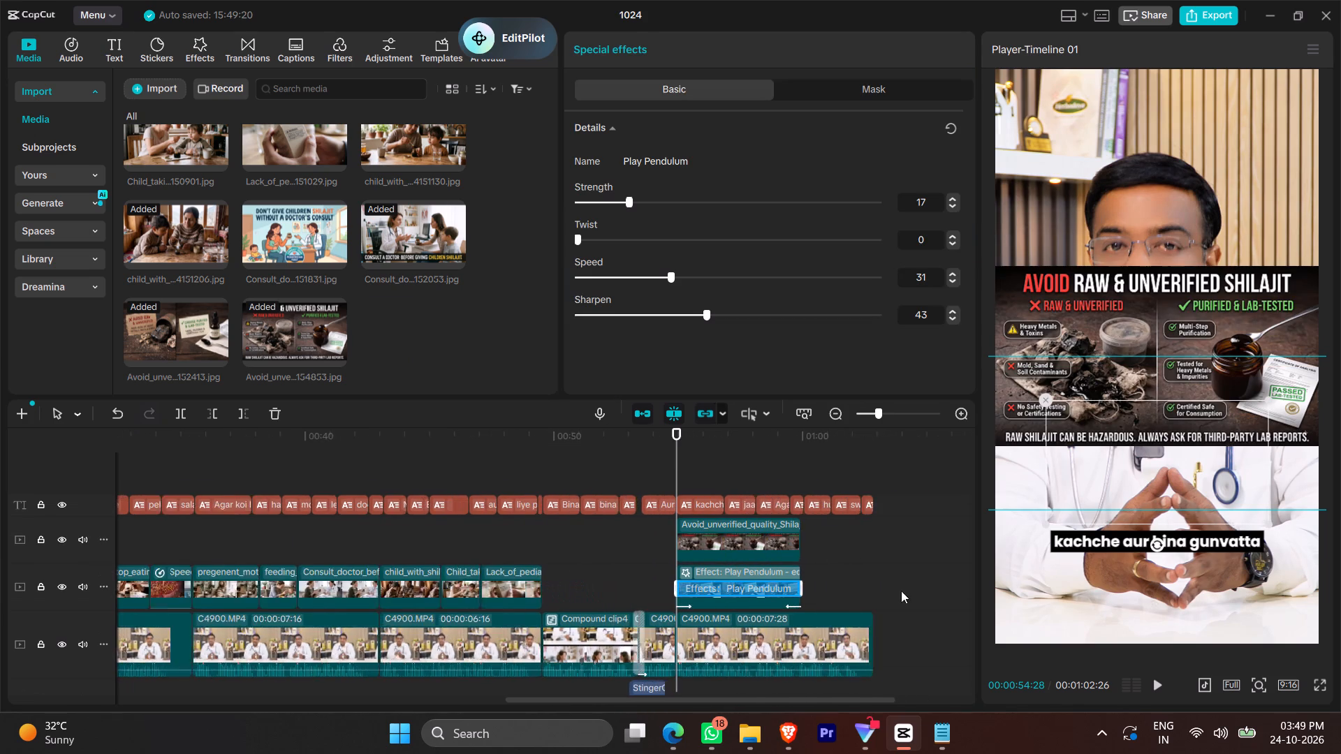
pyautogui.scroll(8, 901, 591)
pyautogui.moveTo(1156, 326); pyautogui.dragTo(1157, 442)
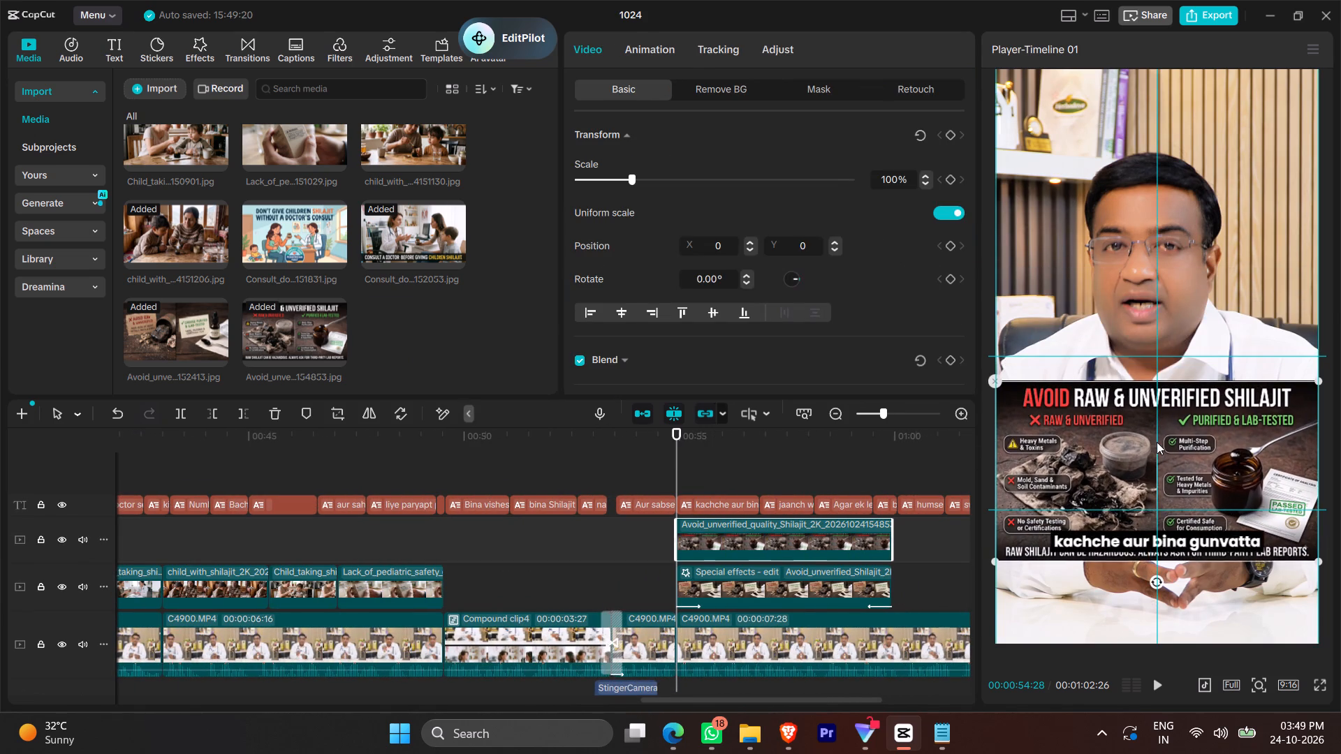
pyautogui.moveTo(1157, 442); pyautogui.dragTo(1156, 443)
pyautogui.click(652, 462)
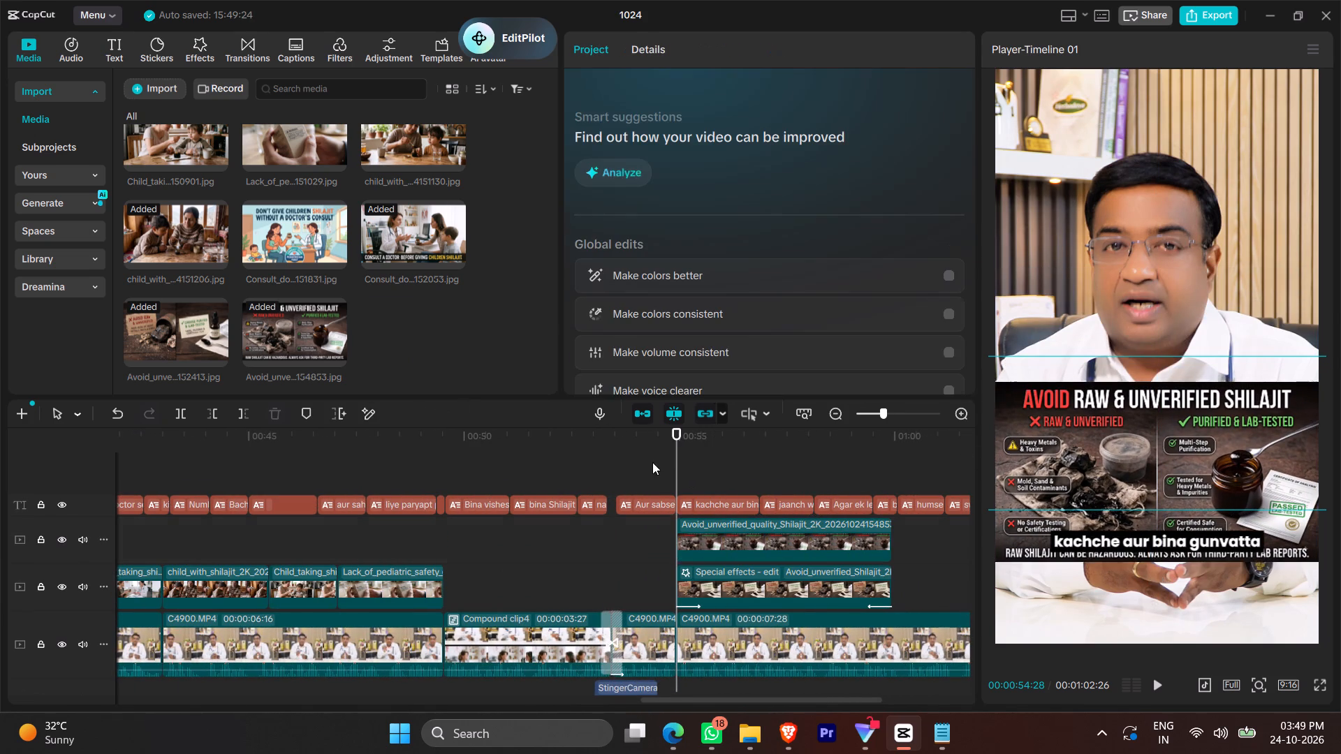
pyautogui.press('space')
pyautogui.press('space')
# Give the new picture a Fade Out exit animation and the favourite Fade In entrance animation, each lasting 0.5 s.
pyautogui.click(724, 540)
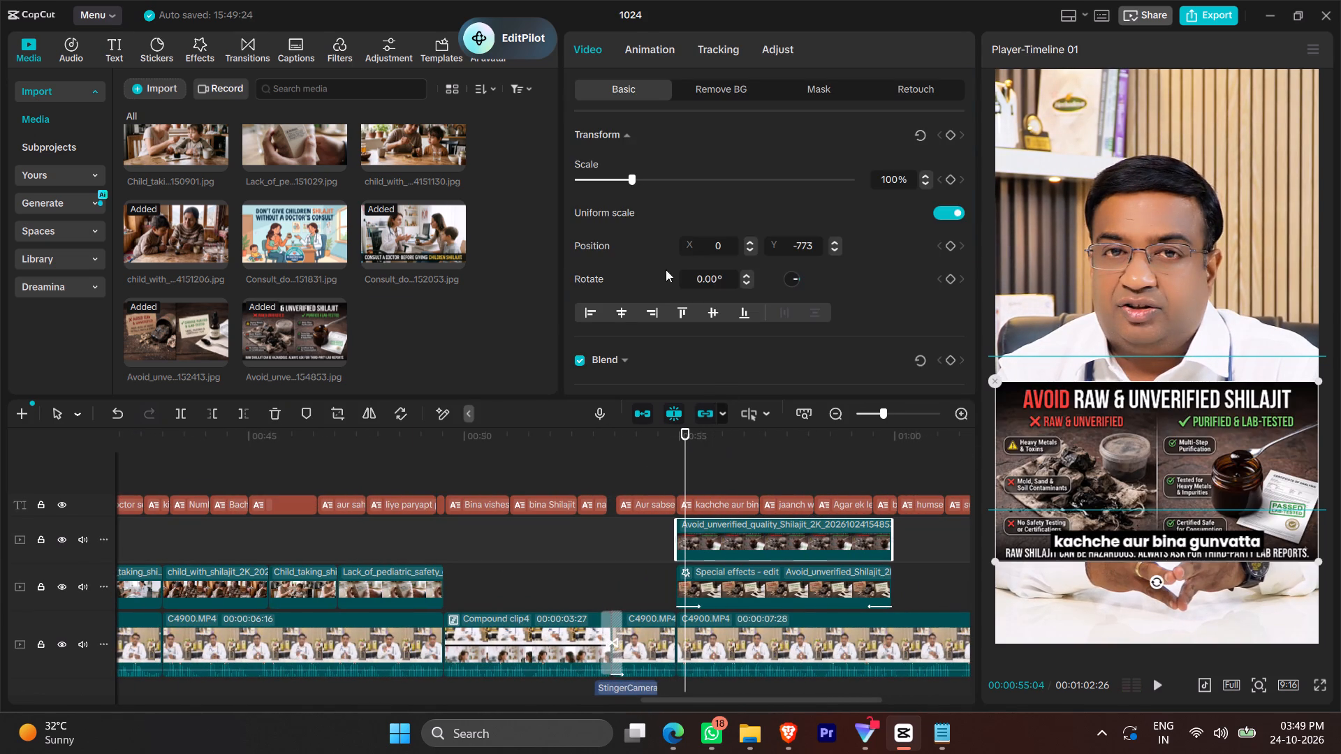
pyautogui.click(670, 50)
pyautogui.click(666, 202)
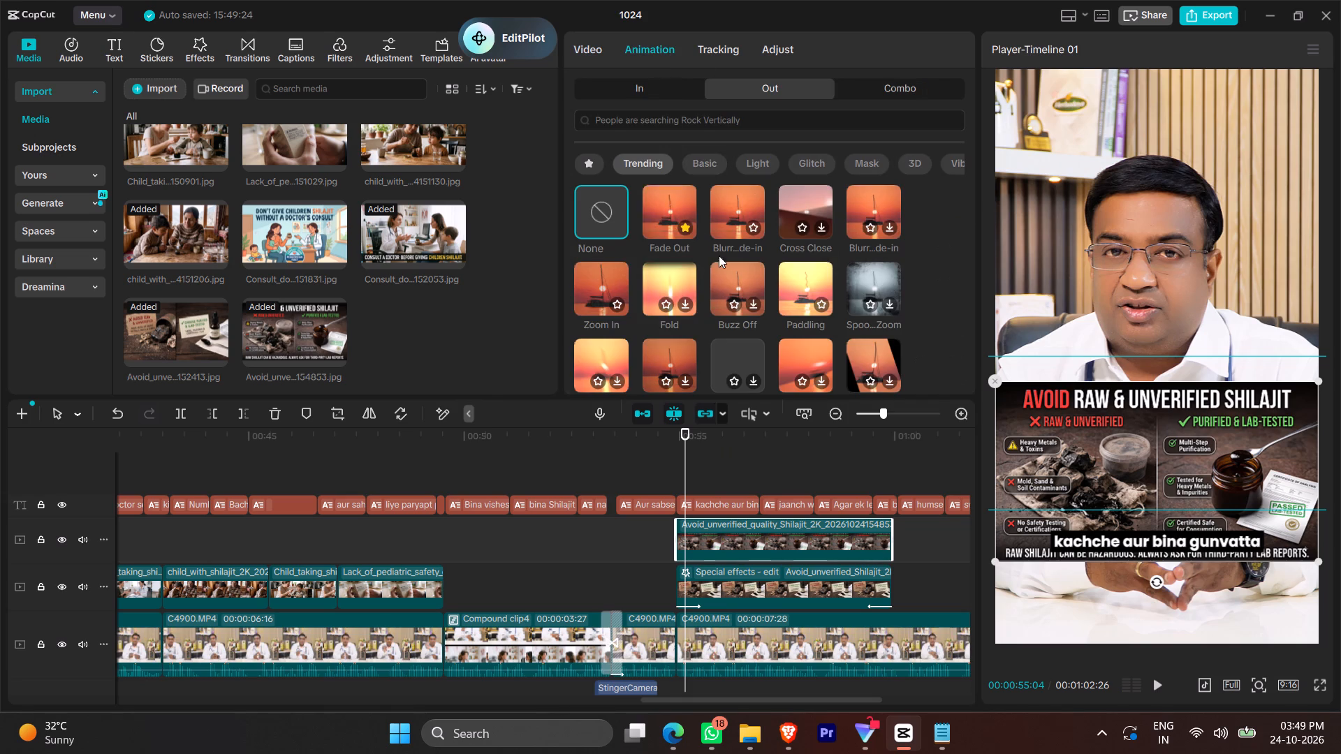
pyautogui.click(746, 533)
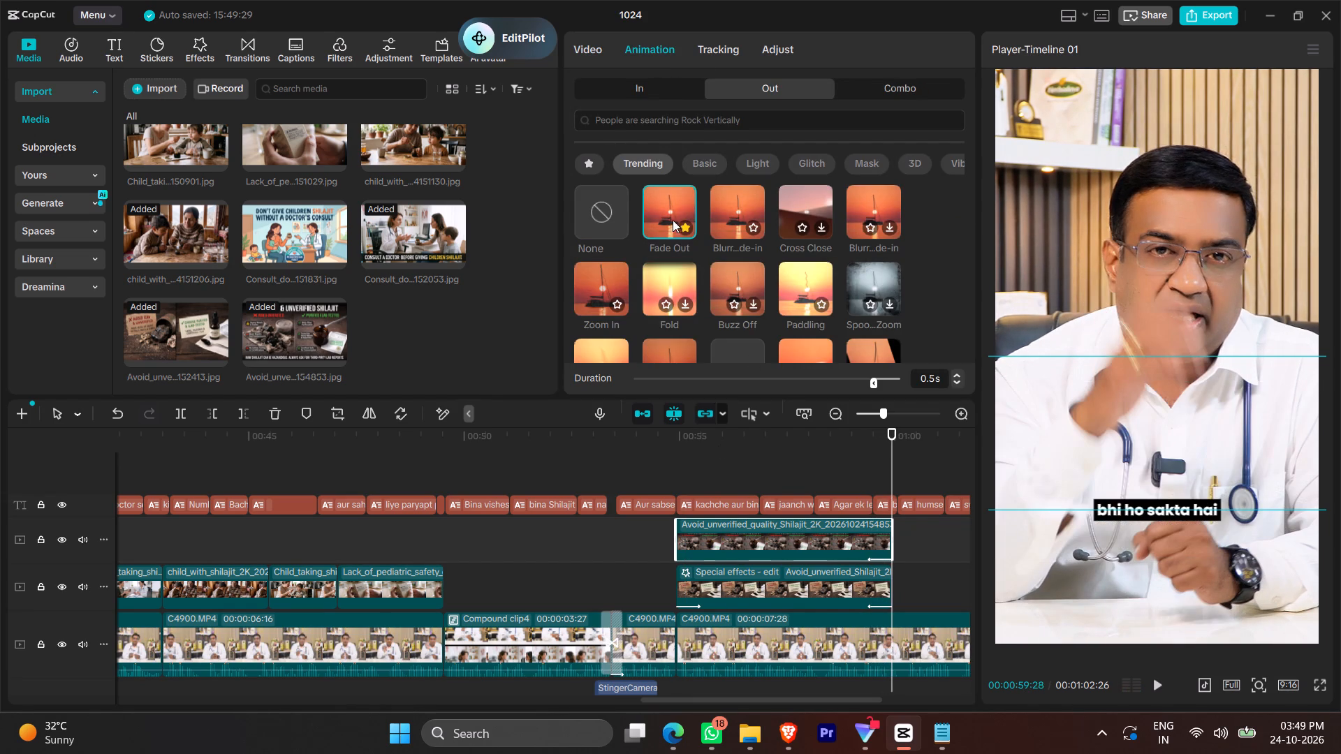
pyautogui.click(673, 212)
pyautogui.click(657, 98)
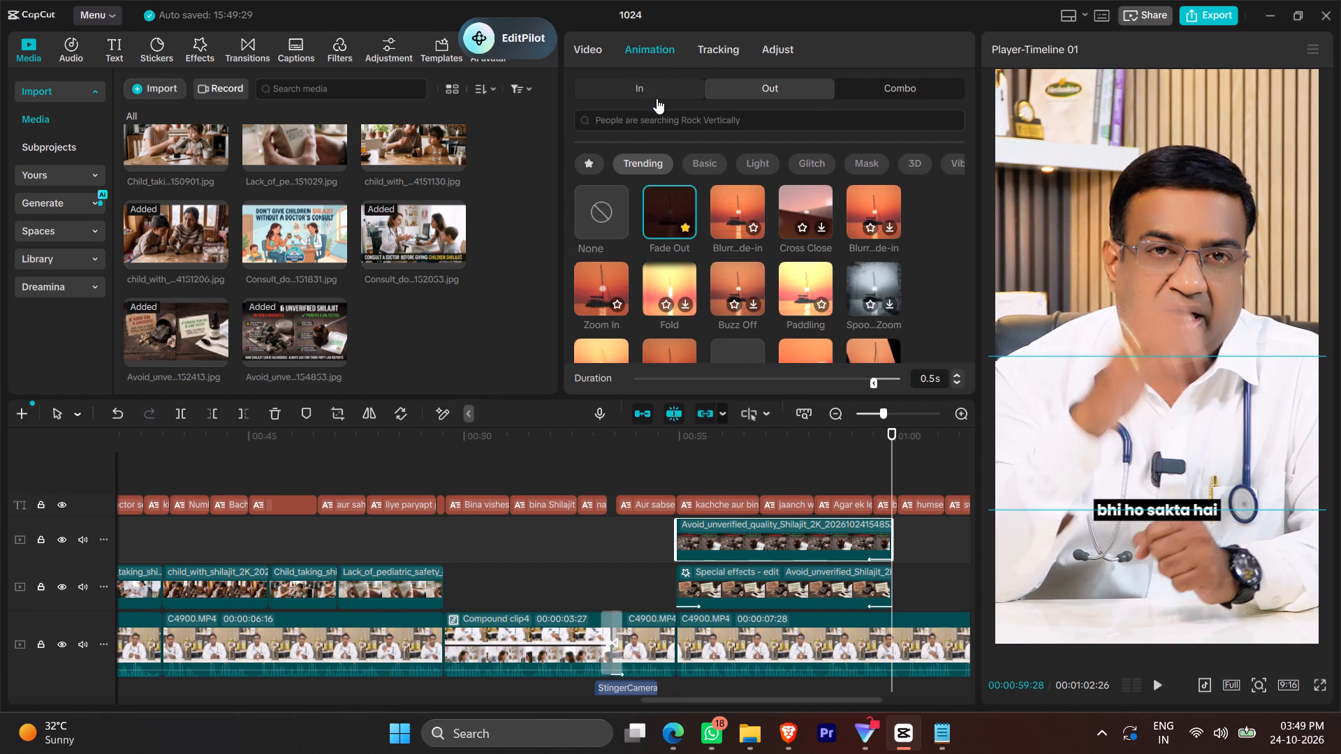
pyautogui.click(744, 287)
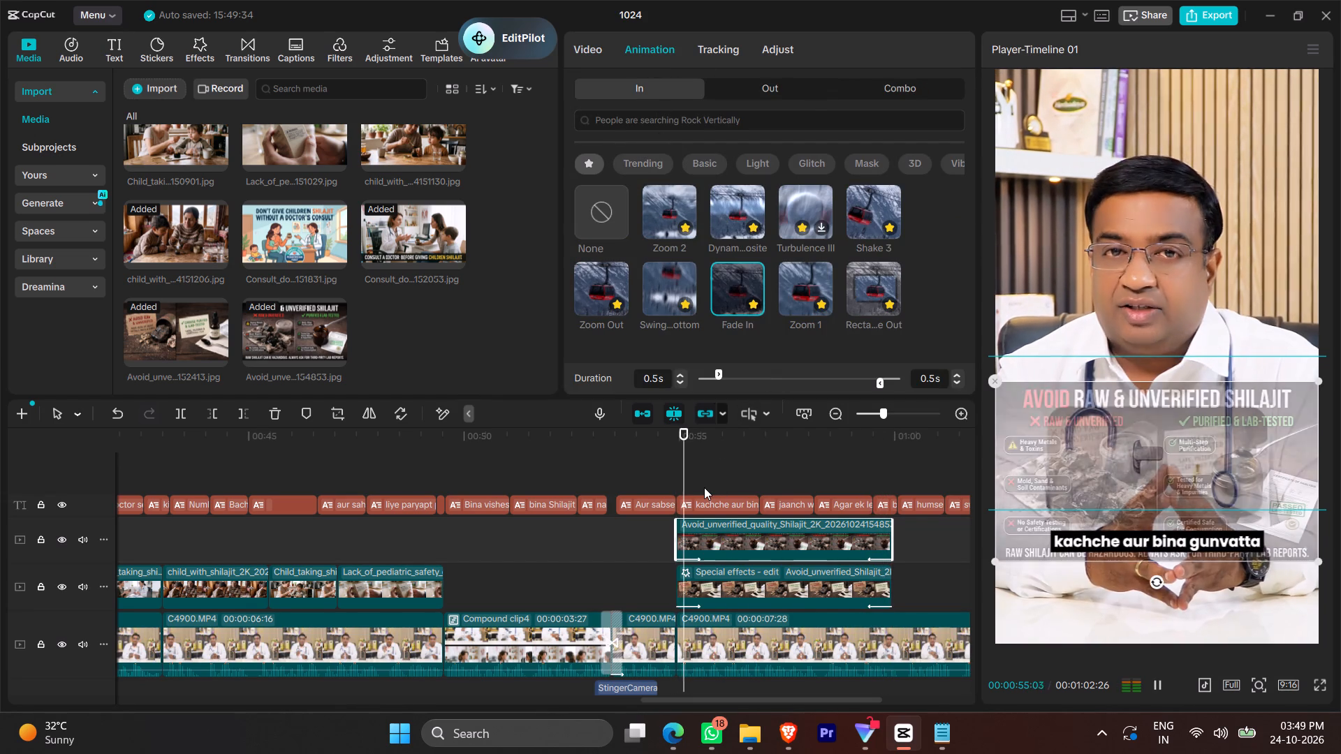
pyautogui.press('space')
# Disable the older Avoid_unverified_Shilajit clip beneath the new picture and play back this section.
pyautogui.click(759, 596)
pyautogui.press('v')
pyautogui.click(663, 420)
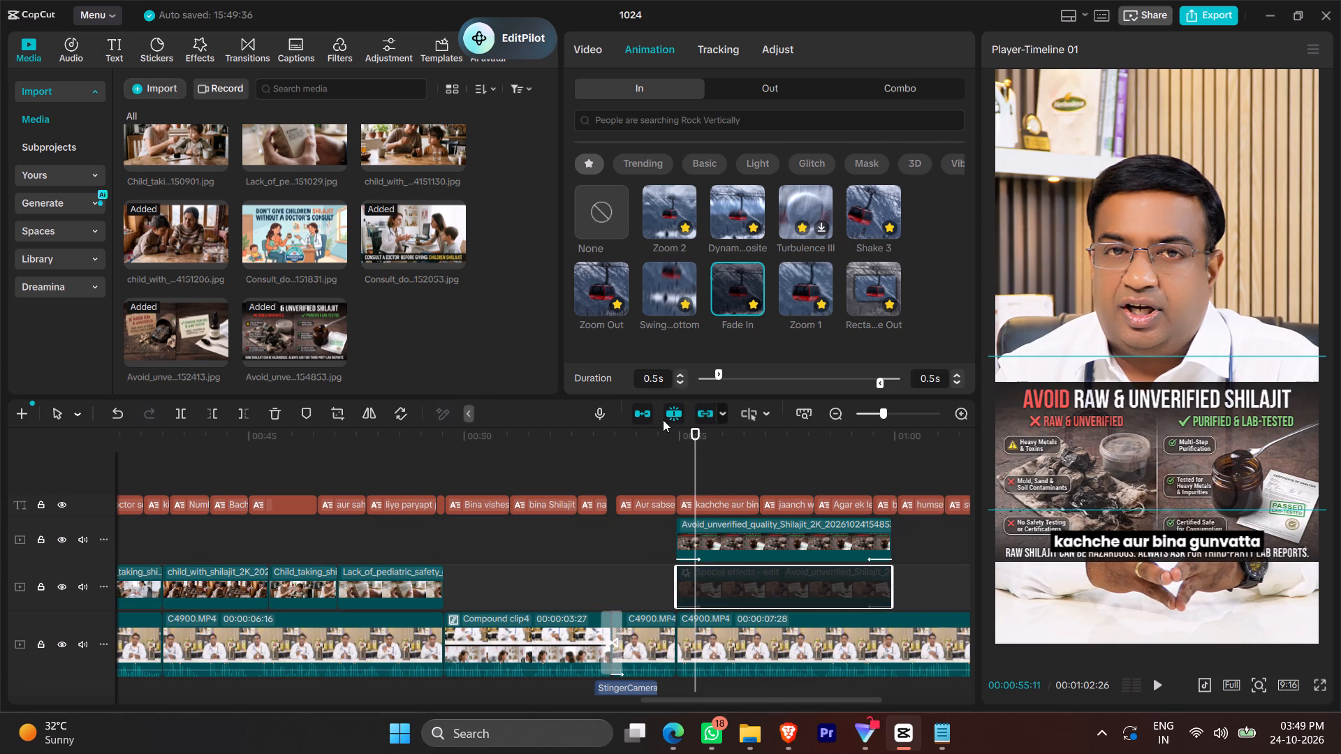
pyautogui.click(664, 455)
pyautogui.press('space')
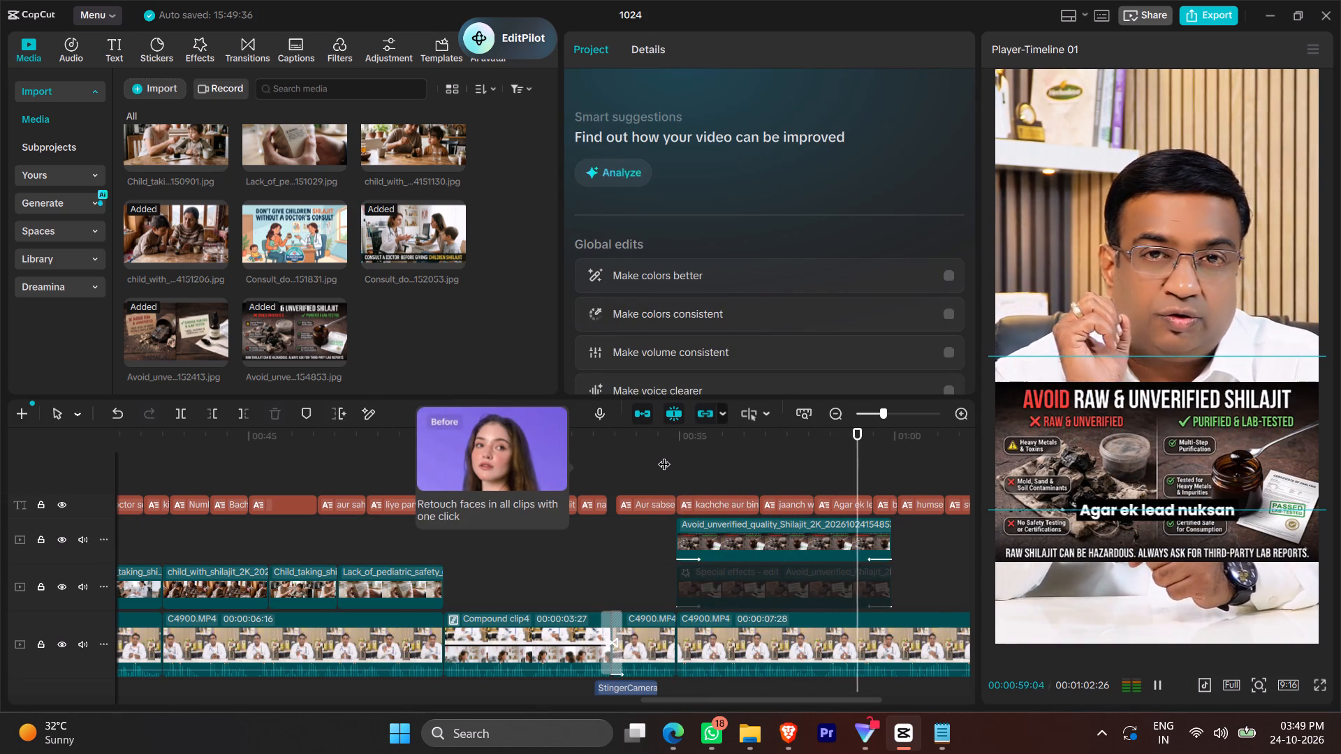
pyautogui.press('space')
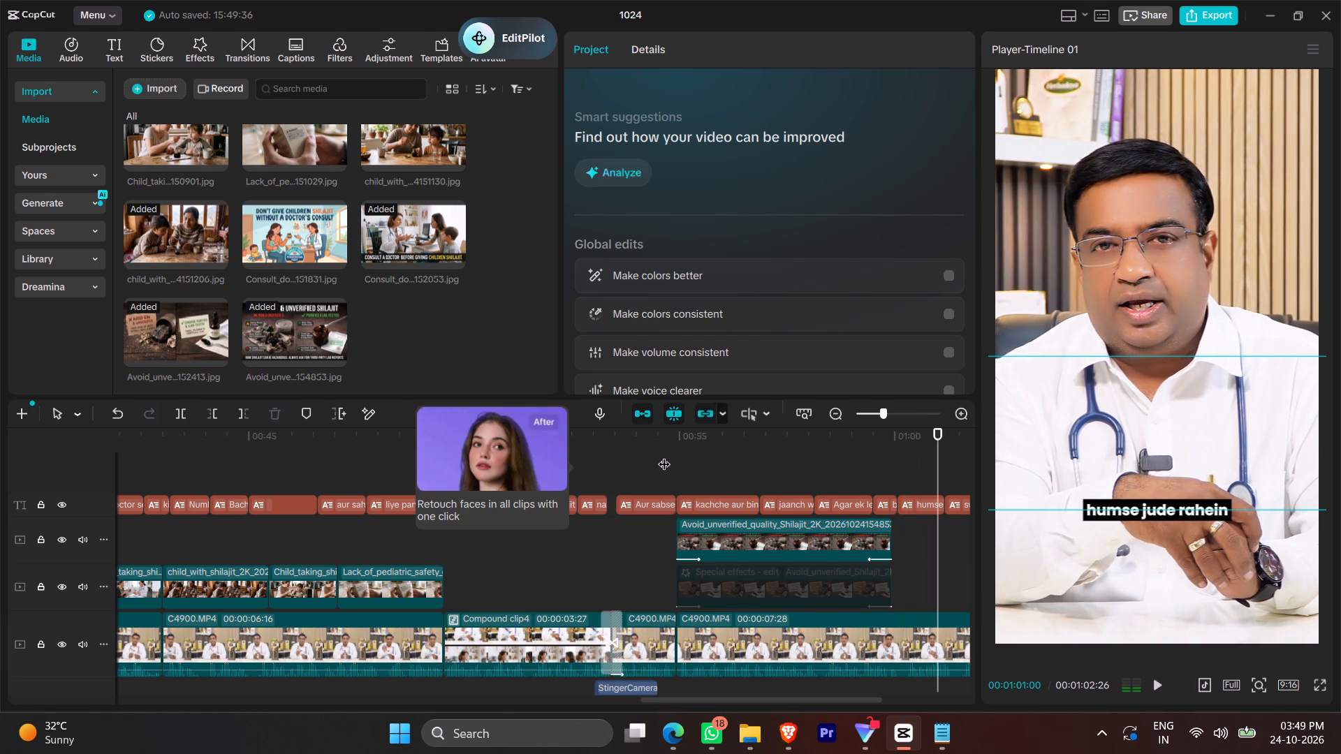
pyautogui.press('space')
pyautogui.click(668, 448)
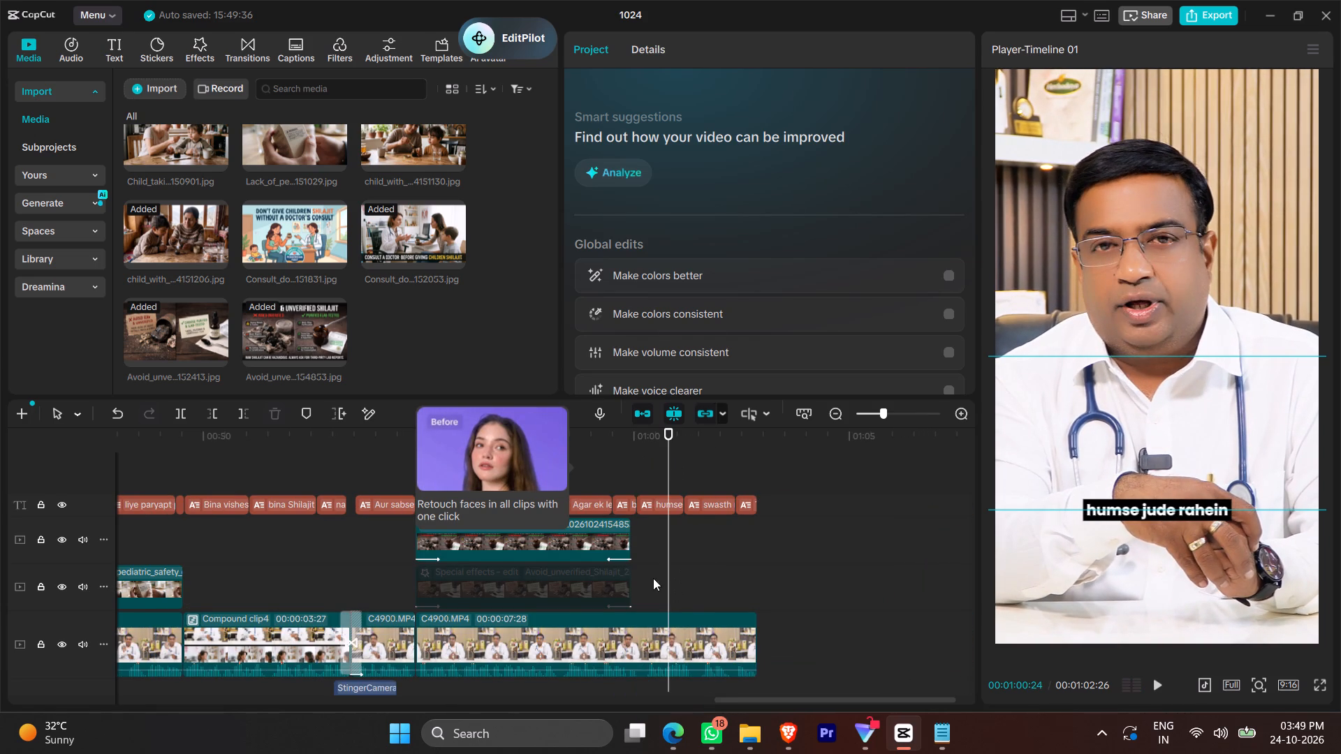
# Disable the four captions over the new picture, from "kachche aur bina gunvatta" to "bhi ho sakta hai", and play the section.
pyautogui.click(367, 482)
pyautogui.click(376, 640)
pyautogui.scroll(4, 526, 637)
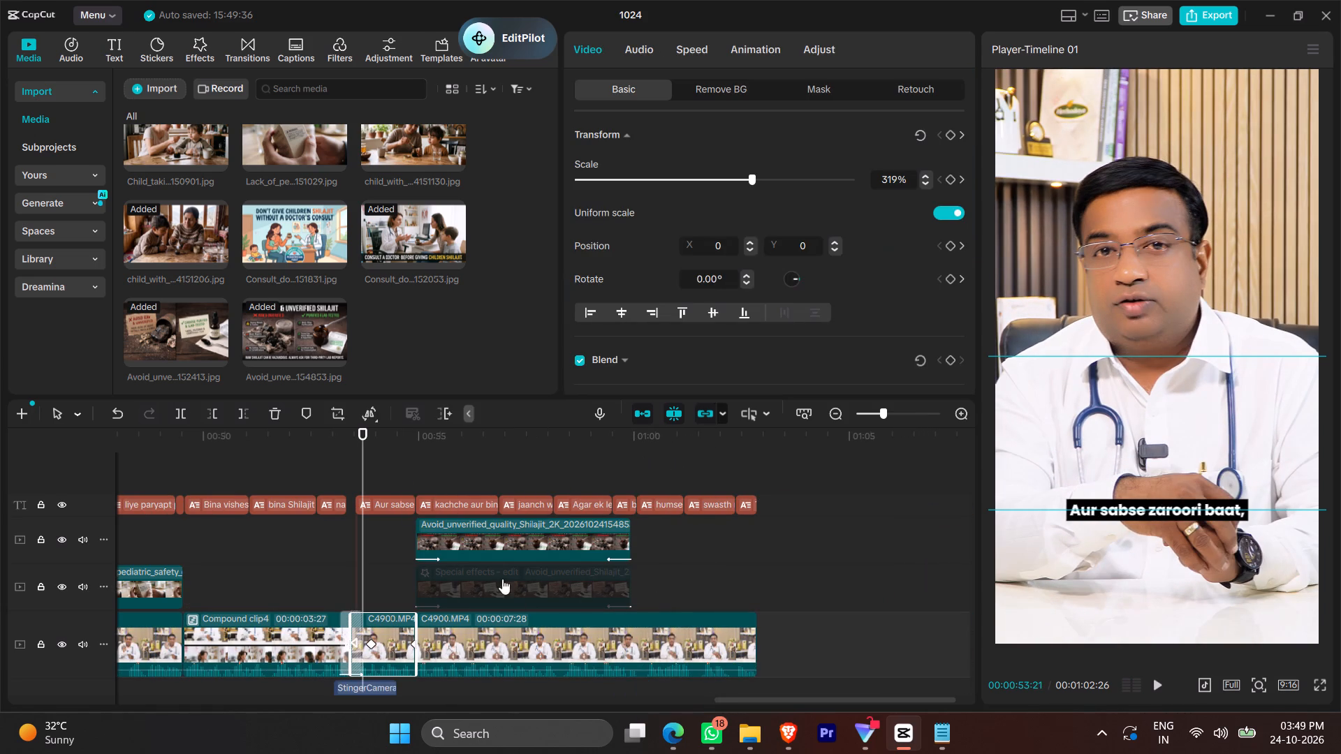
pyautogui.click(414, 481)
pyautogui.click(448, 510)
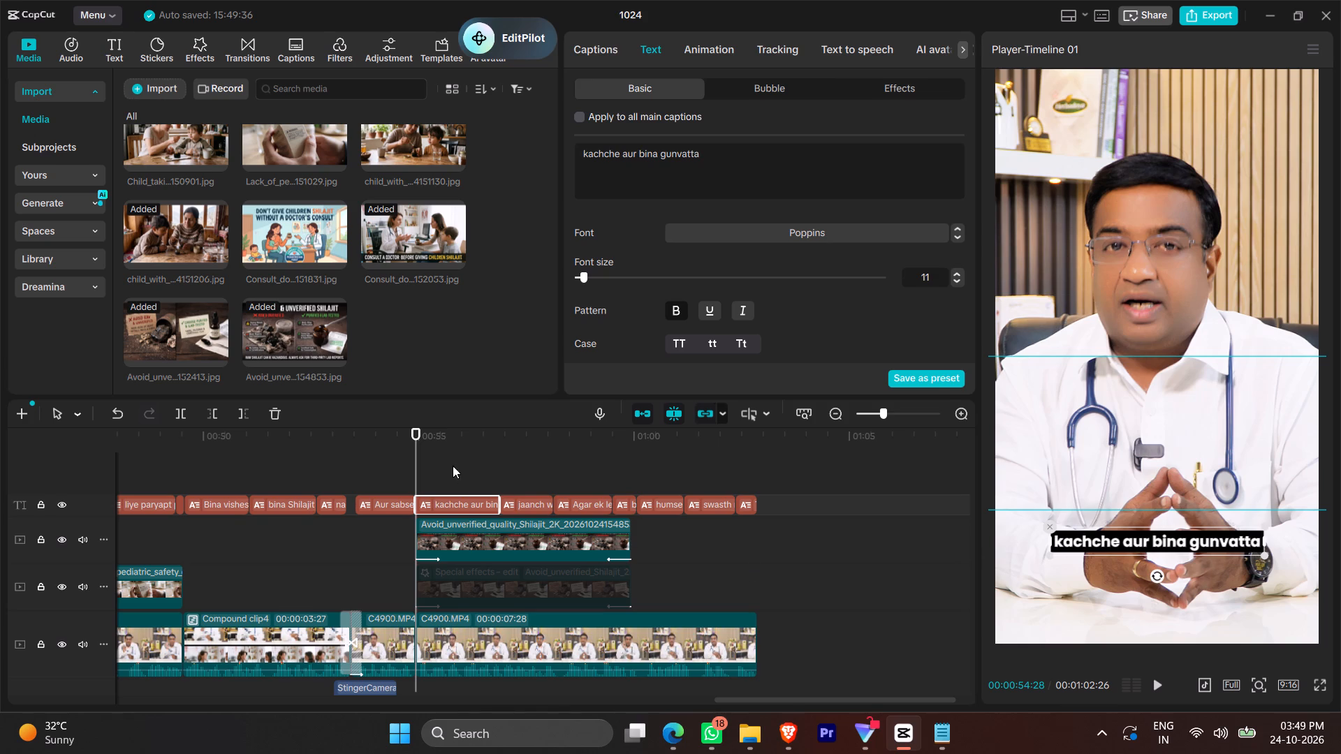
pyautogui.moveTo(453, 466); pyautogui.dragTo(622, 503)
pyautogui.press('v')
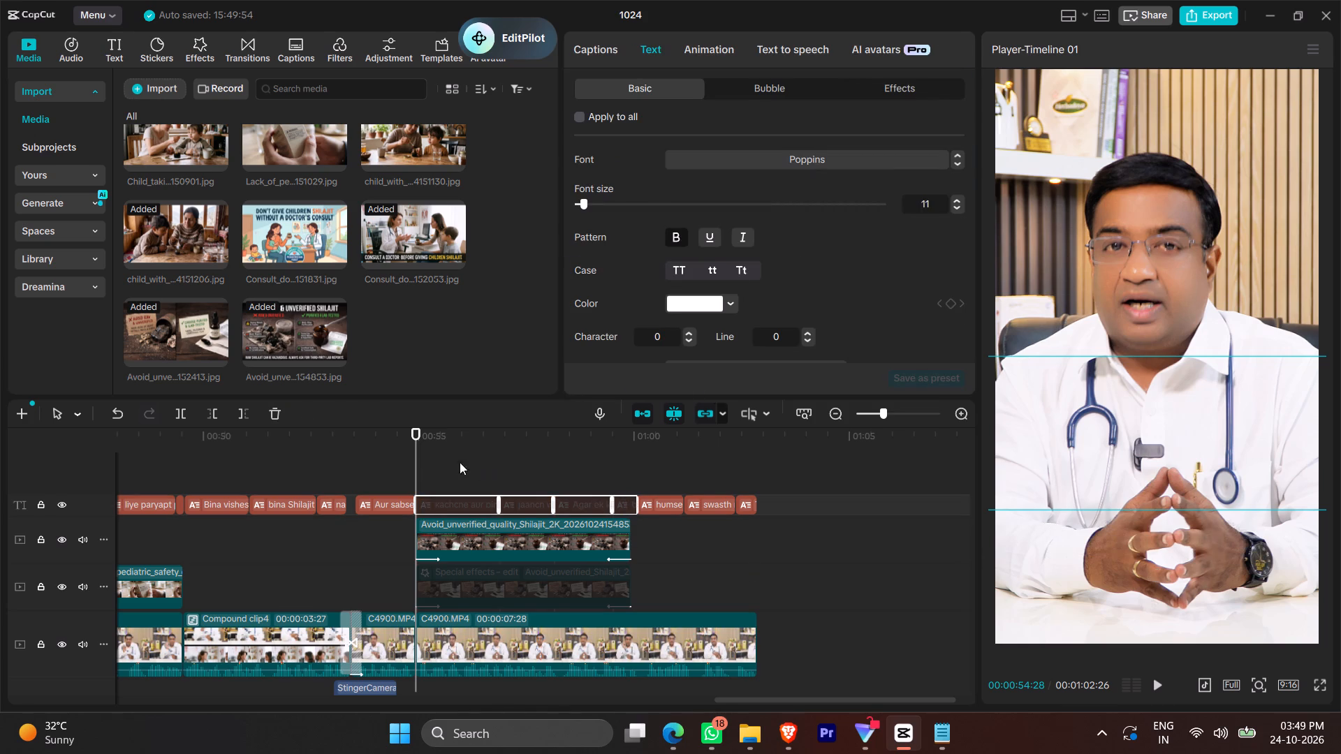
pyautogui.press('space')
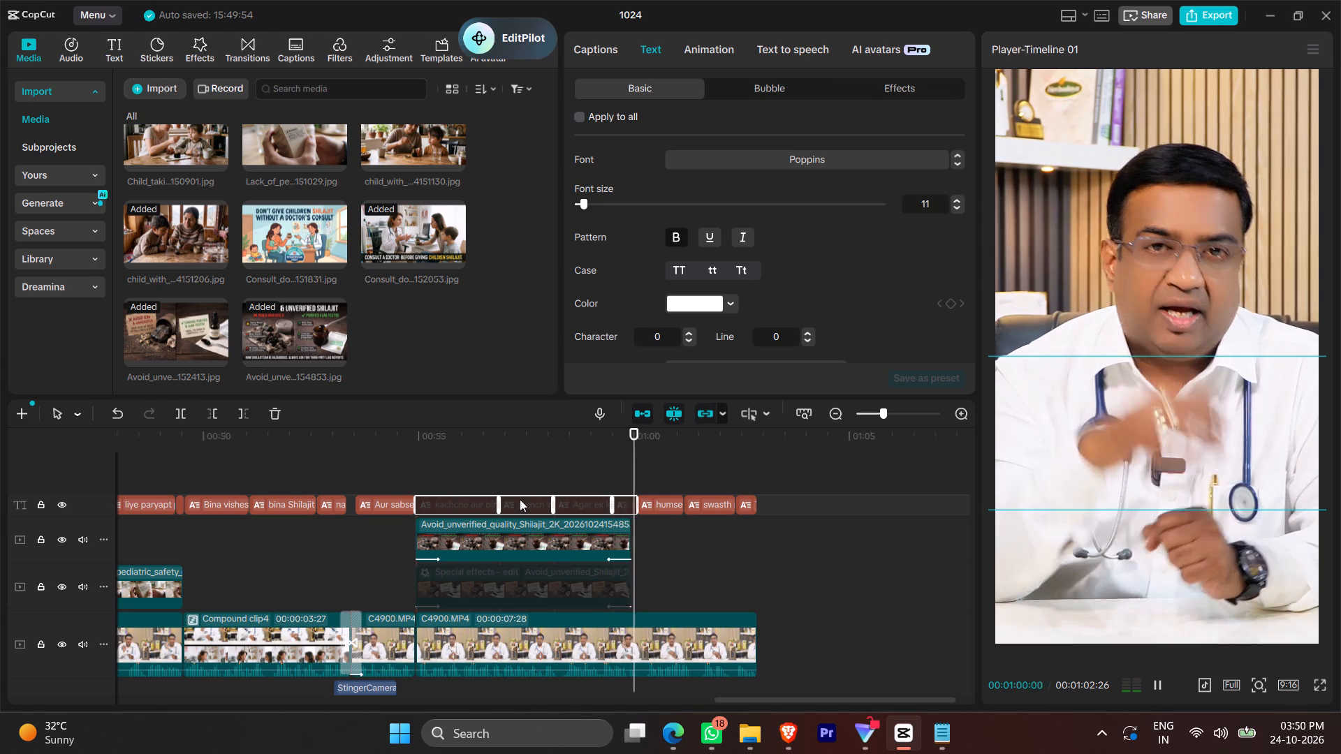
pyautogui.press('space')
# Export the finished video in 4K with the Higher bit rate, keeping video export on and switching separate audio export off.
pyautogui.keyDown('ctrl'); pyautogui.scroll(-15, 807, 489); pyautogui.keyUp('ctrl')
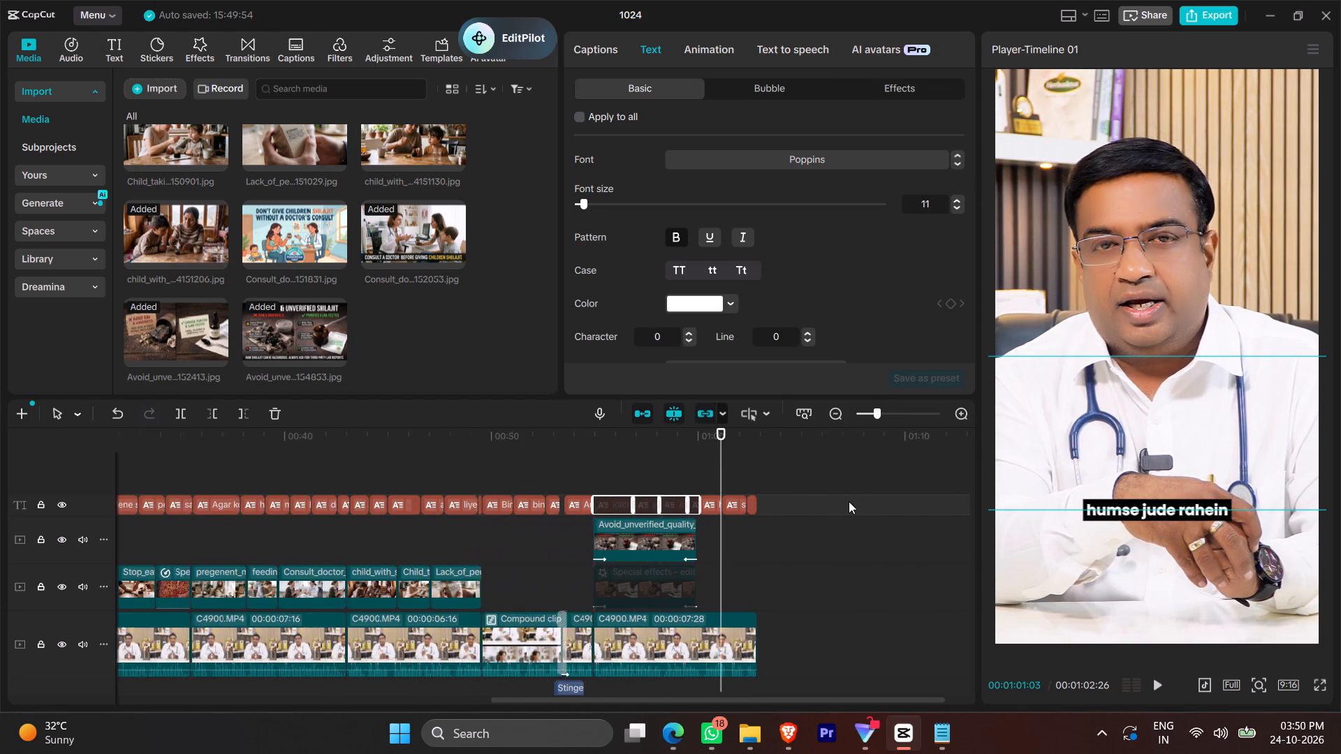
pyautogui.keyDown('ctrl'); pyautogui.scroll(-3, 849, 501); pyautogui.keyUp('ctrl')
pyautogui.click(849, 501)
pyautogui.click(1226, 12)
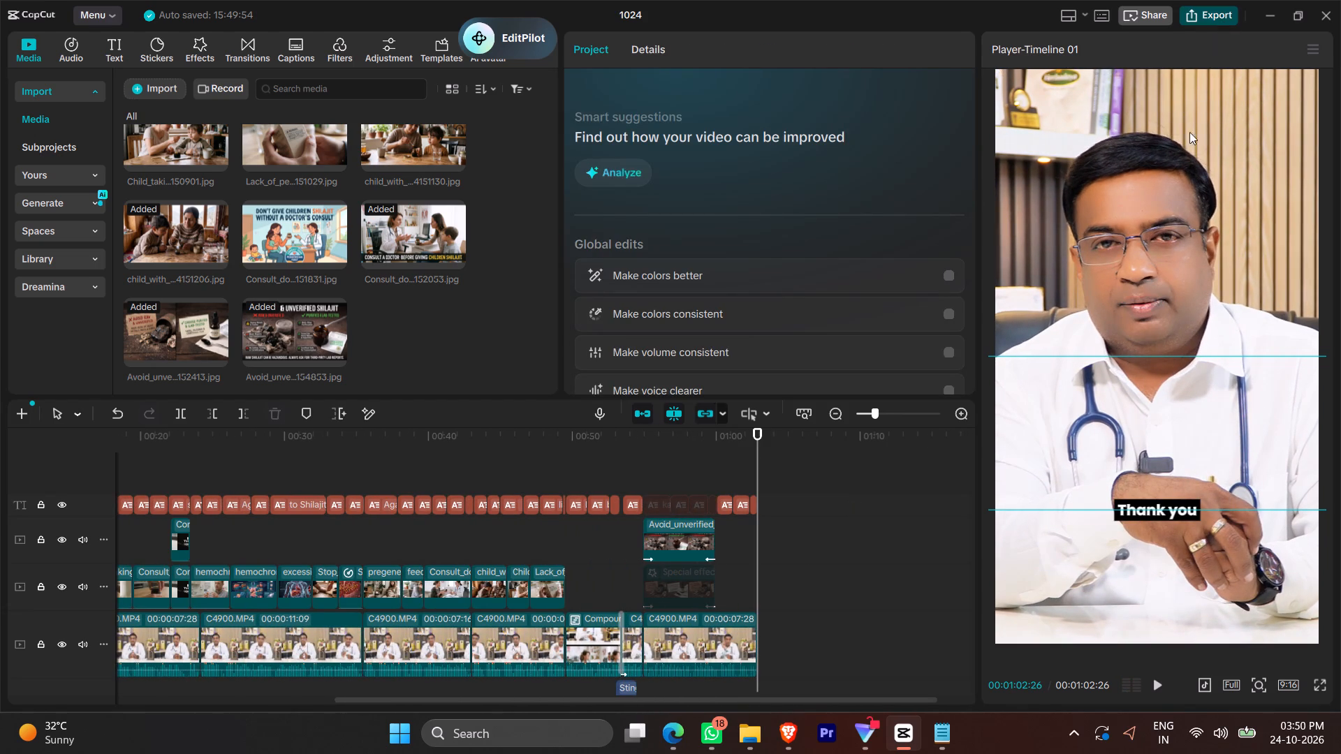
pyautogui.click(681, 231)
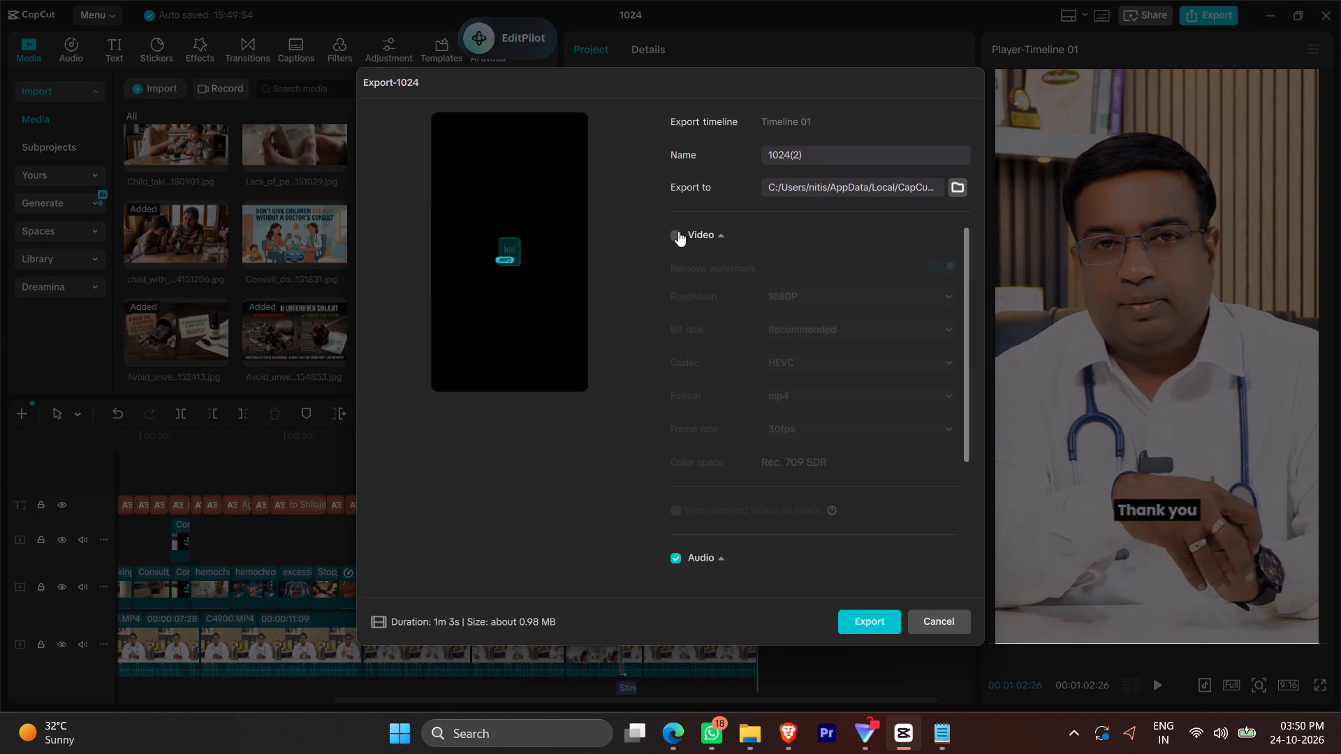
pyautogui.click(677, 232)
pyautogui.click(677, 556)
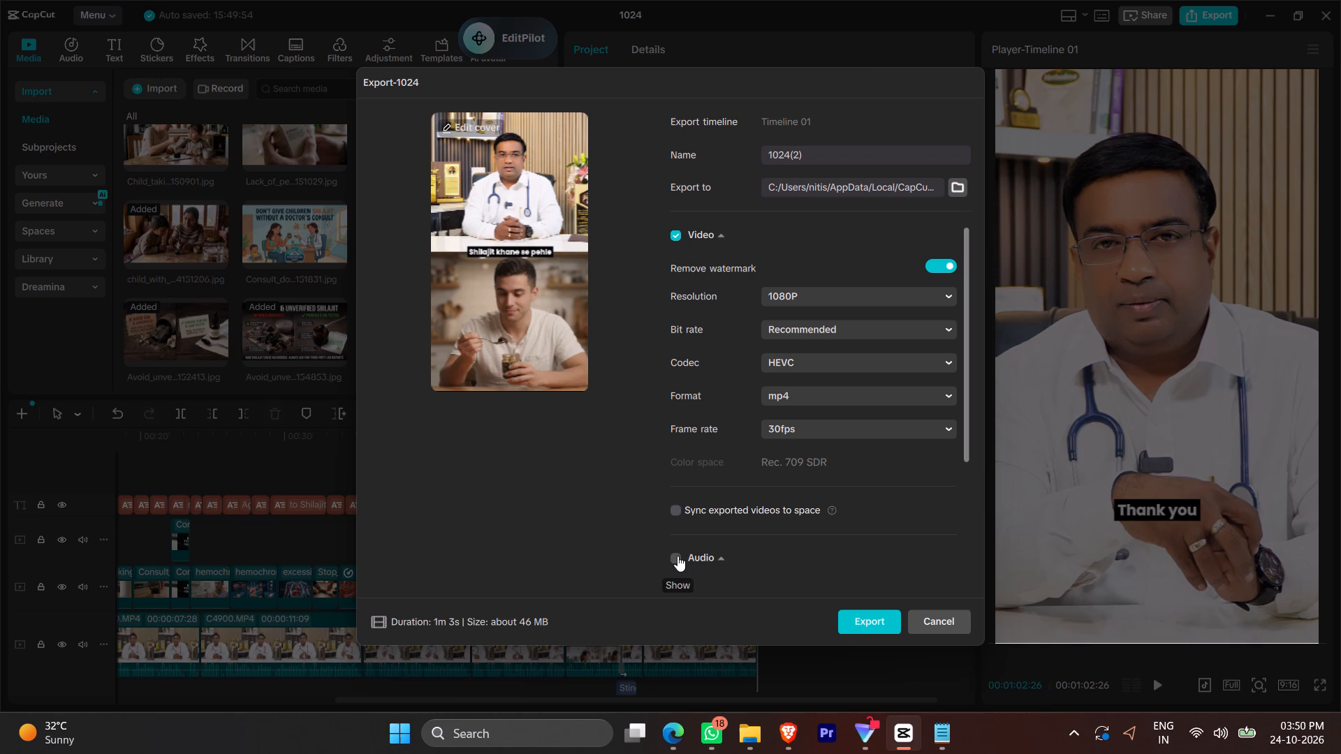
pyautogui.click(821, 293)
pyautogui.click(824, 431)
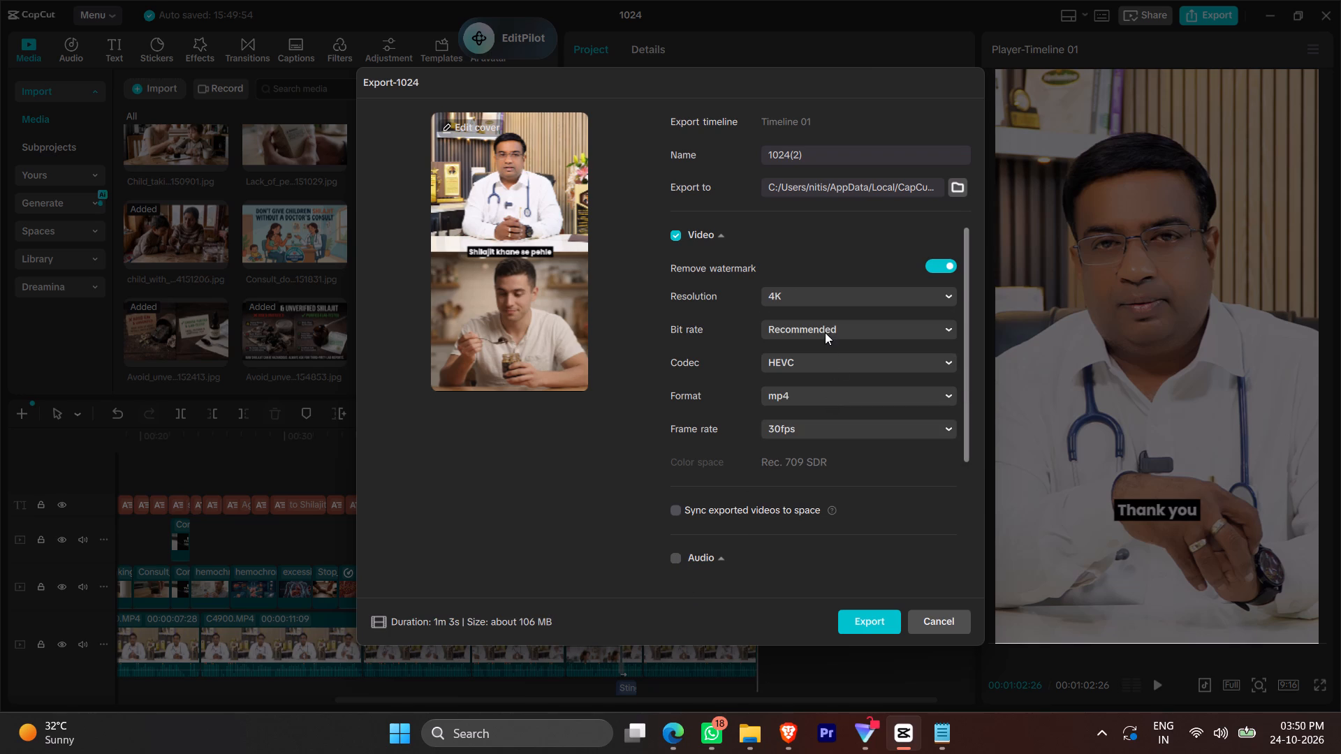
pyautogui.click(825, 332)
pyautogui.click(831, 408)
pyautogui.click(853, 619)
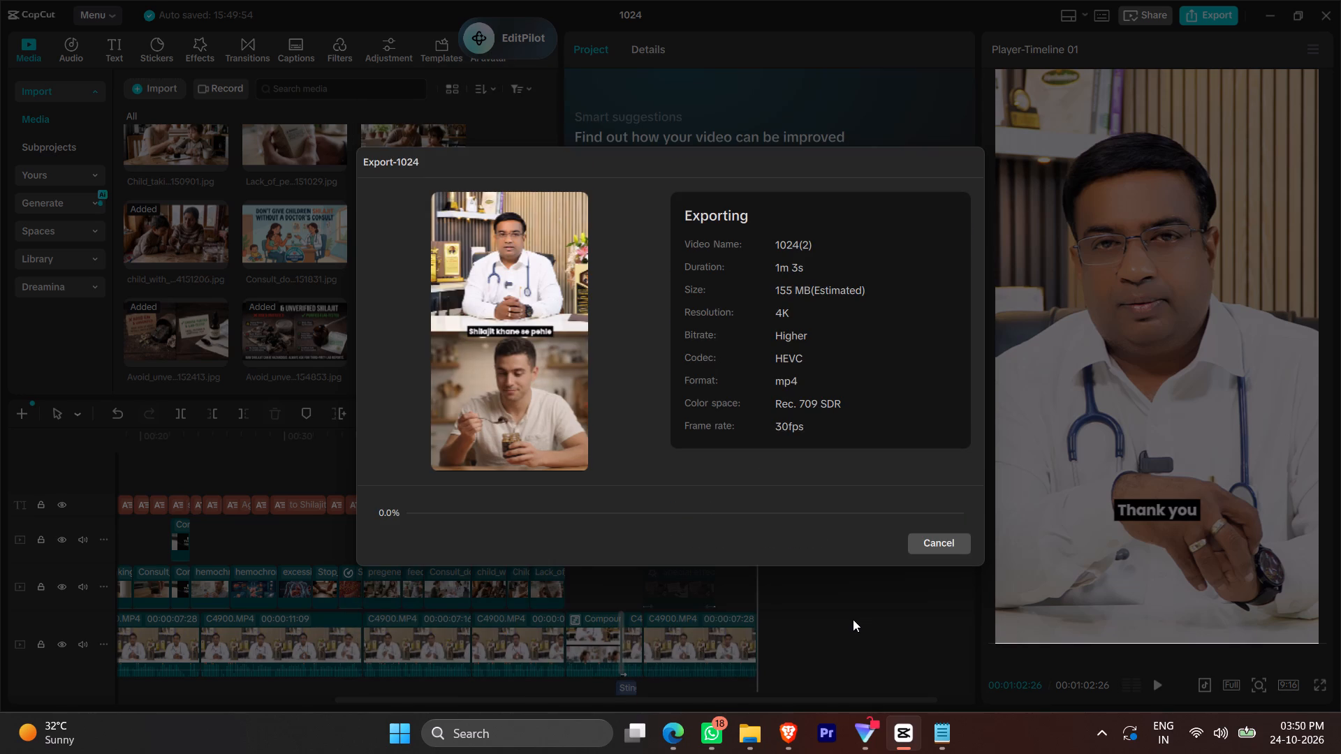
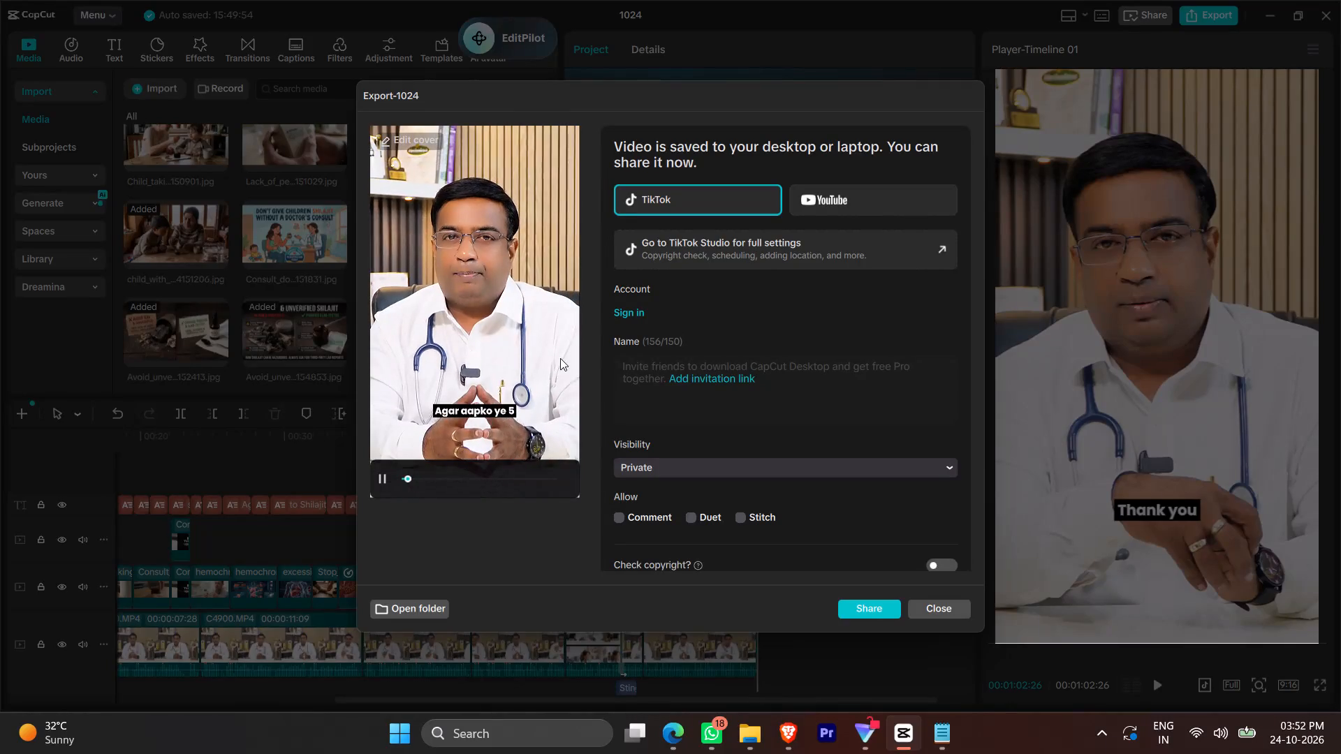
# Open the newly exported 1024(2) video from its export folder in VLC and raise the volume to 125%.
pyautogui.click(480, 340)
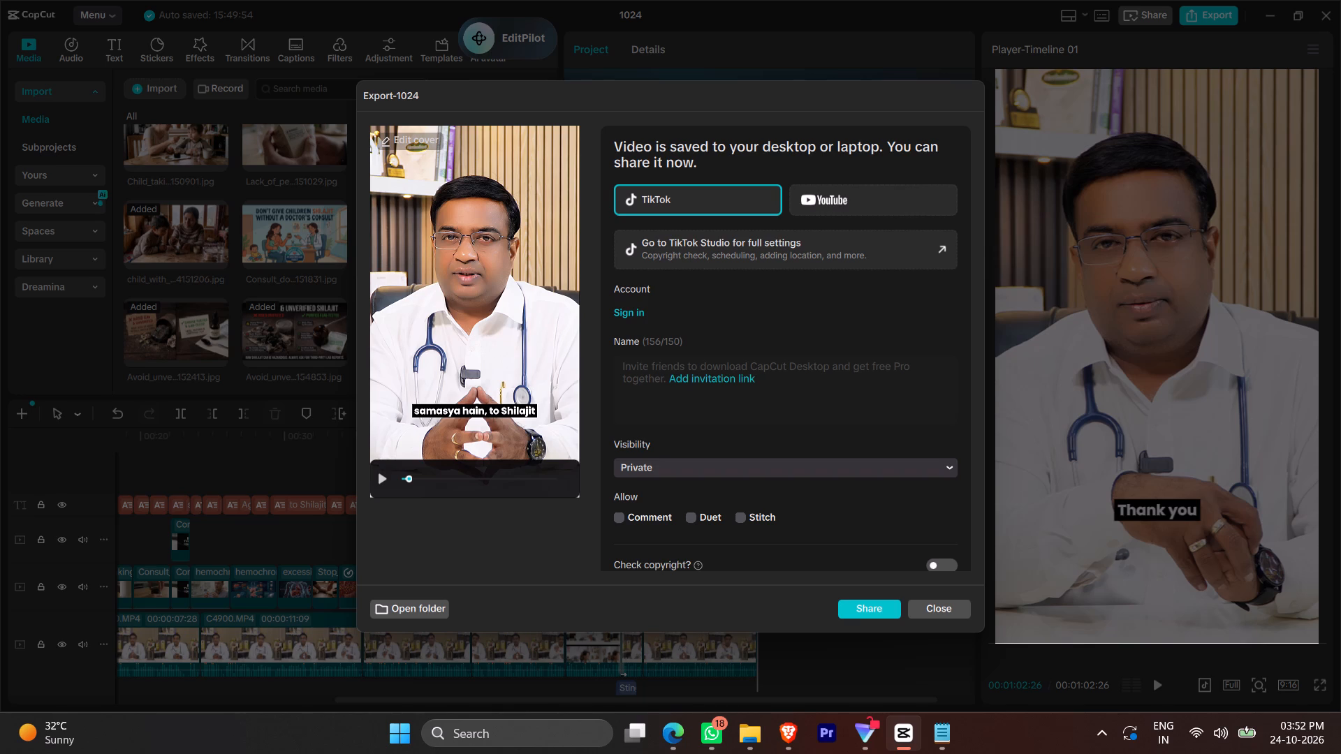
pyautogui.click(406, 604)
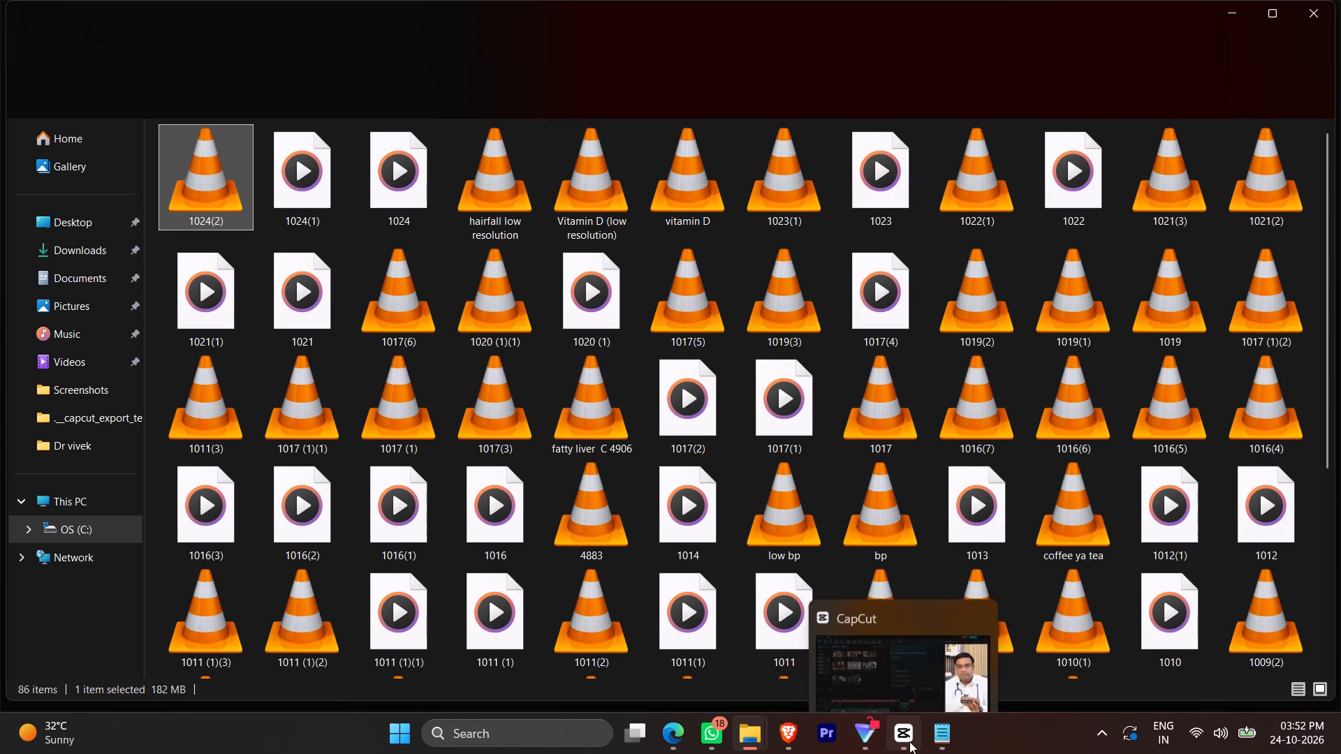
pyautogui.click(909, 741)
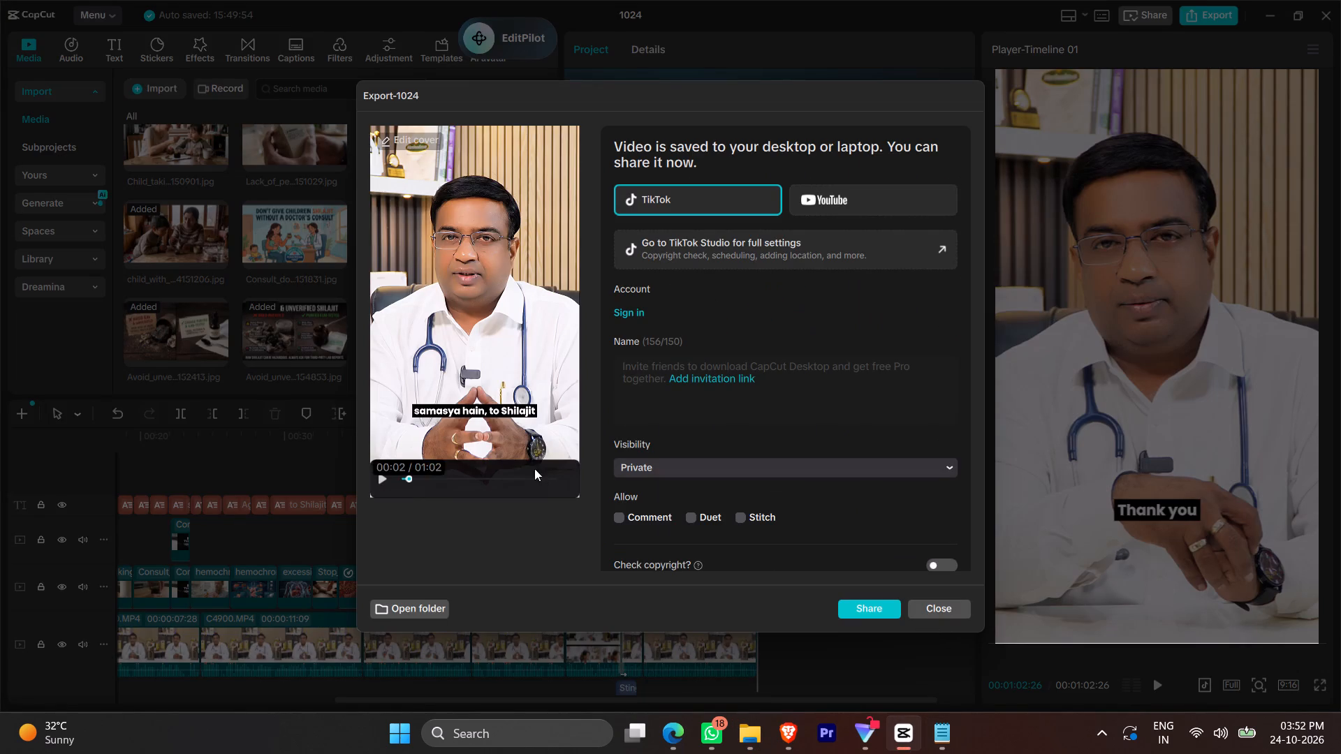
pyautogui.click(413, 610)
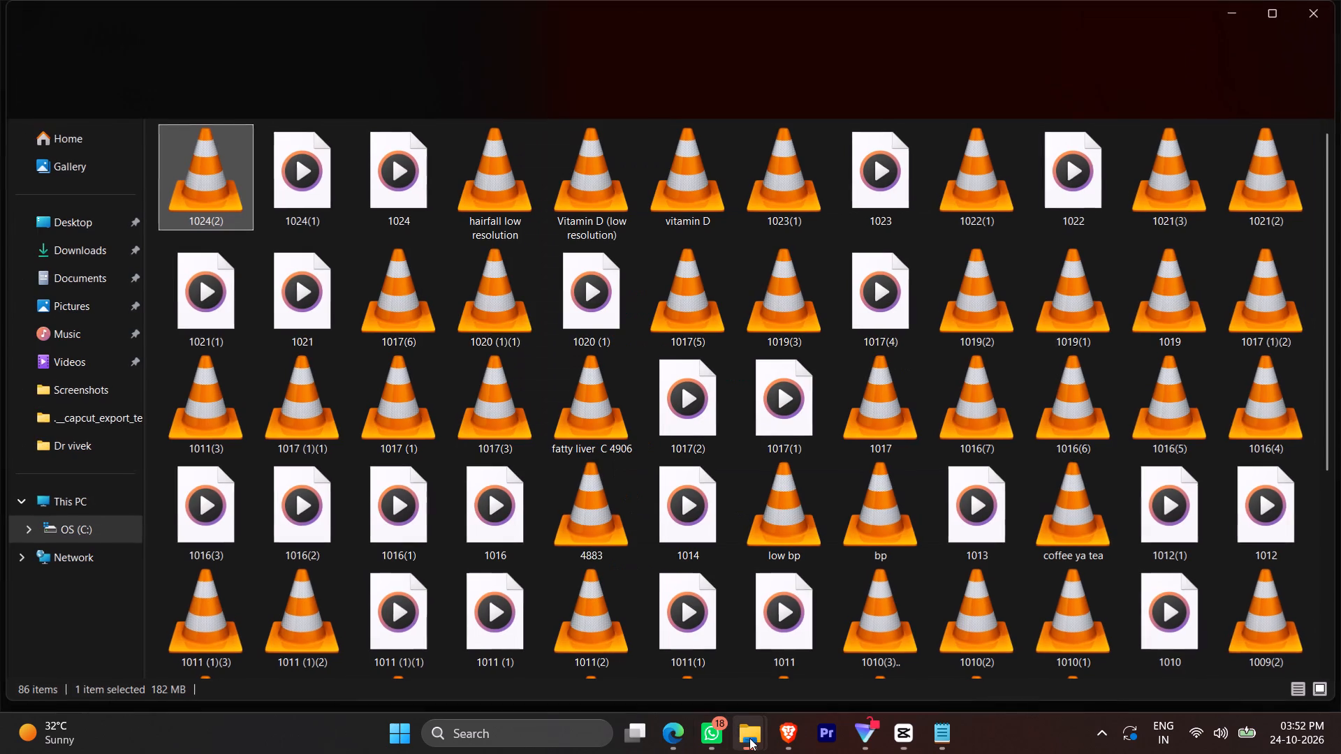
pyautogui.doubleClick(206, 190)
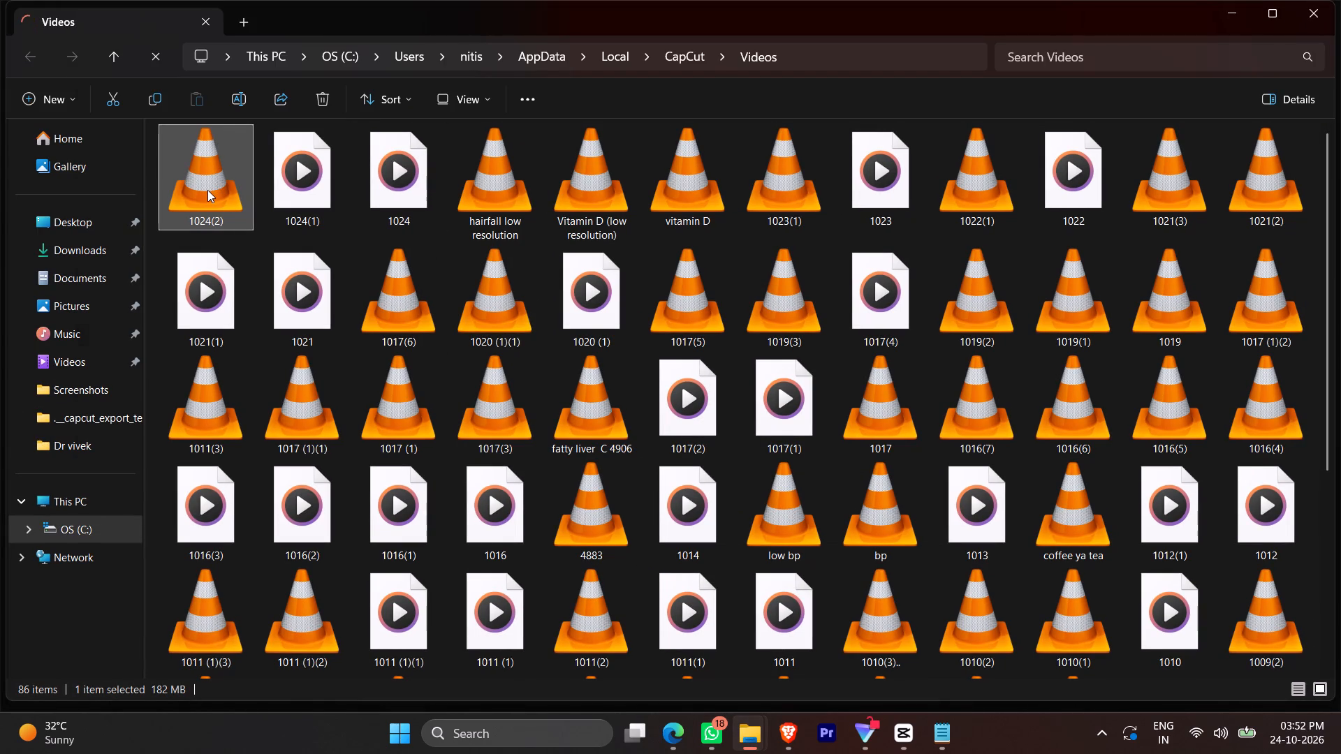
pyautogui.moveTo(1325, 707); pyautogui.dragTo(1340, 699)
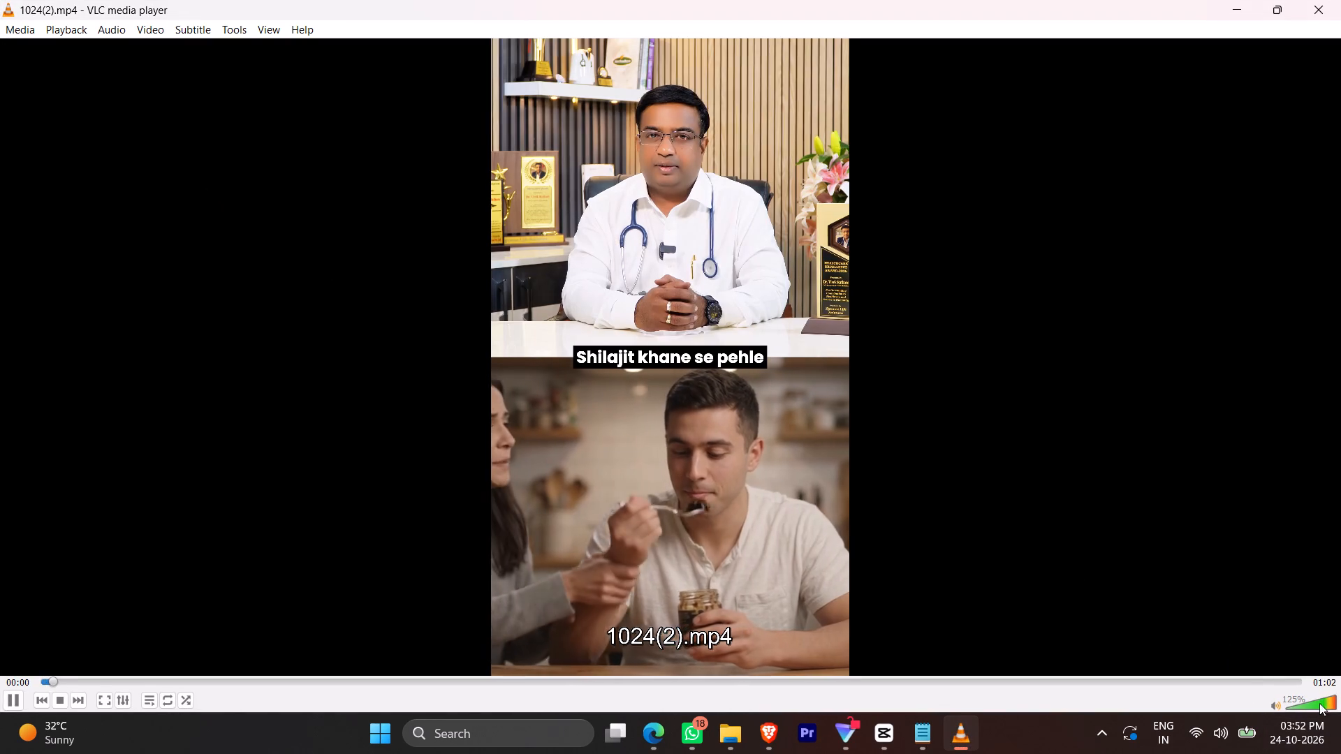
# Watch the exported video through to the closing "Thank you", pausing and replaying parts to check captions and pictures.
pyautogui.press('space')
pyautogui.press('space')
pyautogui.press('Left')
pyautogui.press('Left')
pyautogui.press('Left')
pyautogui.press('Left')
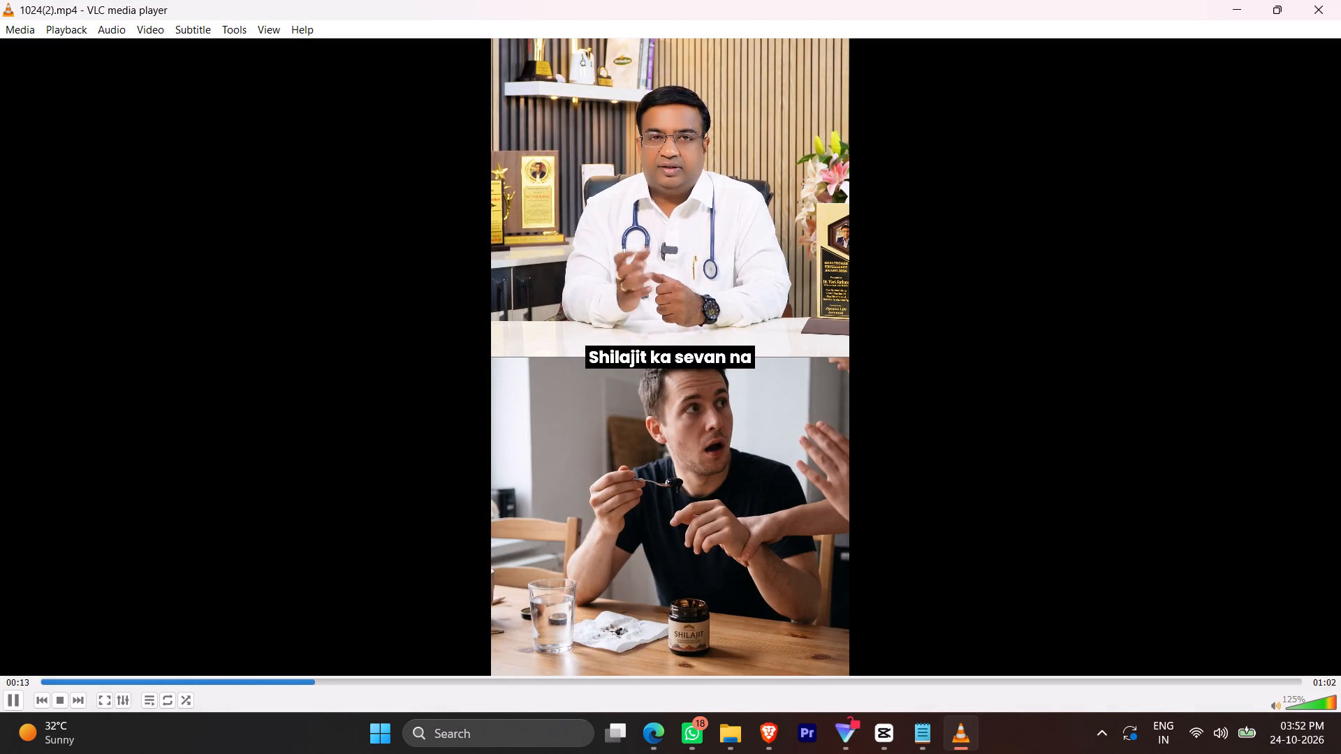
pyautogui.press('space')
pyautogui.press('space')
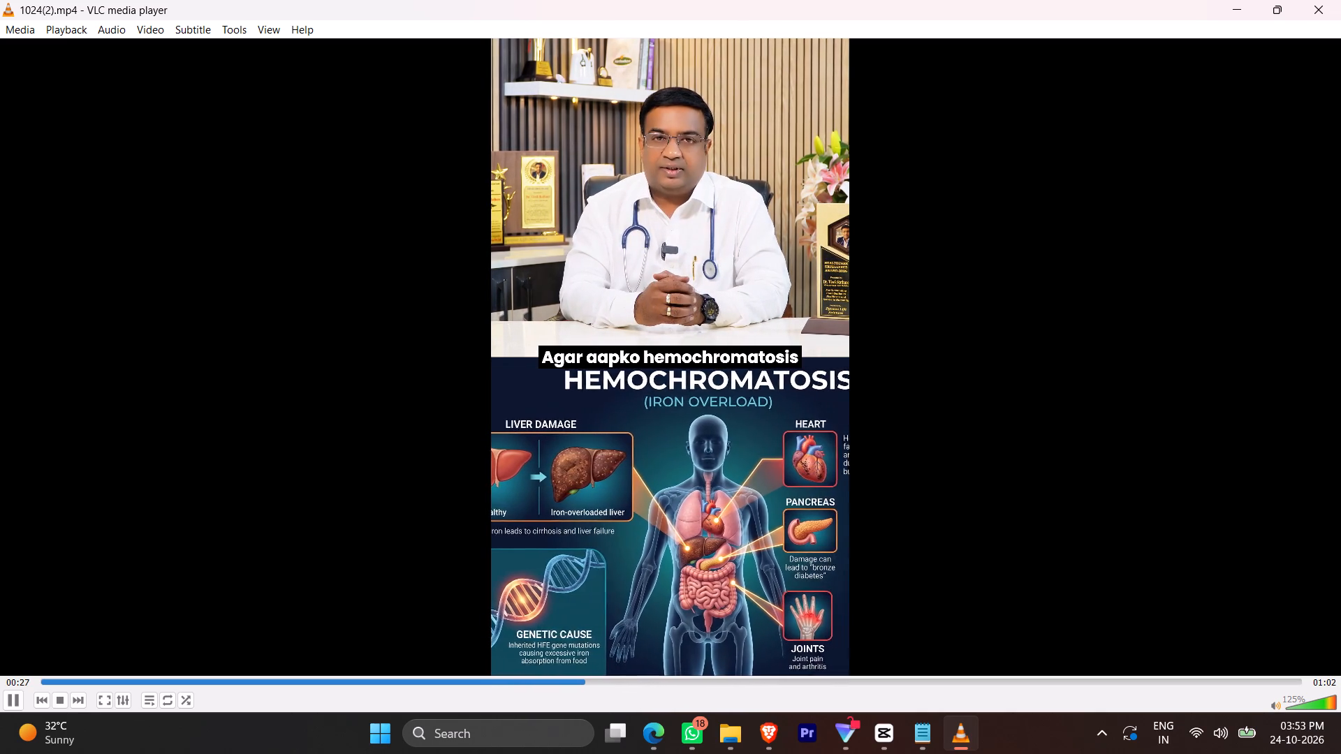
pyautogui.press('space')
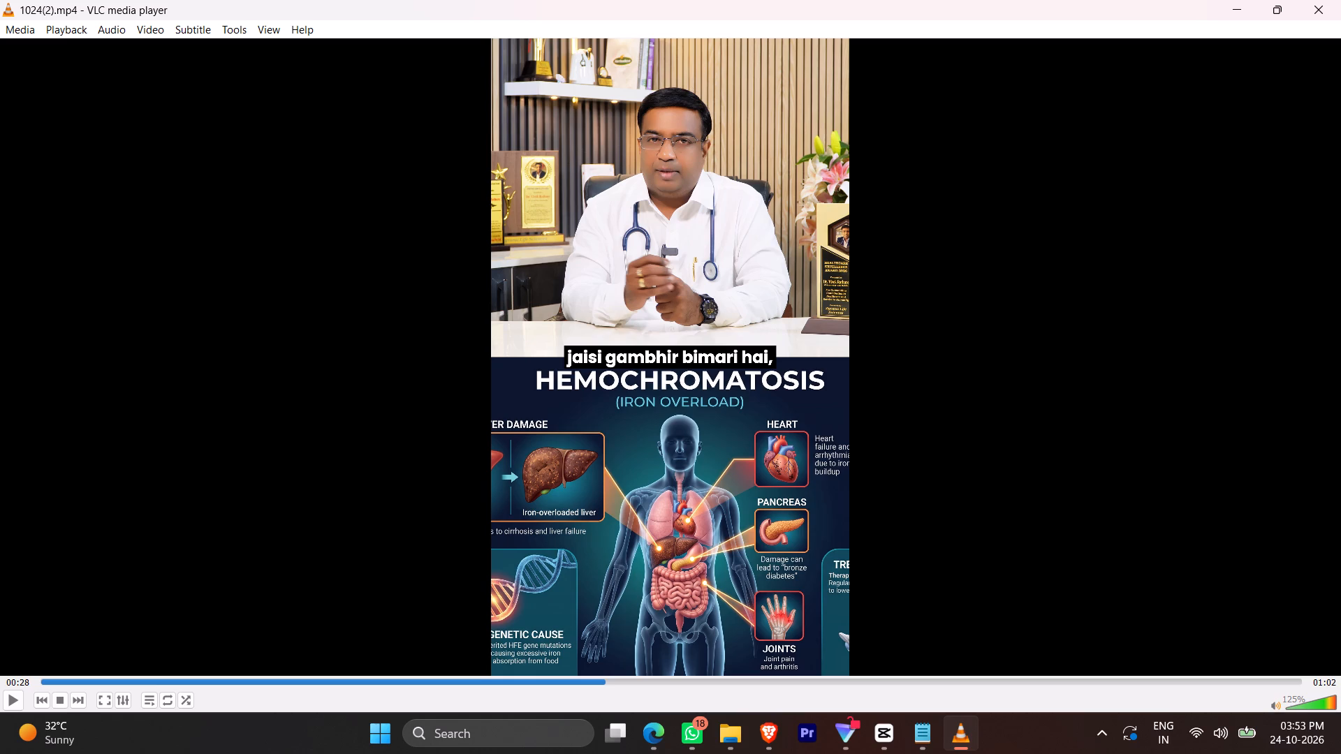
pyautogui.press('space')
pyautogui.press('space')
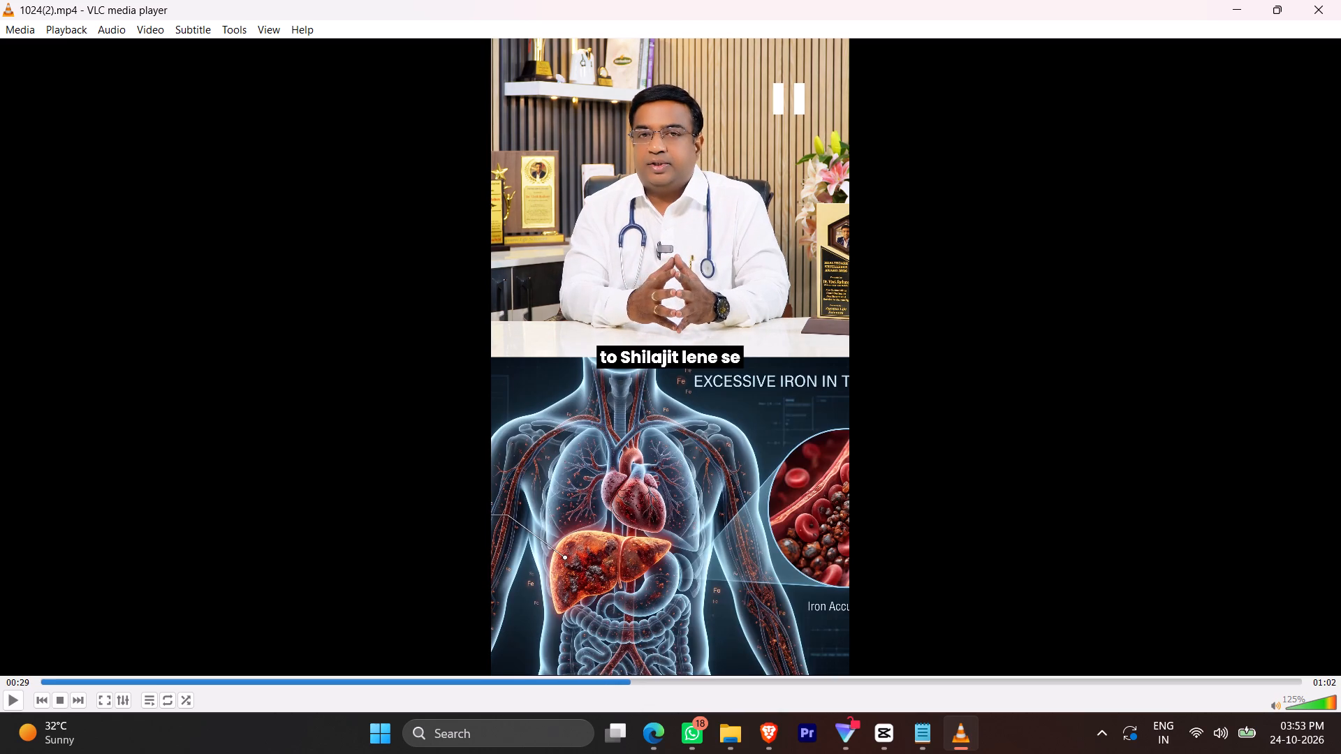
pyautogui.press('space')
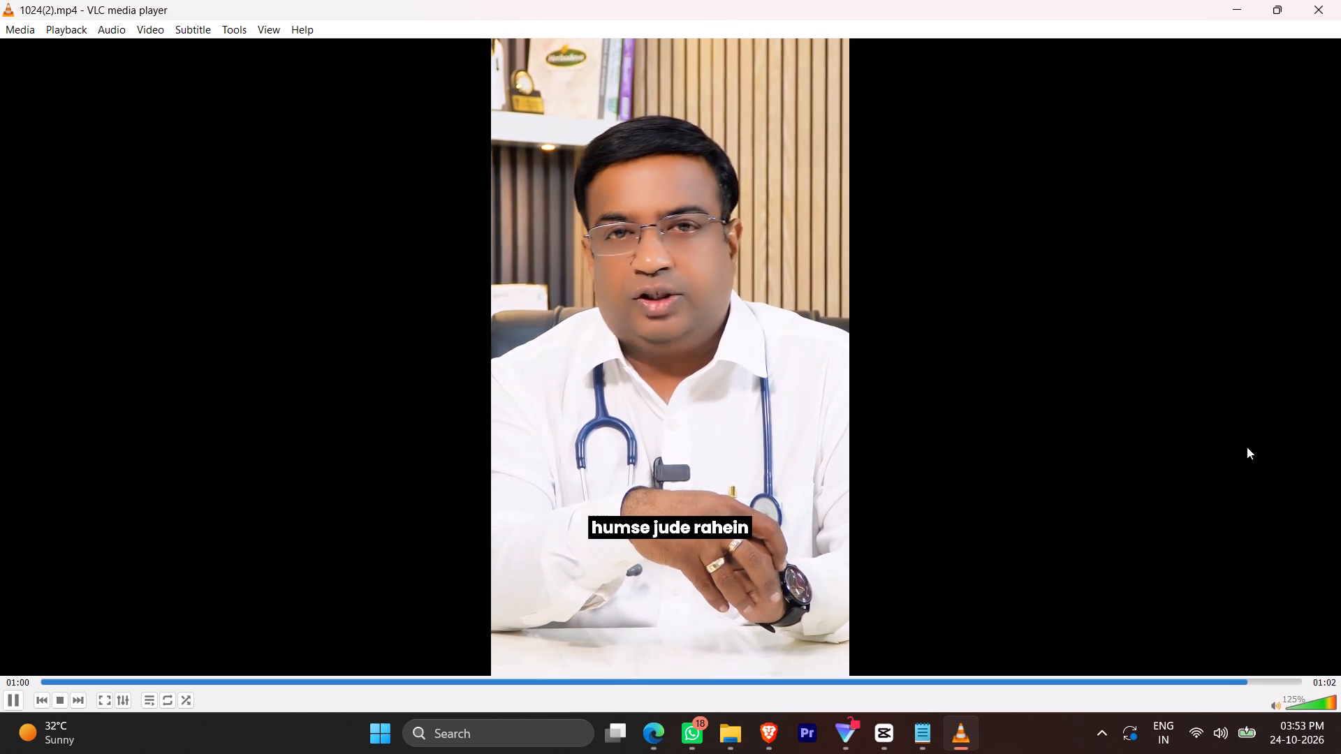
pyautogui.click(939, 679)
pyautogui.click(939, 679)
pyautogui.click(944, 685)
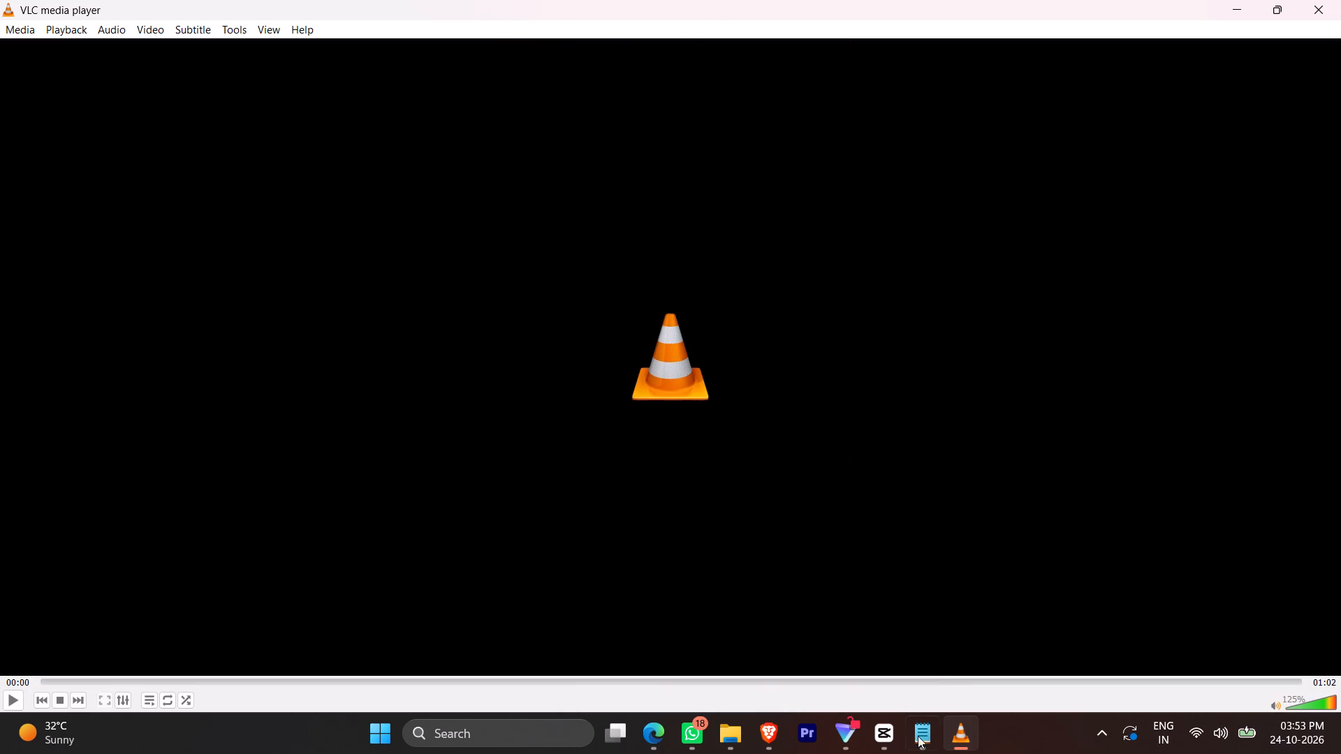
# Return to CapCut, close the export window and play the shot captioned "Aur sabse zaroori baat" near the video's end.
pyautogui.click(898, 747)
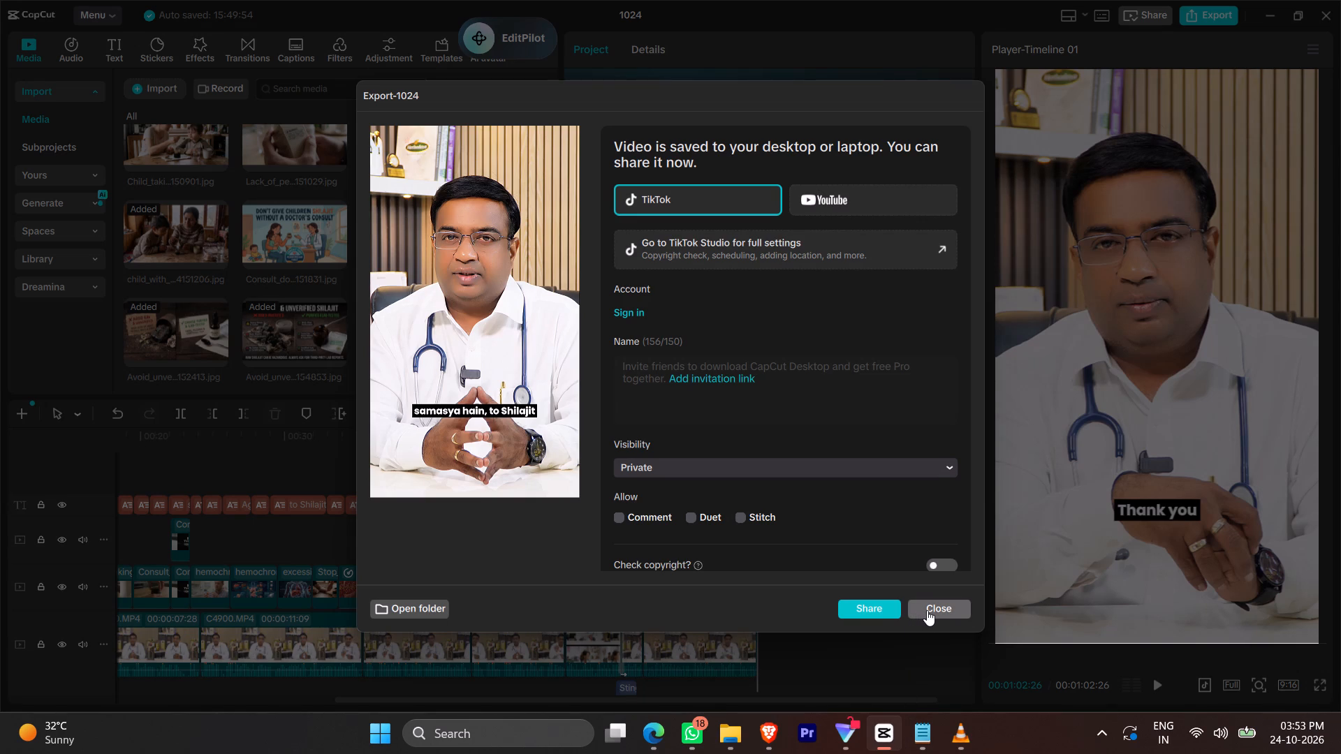
pyautogui.click(927, 610)
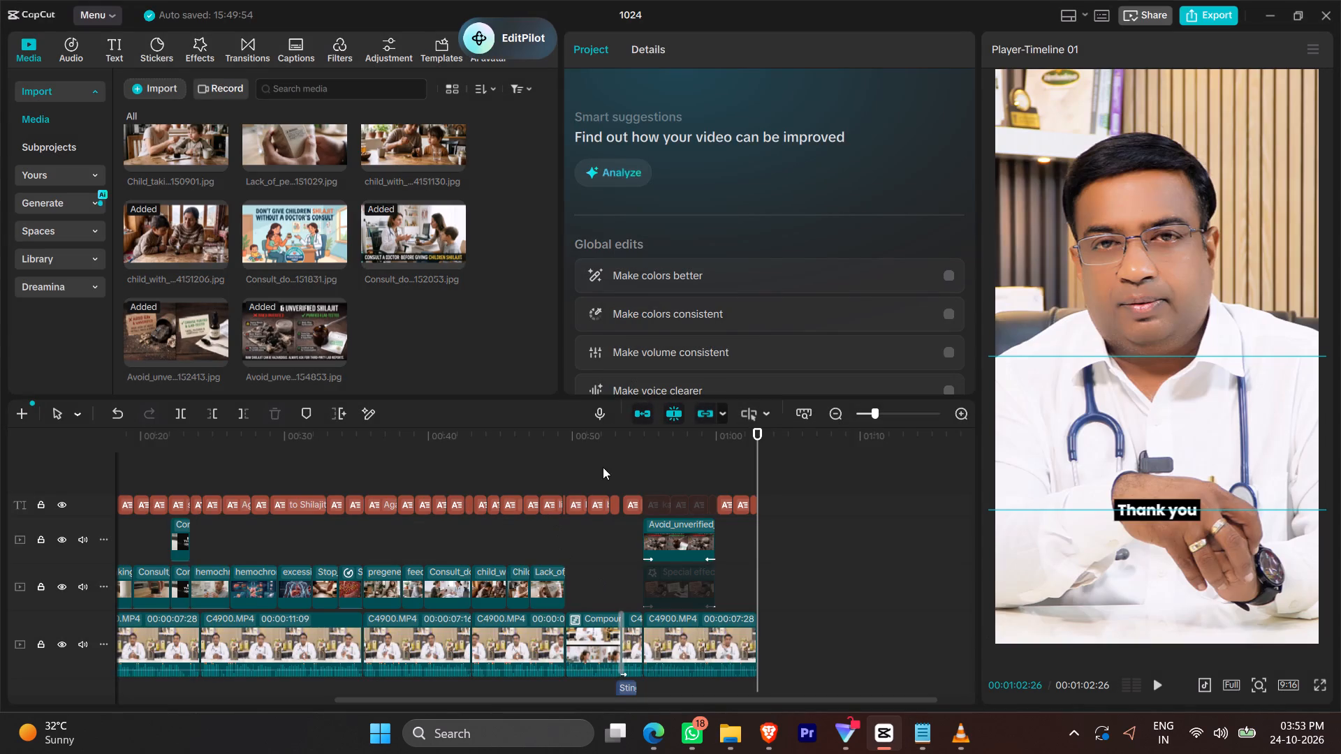
pyautogui.click(592, 471)
pyautogui.keyDown('ctrl'); pyautogui.scroll(5, 702, 502); pyautogui.keyUp('ctrl')
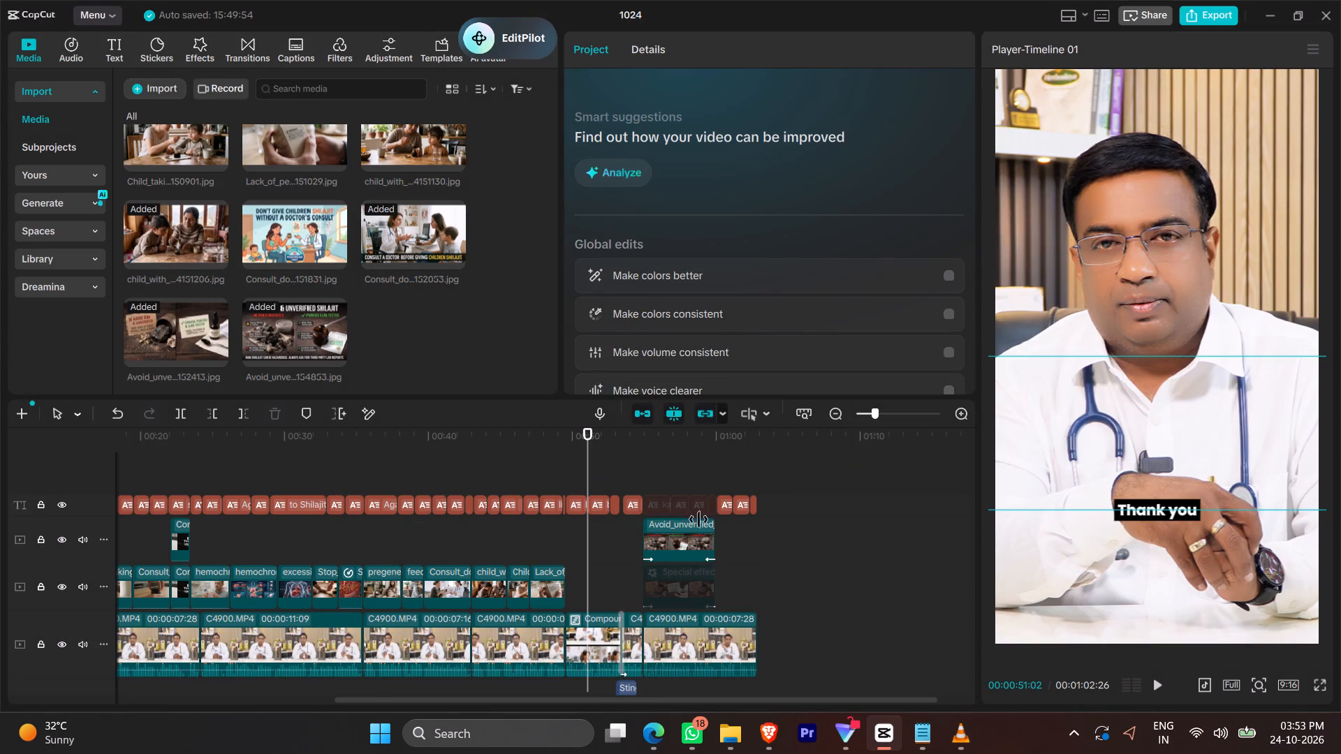
pyautogui.keyDown('ctrl'); pyautogui.scroll(20, 698, 519); pyautogui.keyUp('ctrl')
pyautogui.keyDown('ctrl'); pyautogui.scroll(16, 698, 519); pyautogui.keyUp('ctrl')
pyautogui.scroll(-5, 756, 612)
pyautogui.hscroll(-1, 668, 598)
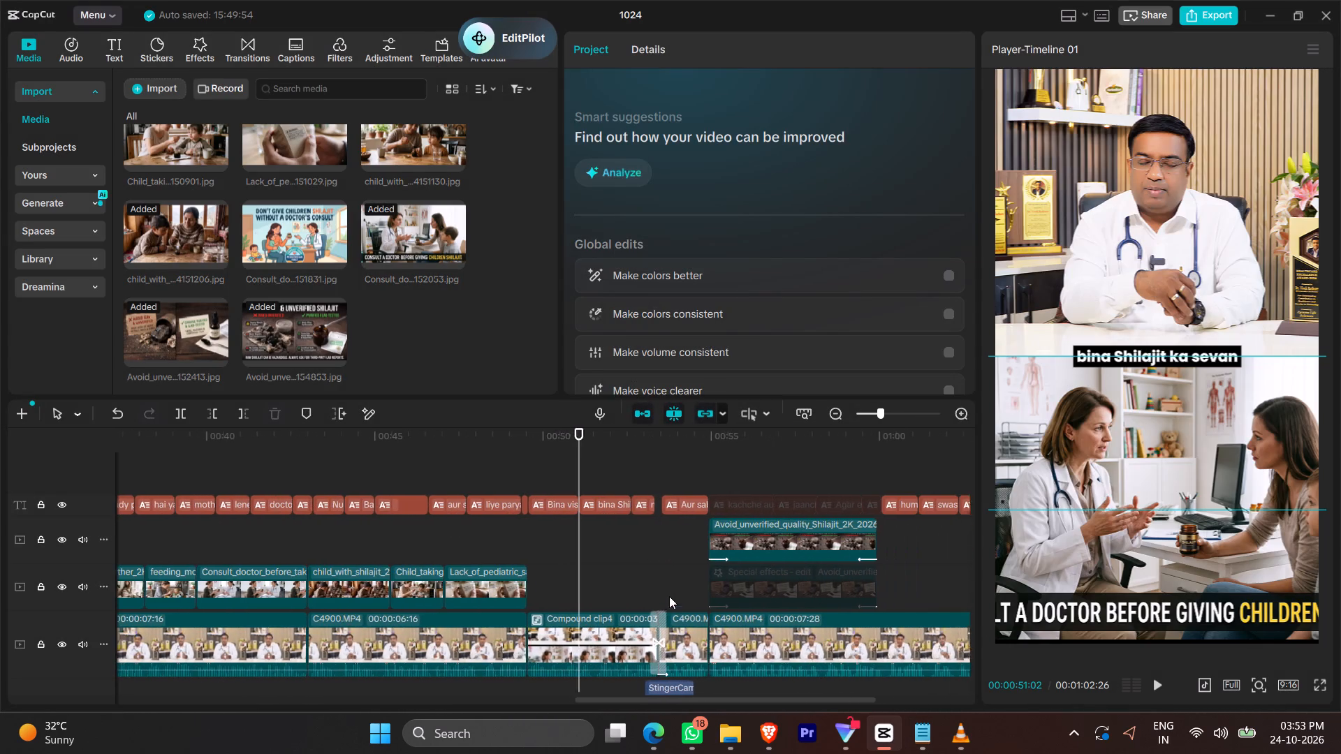
pyautogui.hscroll(-1, 669, 596)
pyautogui.scroll(-1, 640, 591)
pyautogui.click(412, 466)
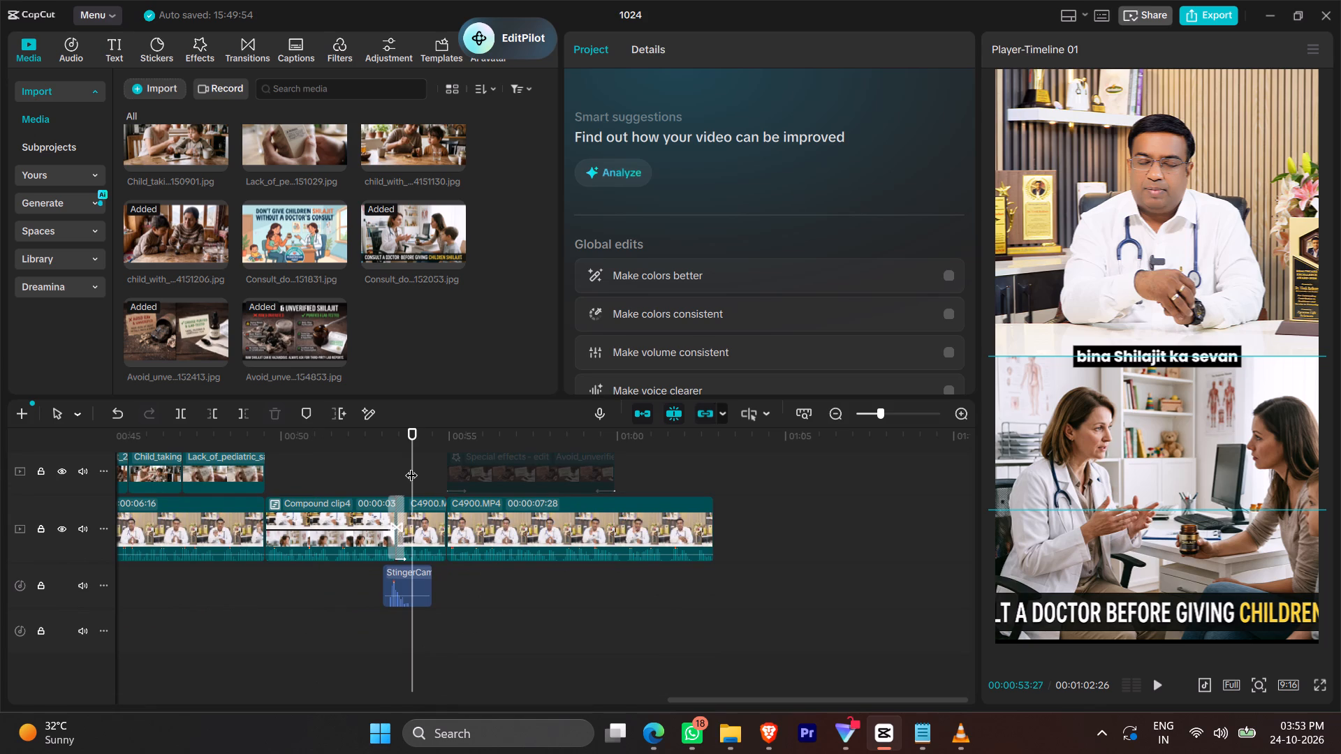
pyautogui.press('space')
pyautogui.press('space')
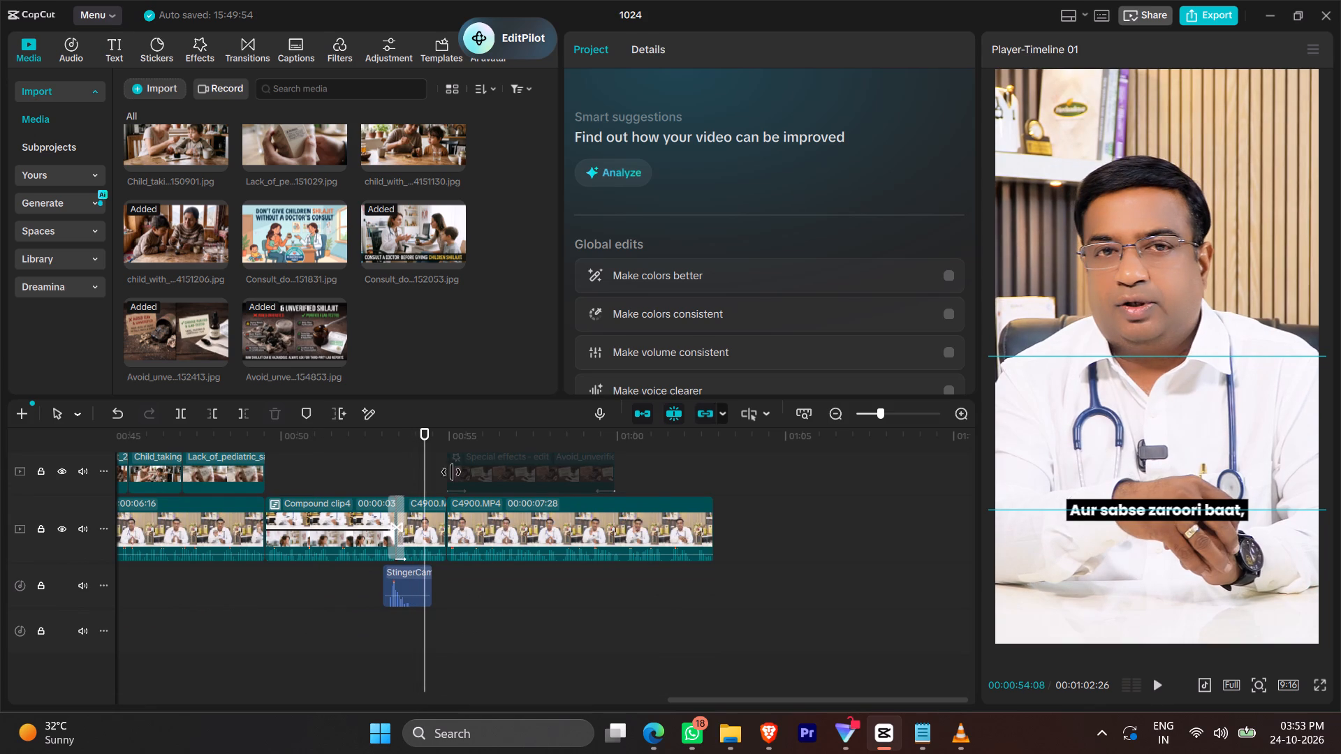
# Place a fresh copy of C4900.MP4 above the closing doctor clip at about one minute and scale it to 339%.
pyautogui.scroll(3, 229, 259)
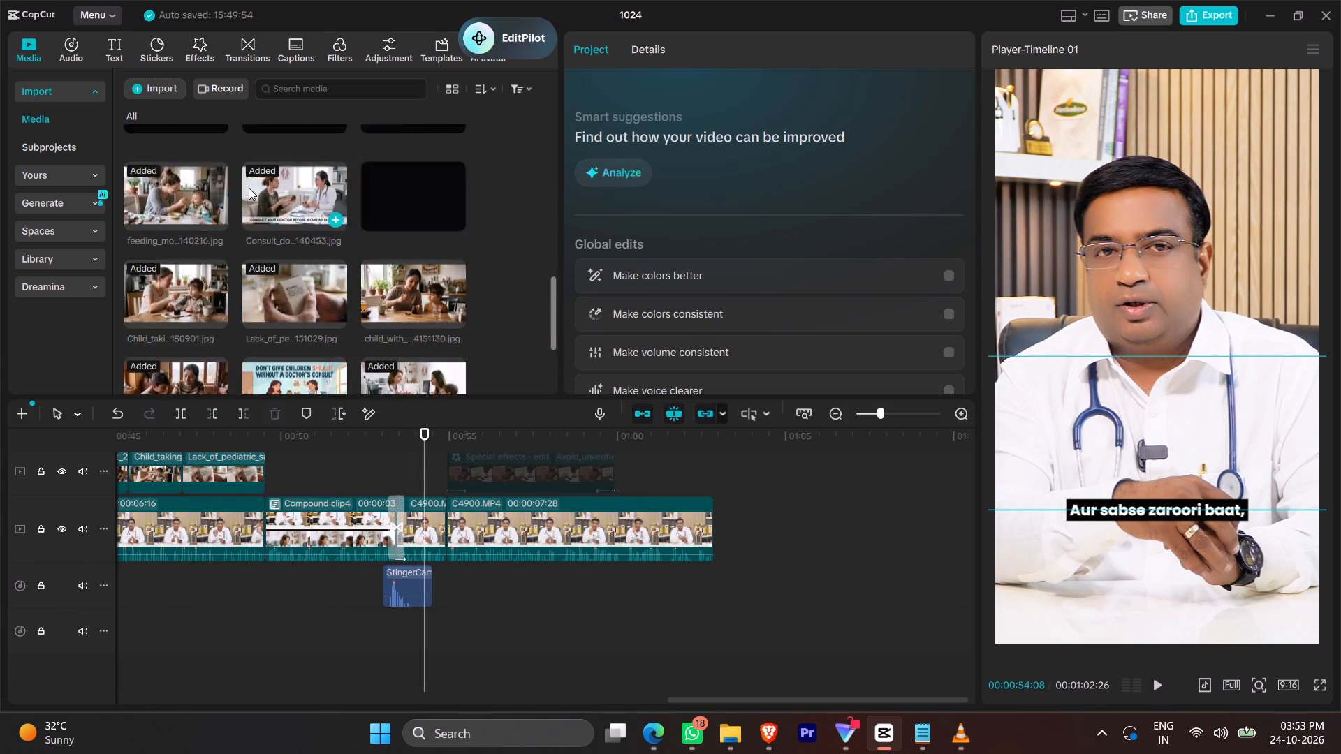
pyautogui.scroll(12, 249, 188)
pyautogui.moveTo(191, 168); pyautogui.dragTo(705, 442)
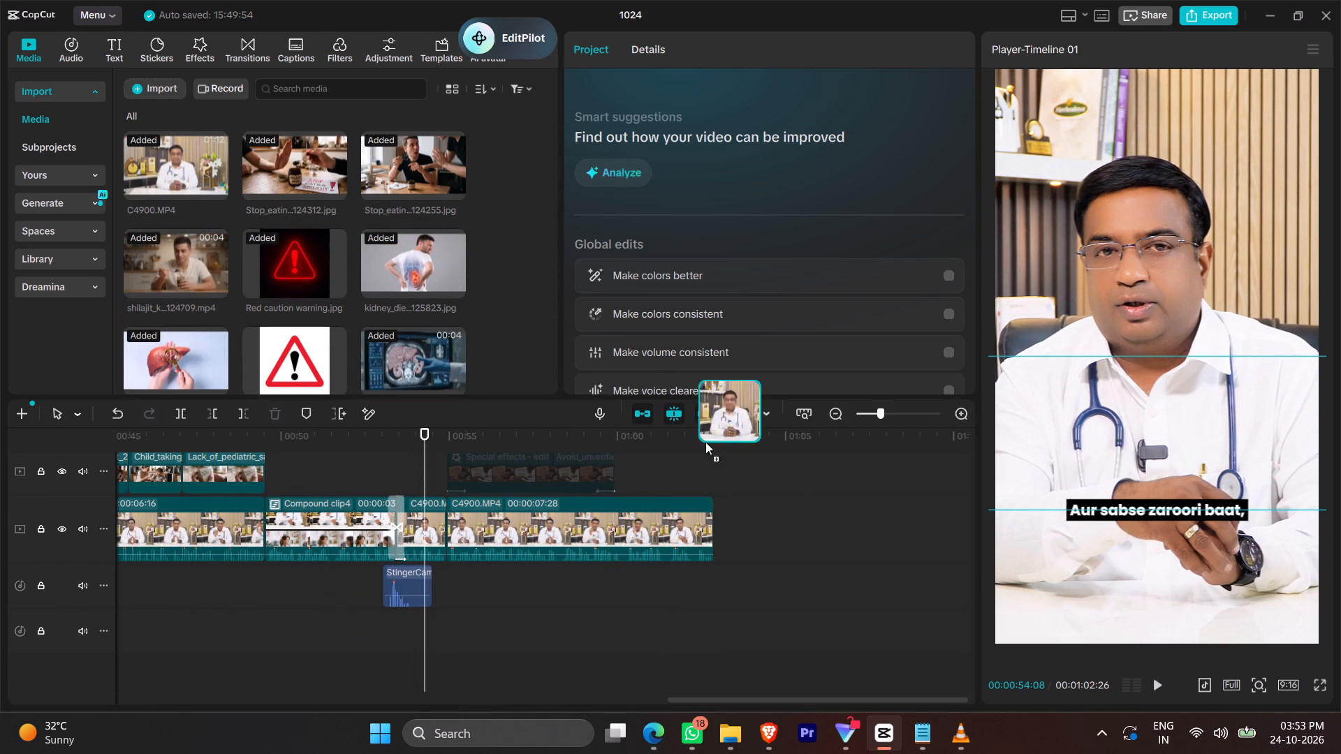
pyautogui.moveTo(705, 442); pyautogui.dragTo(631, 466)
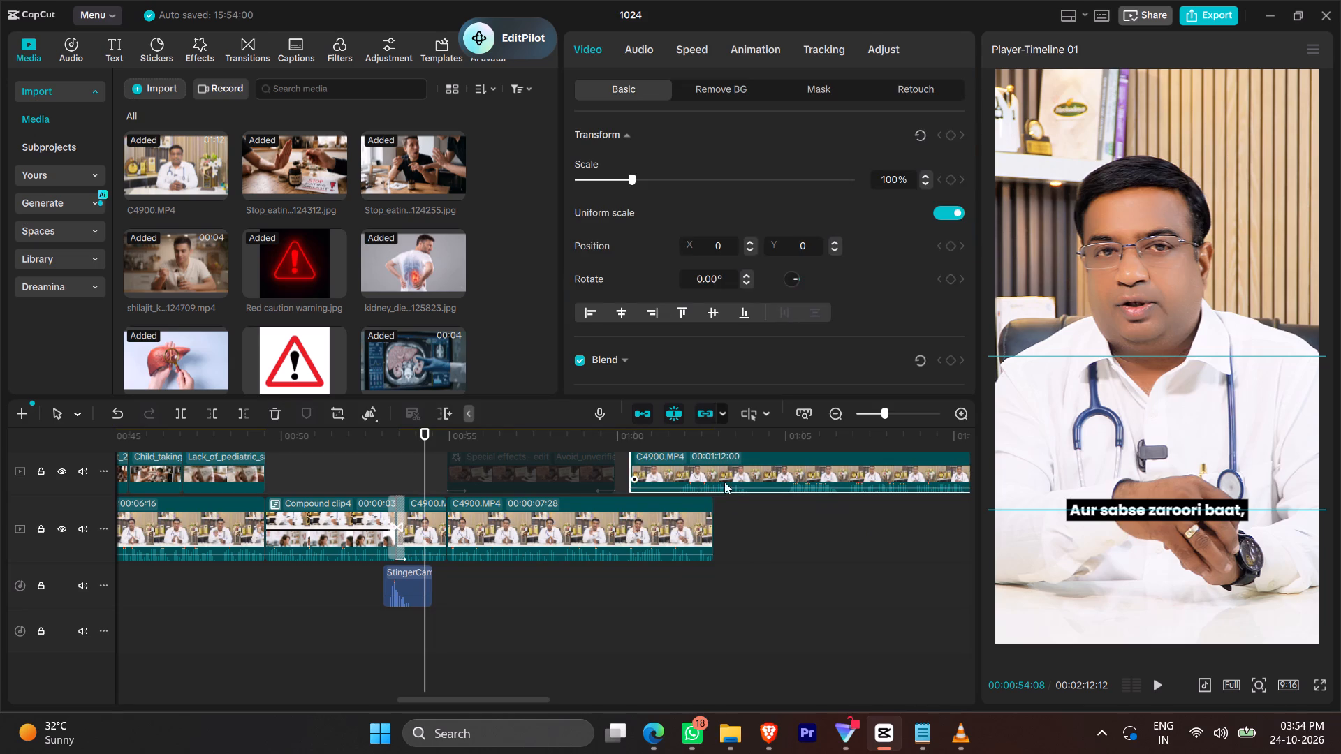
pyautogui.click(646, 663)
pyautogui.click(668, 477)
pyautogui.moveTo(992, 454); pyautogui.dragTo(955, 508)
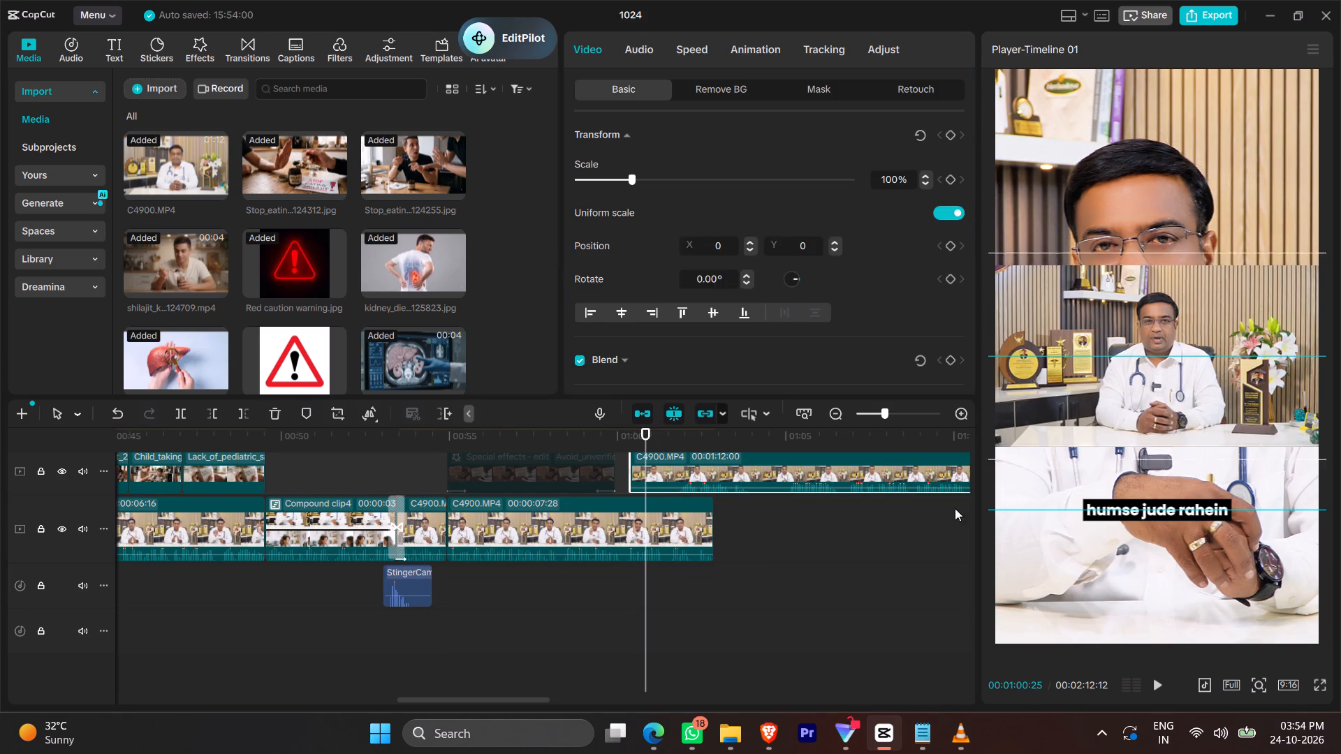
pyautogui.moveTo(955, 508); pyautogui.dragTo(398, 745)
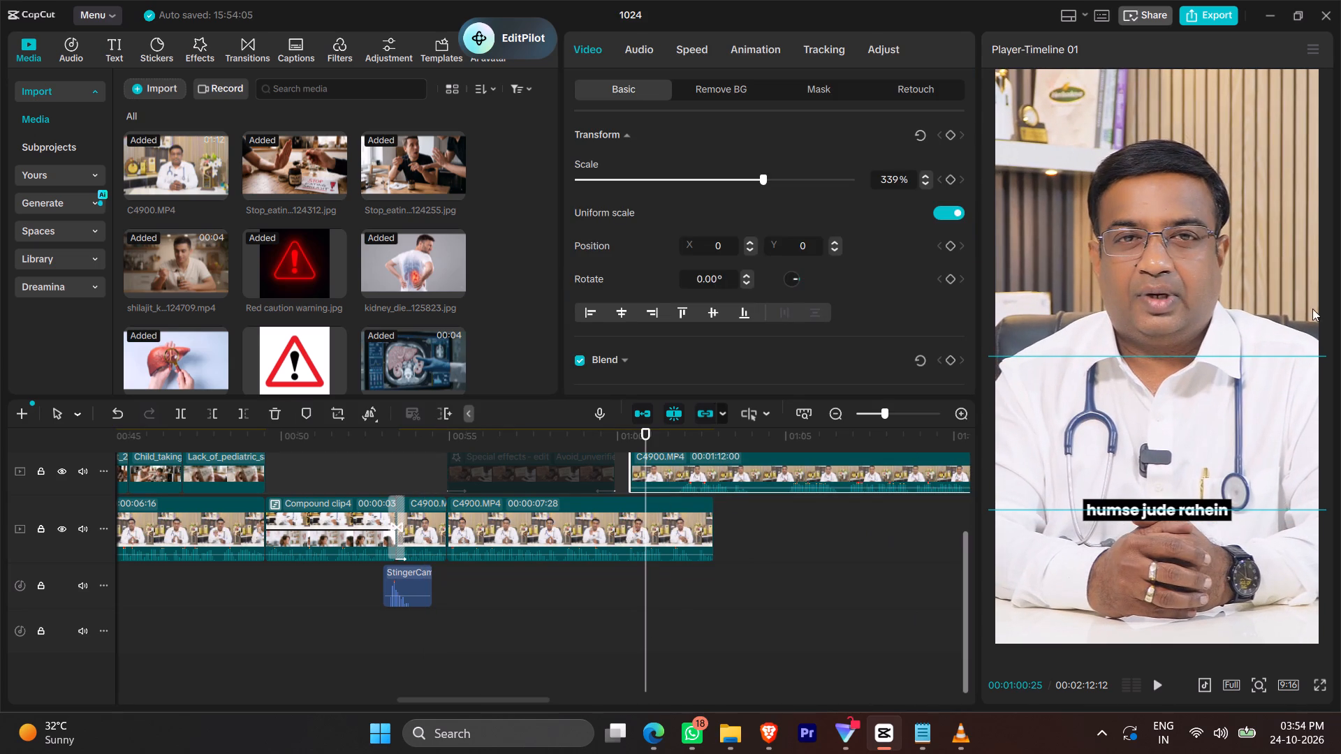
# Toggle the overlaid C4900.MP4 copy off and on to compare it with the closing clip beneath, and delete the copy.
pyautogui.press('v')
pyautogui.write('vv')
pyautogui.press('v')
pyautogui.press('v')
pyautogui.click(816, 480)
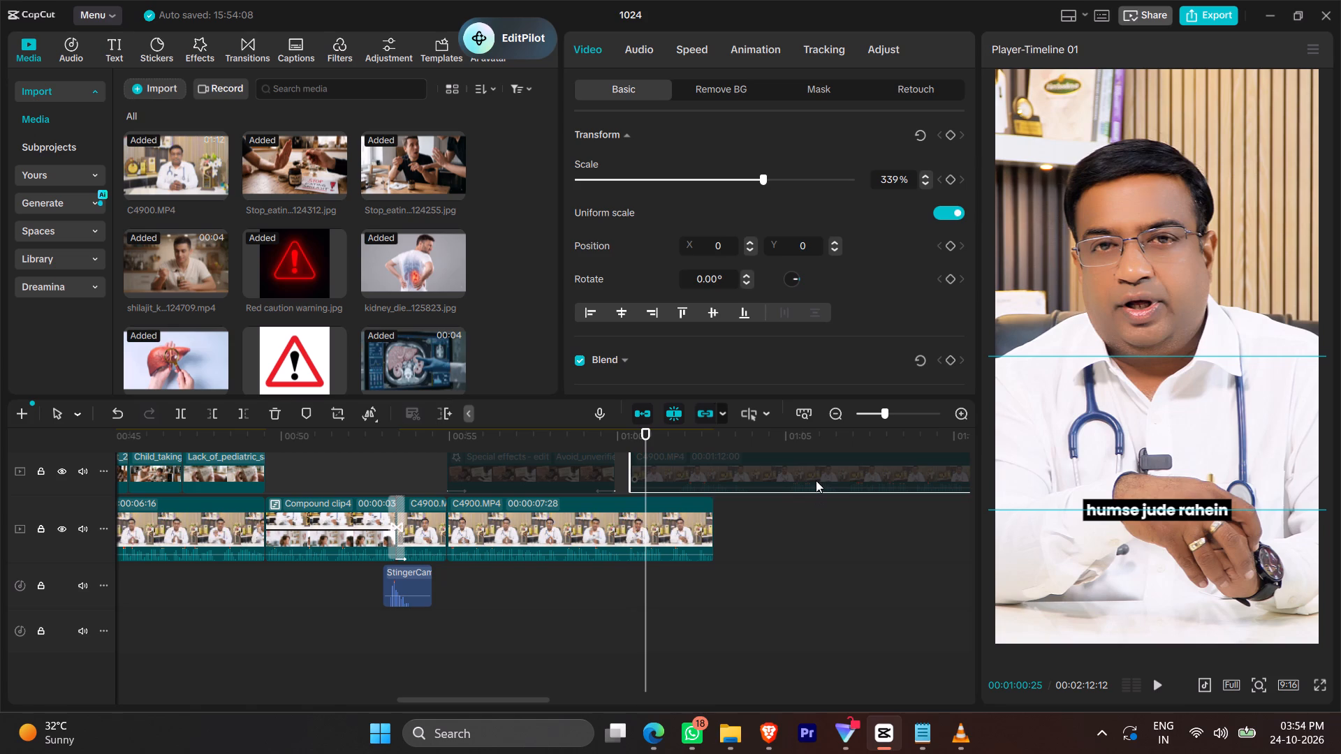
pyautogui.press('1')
# Play the closing section from "Aur sabse zaroori baat" and under the AVOID RAW & UNVERIFIED SHILAJIT picture.
pyautogui.moveTo(487, 586); pyautogui.dragTo(487, 593)
pyautogui.press('space')
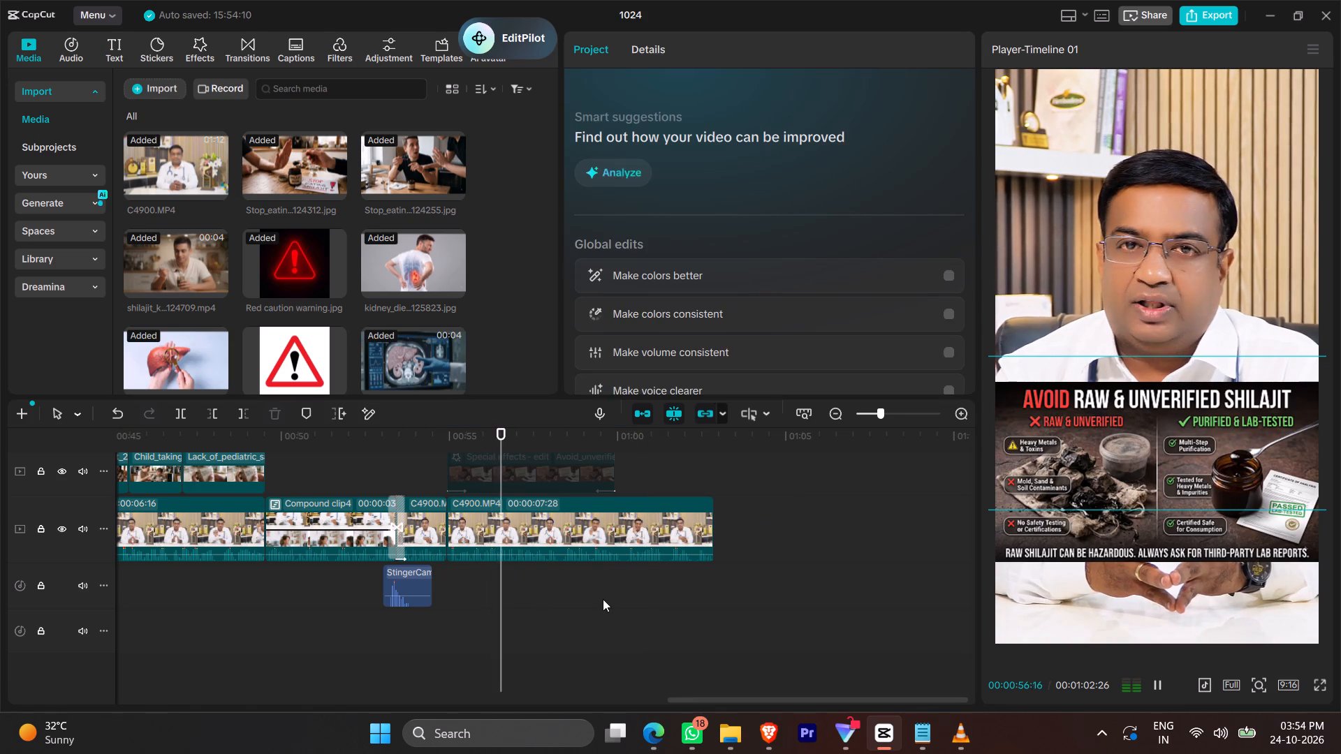
pyautogui.press('space')
pyautogui.click(621, 524)
pyautogui.click(411, 475)
pyautogui.press('space')
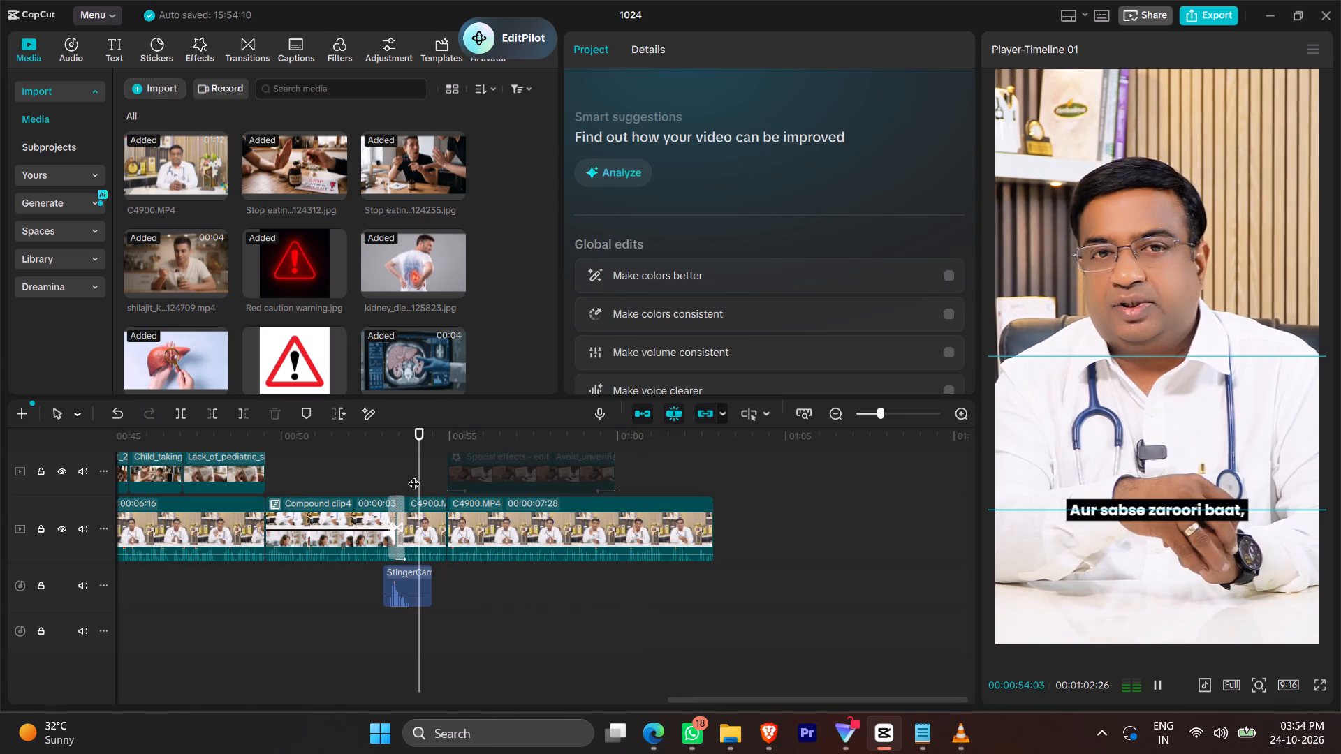
pyautogui.press('space')
# Enable Stabilize on the last C4900.MP4 clip in the main track and set its level to Most stable.
pyautogui.click(531, 524)
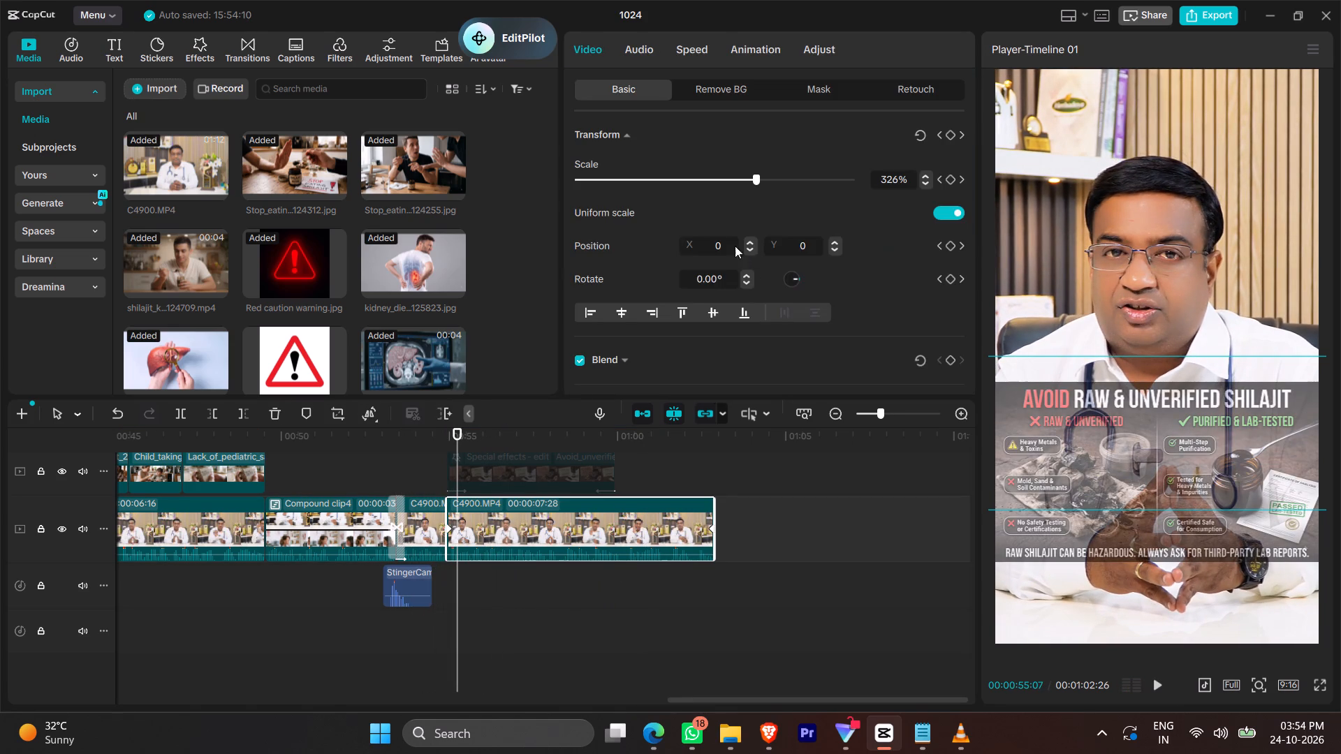
pyautogui.scroll(-2, 735, 347)
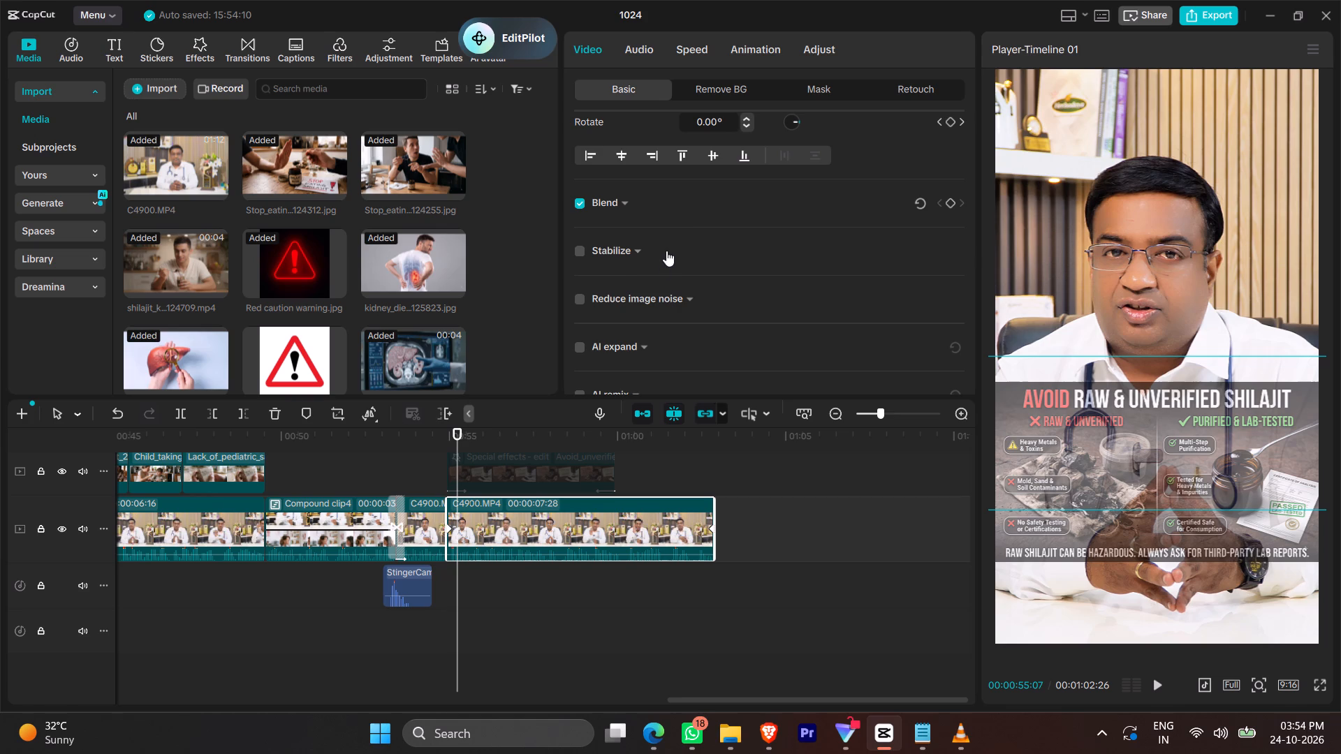
pyautogui.click(576, 256)
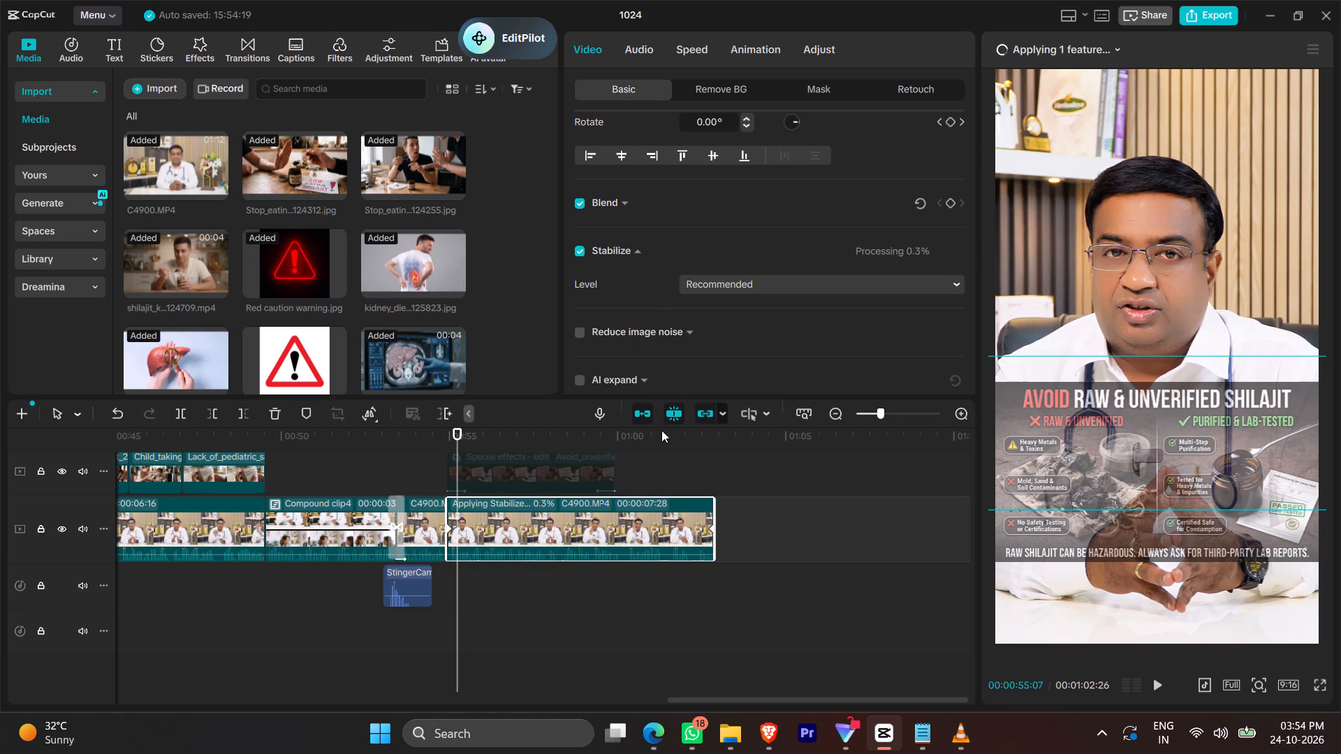
pyautogui.click(761, 293)
pyautogui.click(756, 365)
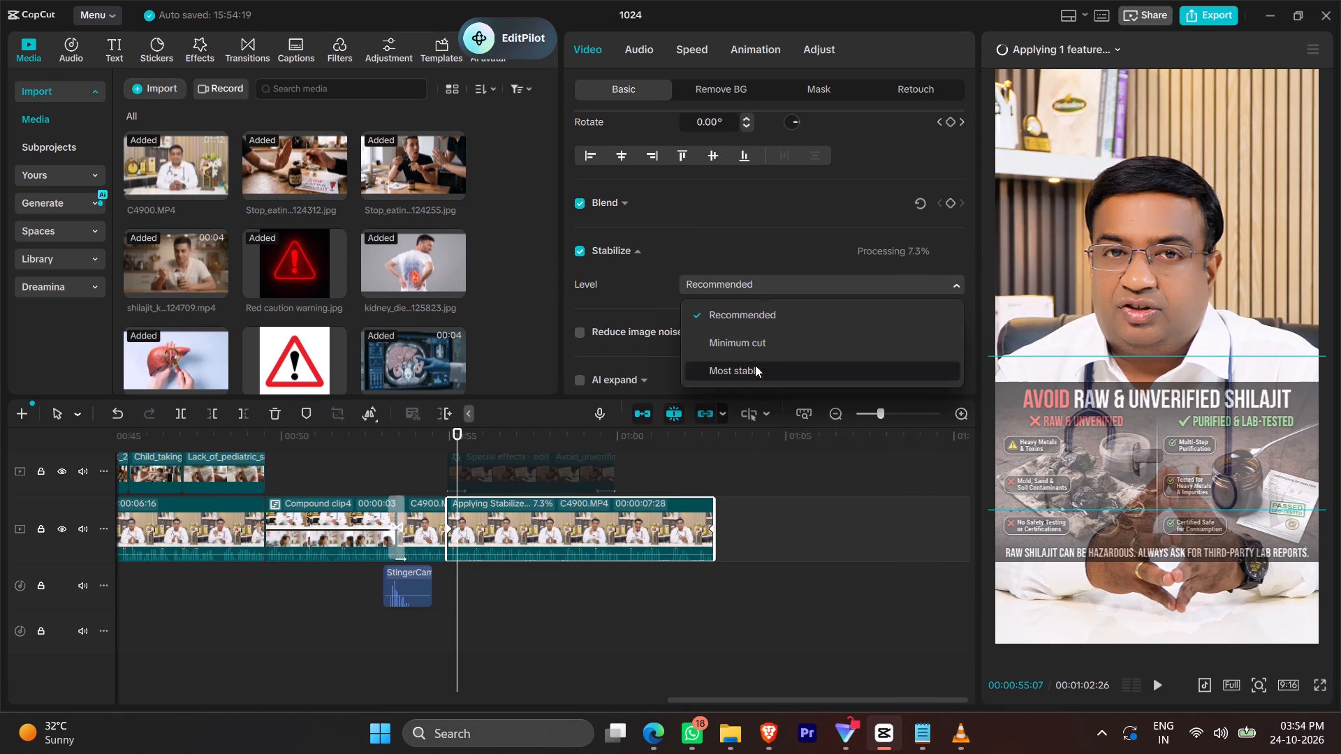
# Play the stabilized closing clip from "Aur sabse zaroori baat" to "humse jude rahein" to check its steadiness.
pyautogui.click(389, 471)
pyautogui.press('space')
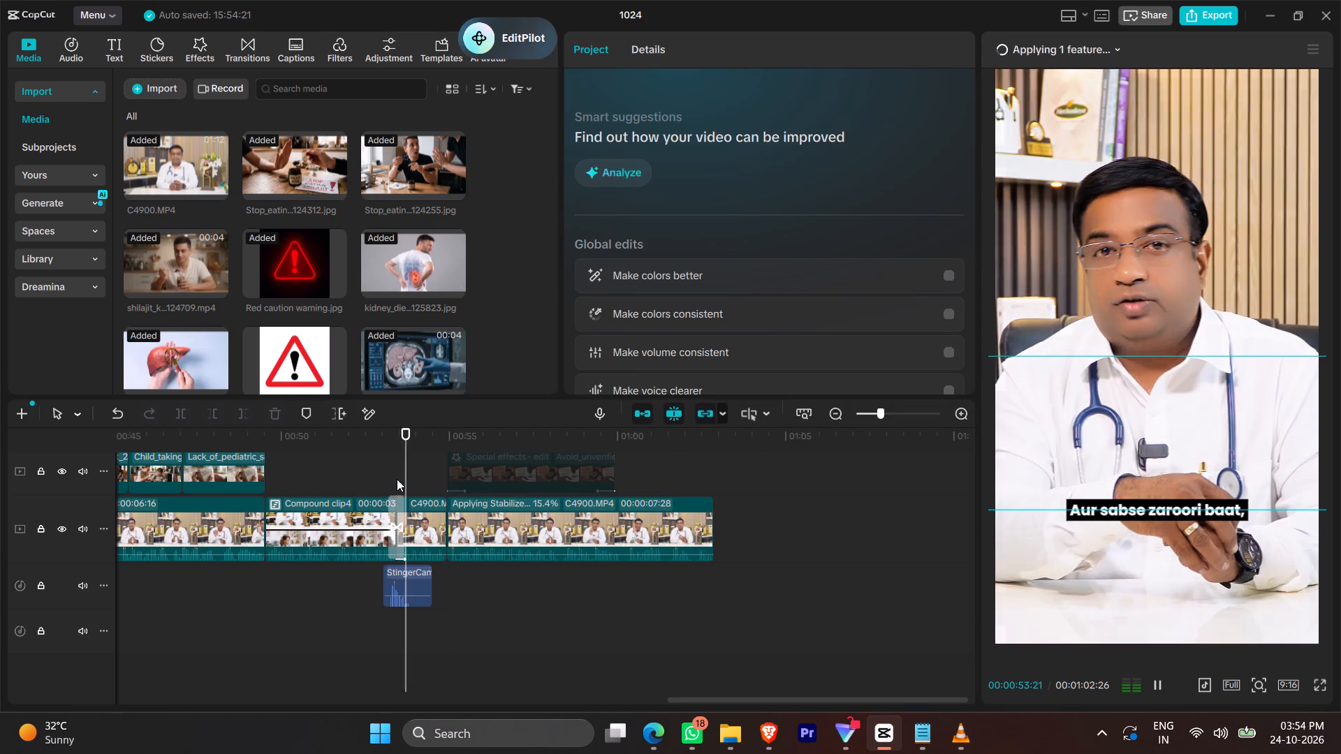
pyautogui.press('space')
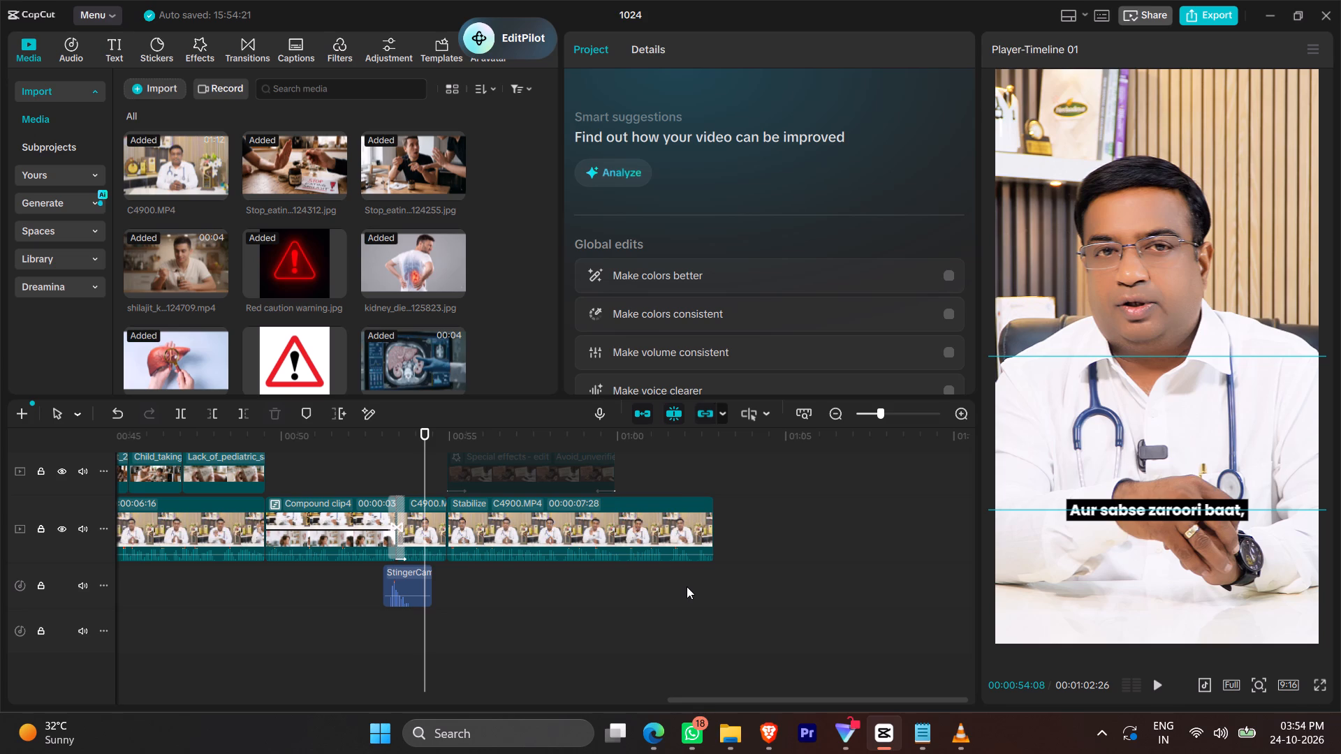
pyautogui.press('space')
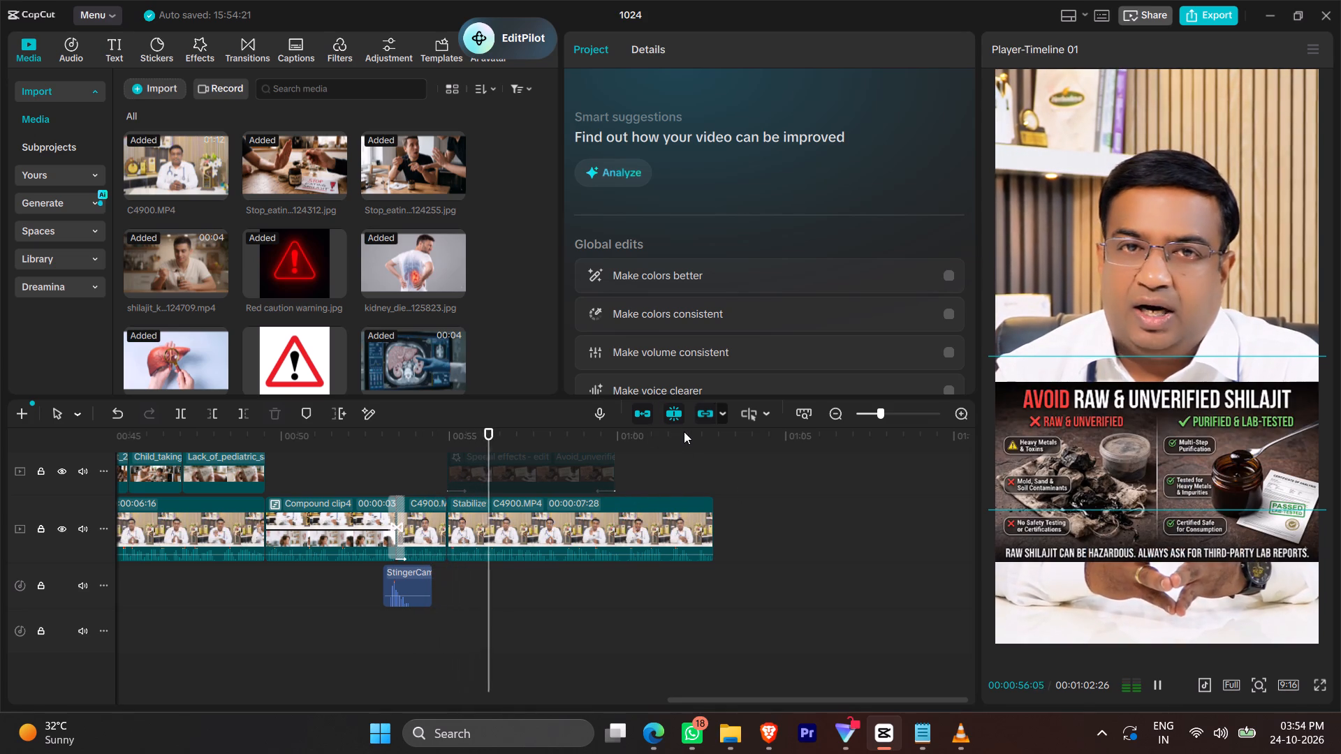
pyautogui.press('space')
pyautogui.click(420, 473)
pyautogui.press('space')
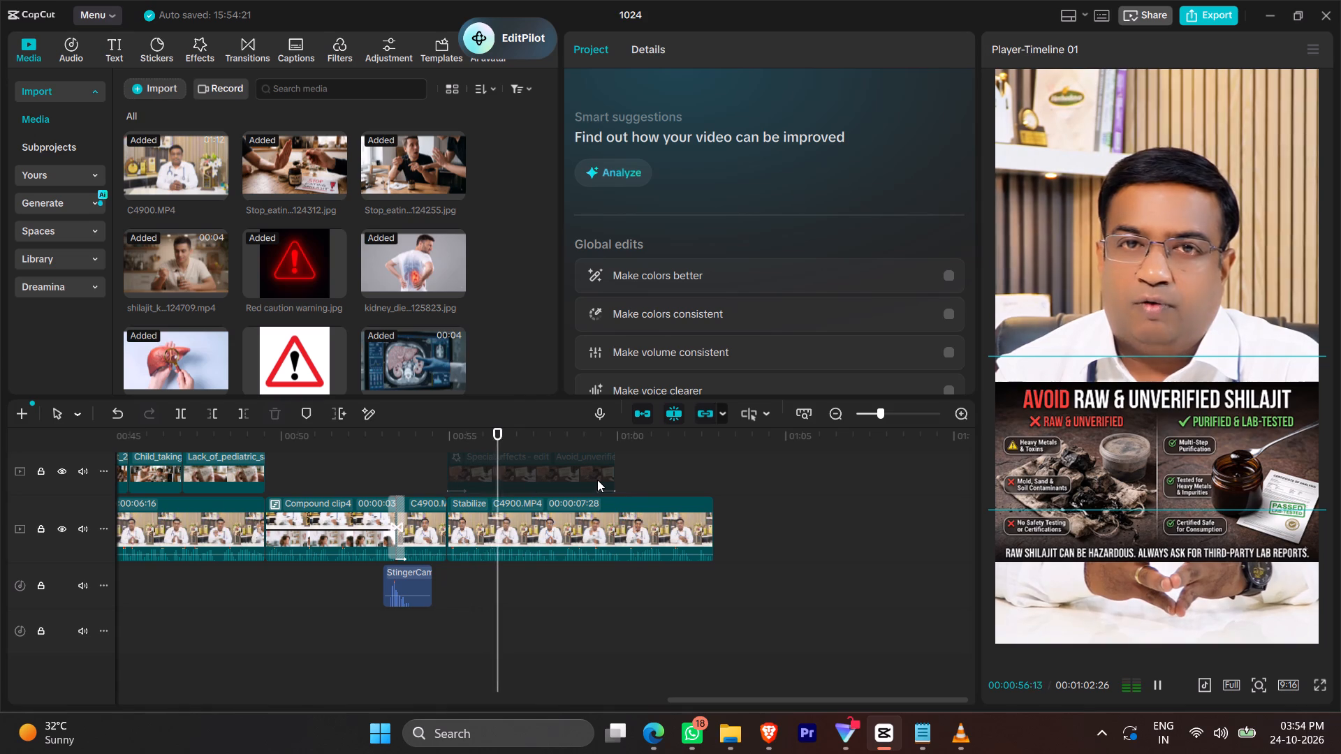
pyautogui.click(638, 539)
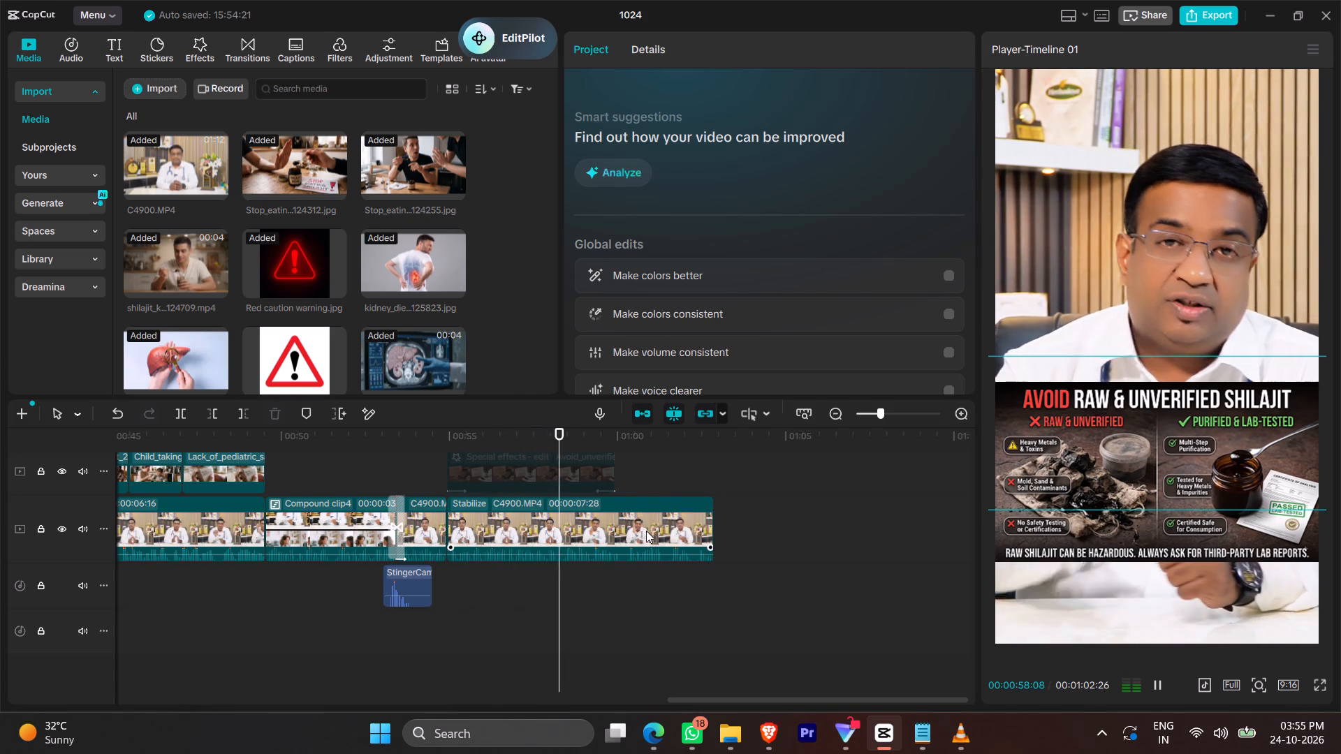
pyautogui.press('space')
pyautogui.press('space')
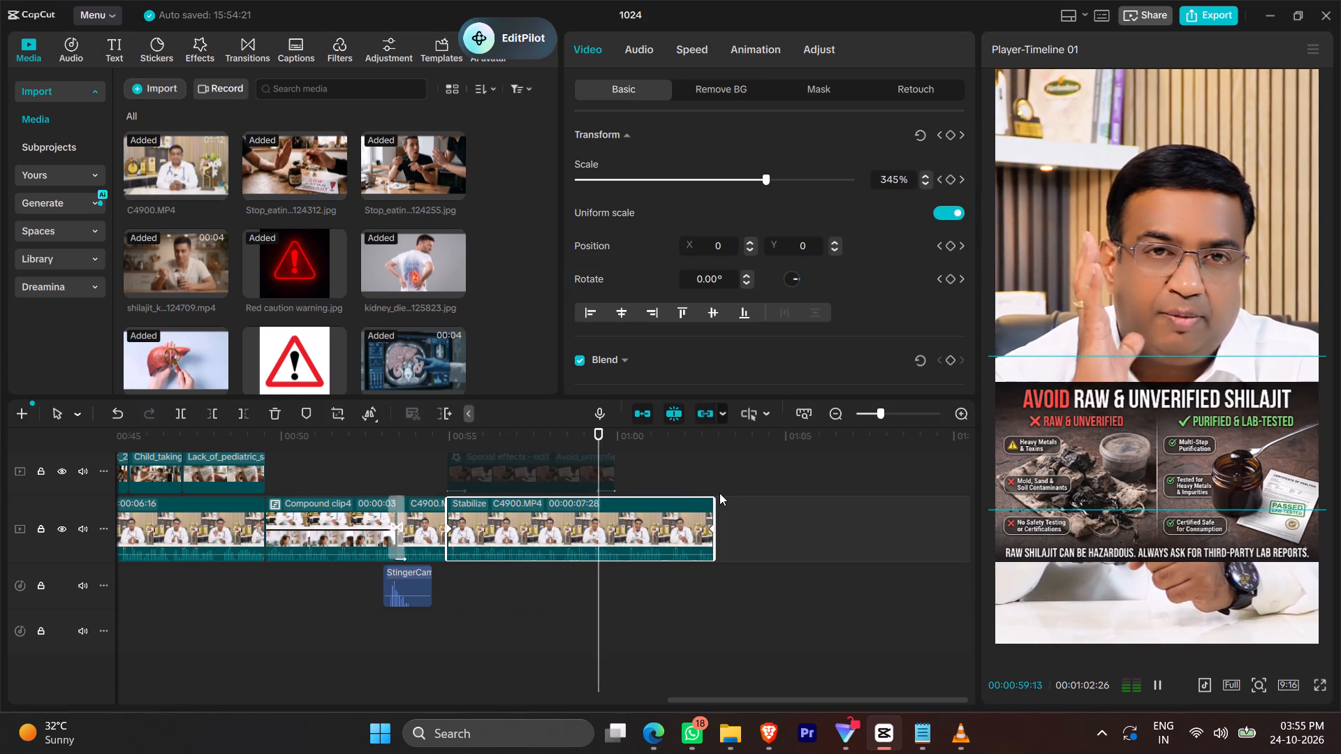
pyautogui.press('space')
# Export the revised video again as a 4K, 30fps HEVC mp4 with the Higher bit rate and without separate audio.
pyautogui.keyDown('ctrl'); pyautogui.scroll(-8, 775, 494); pyautogui.keyUp('ctrl')
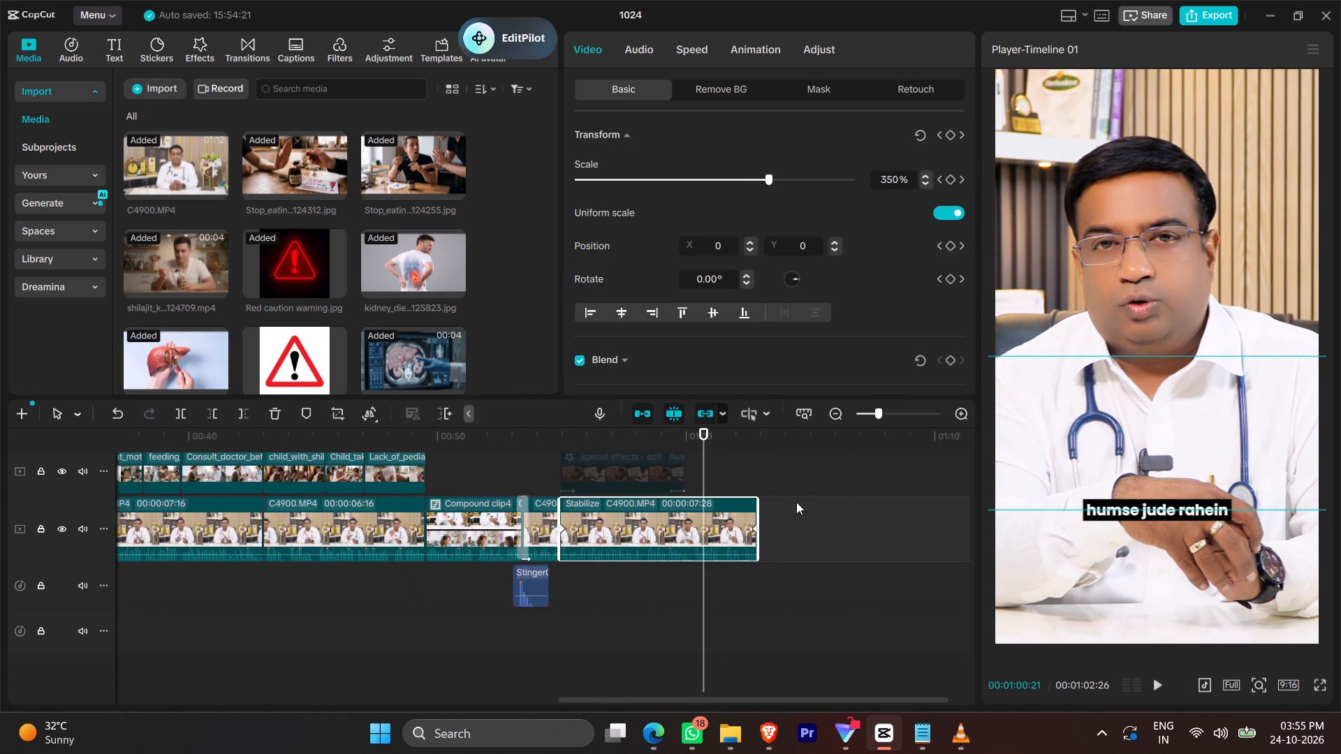
pyautogui.keyDown('ctrl'); pyautogui.scroll(-16, 796, 502); pyautogui.keyUp('ctrl')
pyautogui.keyDown('ctrl'); pyautogui.click(828, 511); pyautogui.keyUp('ctrl')
pyautogui.scroll(17, 729, 542)
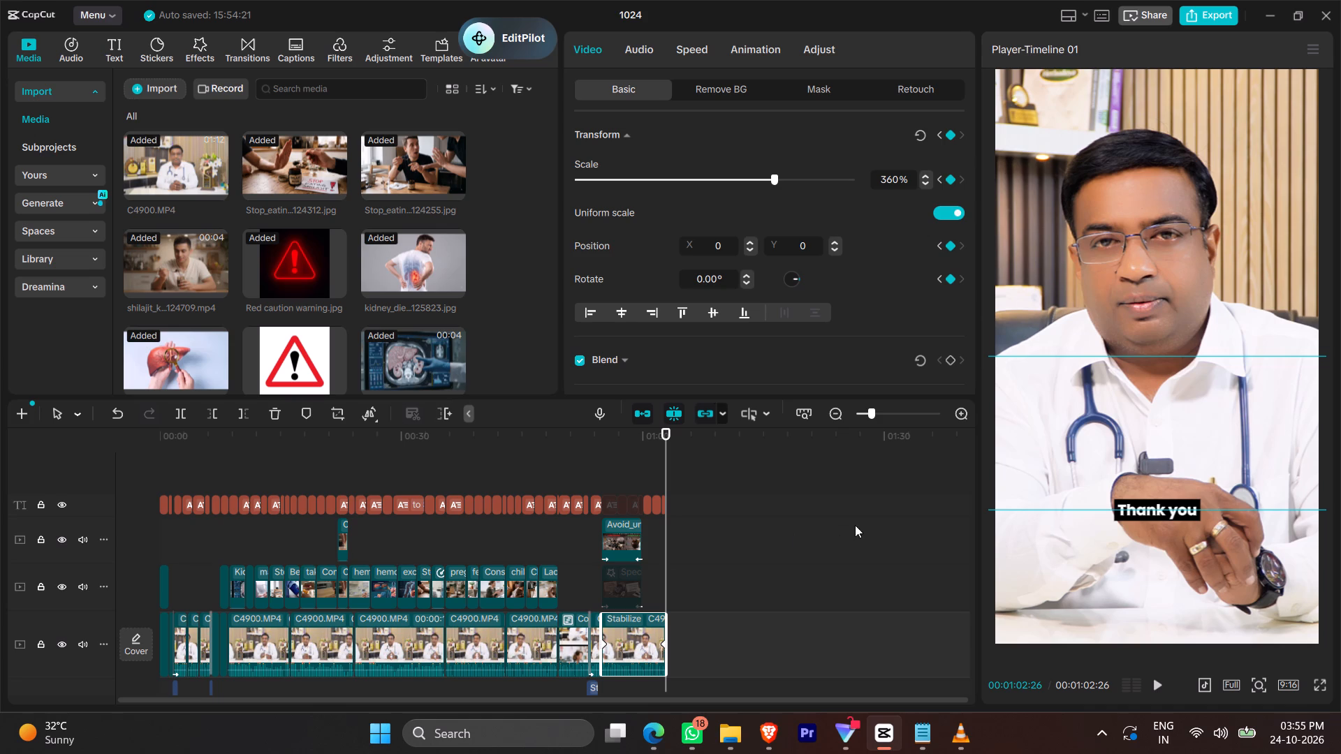
pyautogui.scroll(5, 855, 525)
pyautogui.click(1215, 16)
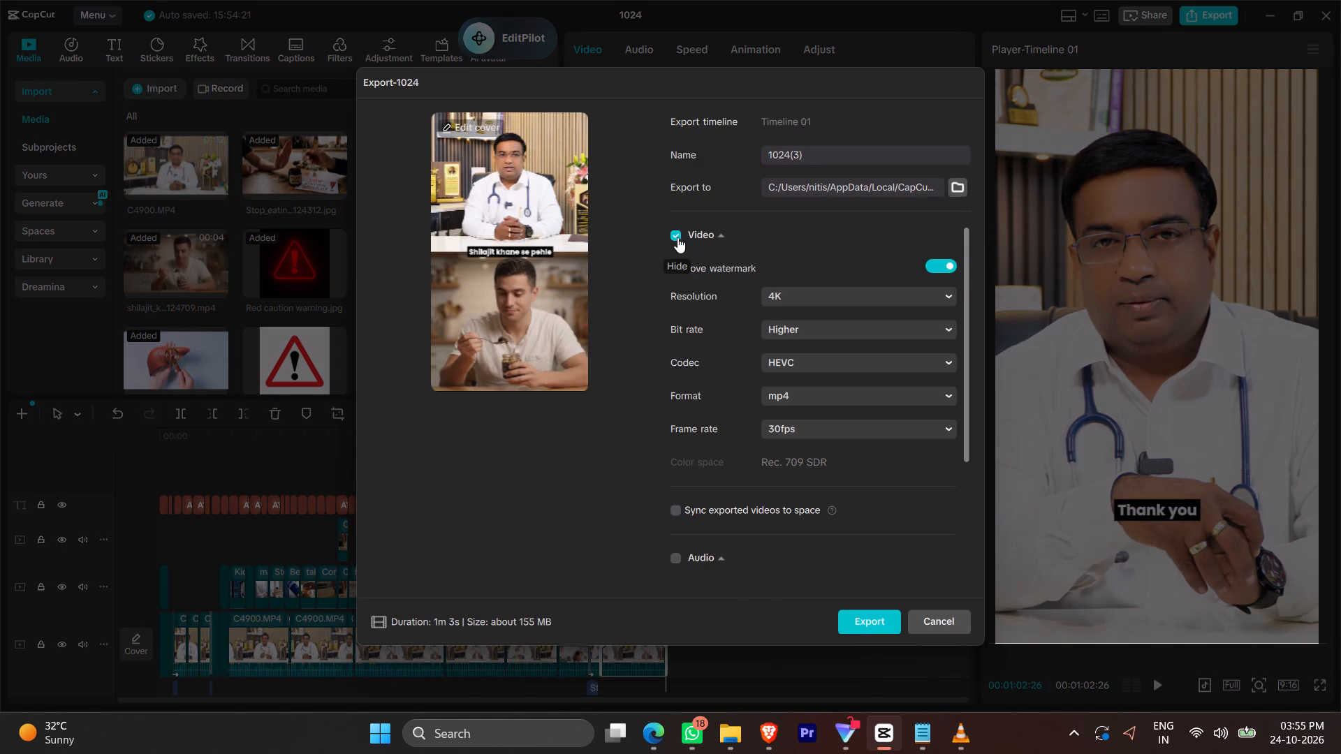
pyautogui.click(860, 615)
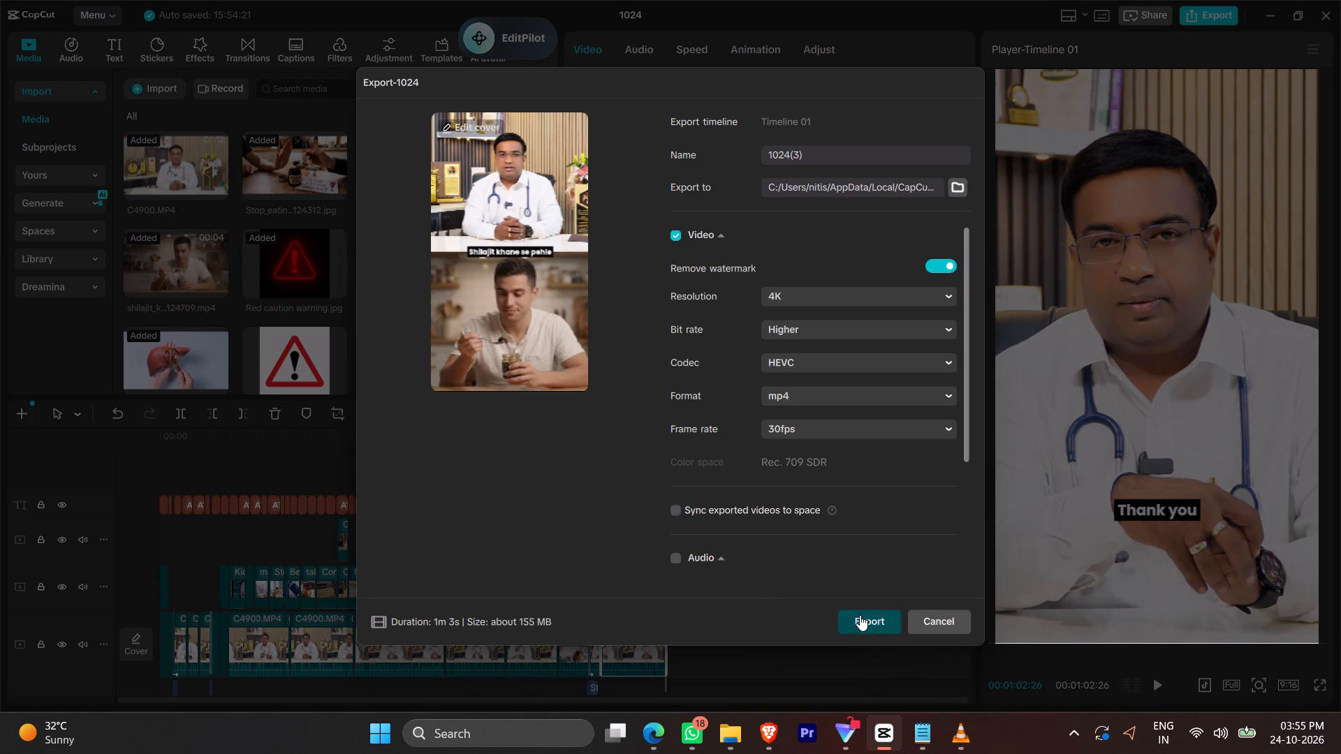
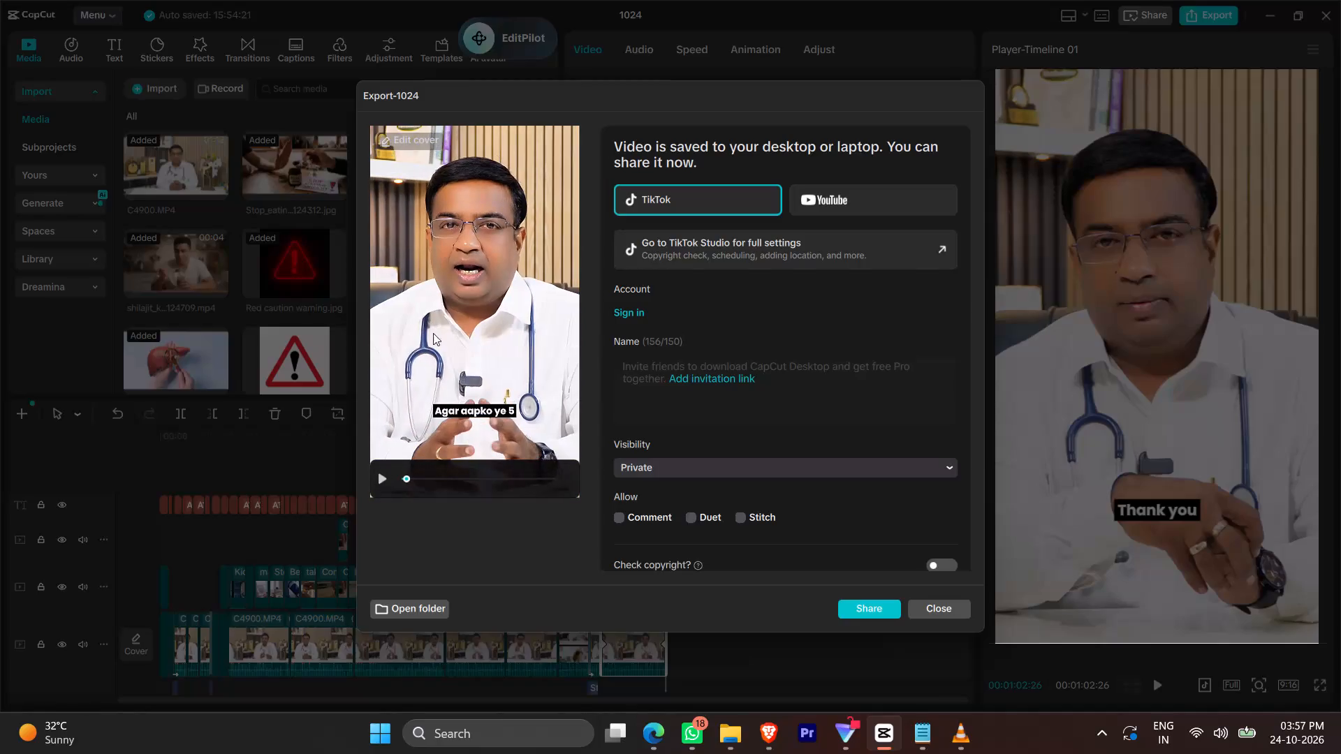
# Open the folder containing the newly exported 1024 video and return to the editor.
pyautogui.click(404, 612)
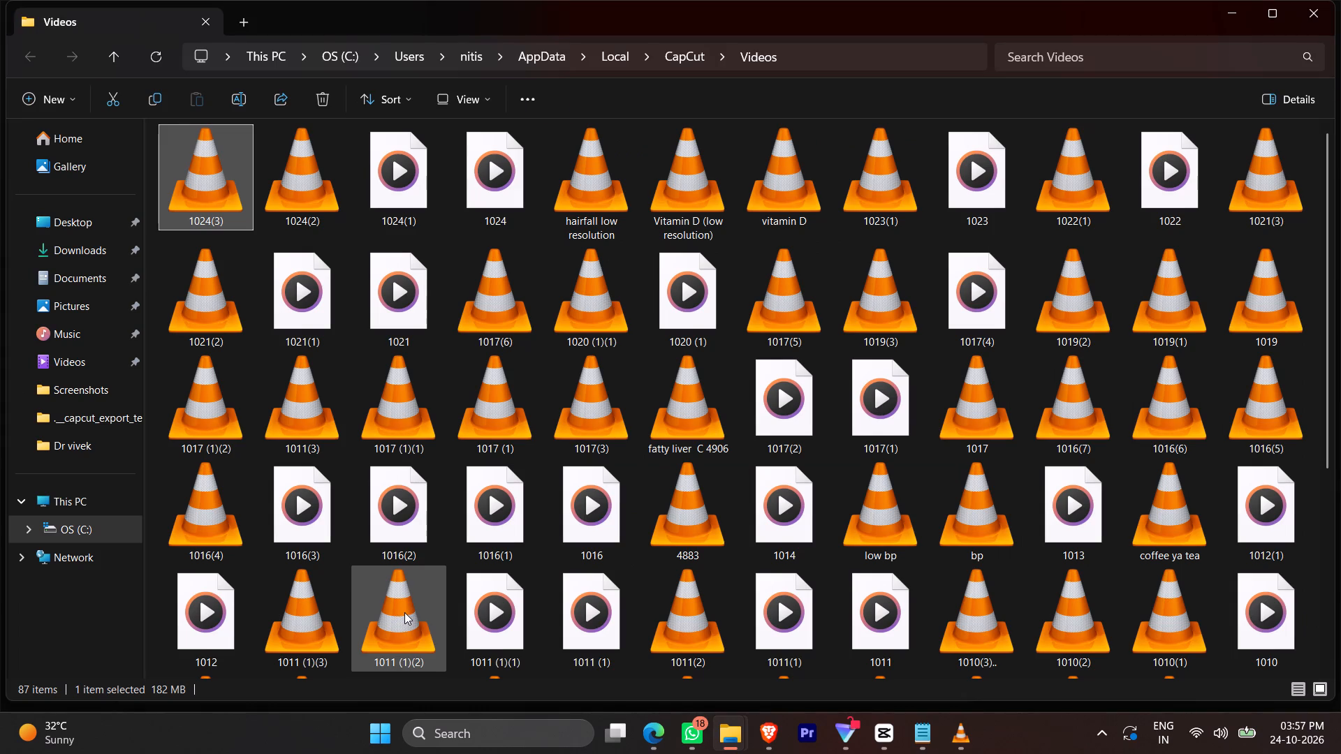
pyautogui.click(900, 744)
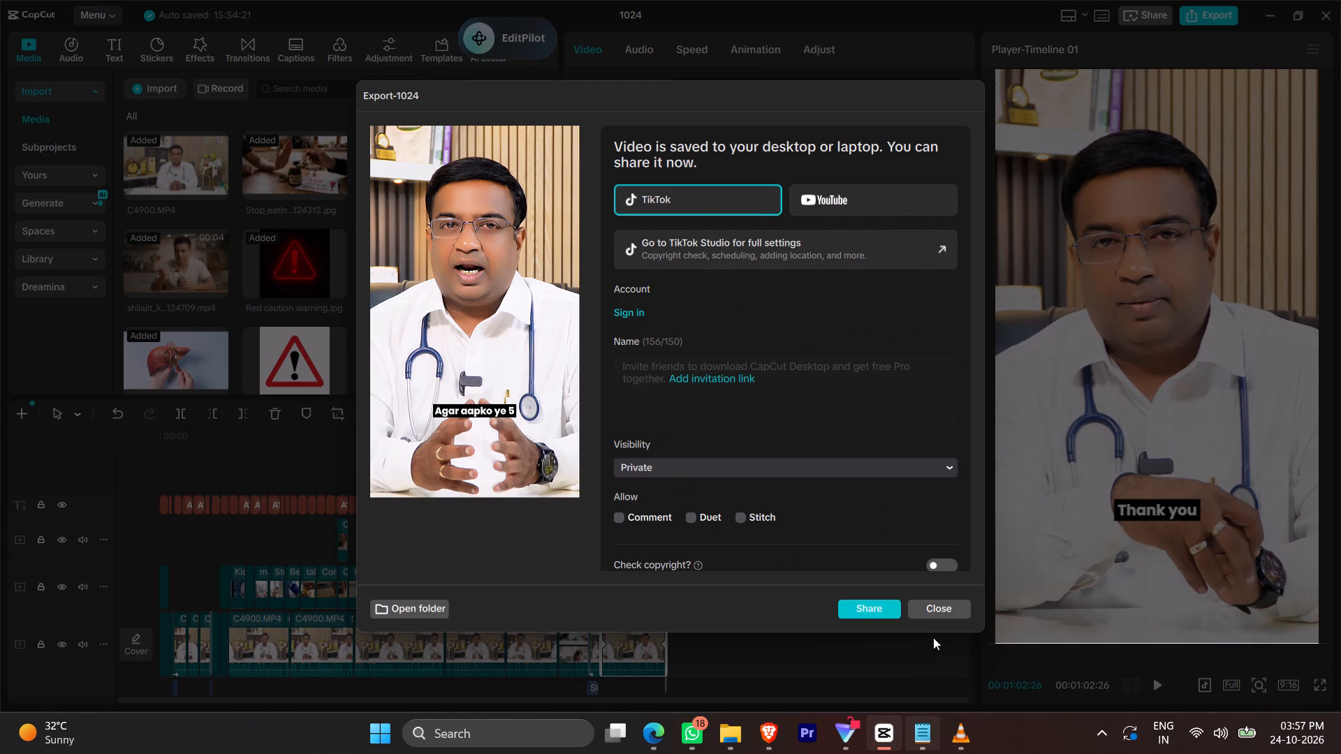
# Dismiss the finished export and close the 1024 project, leaving the folder window out of the way.
pyautogui.click(936, 617)
pyautogui.click(763, 80)
pyautogui.click(947, 612)
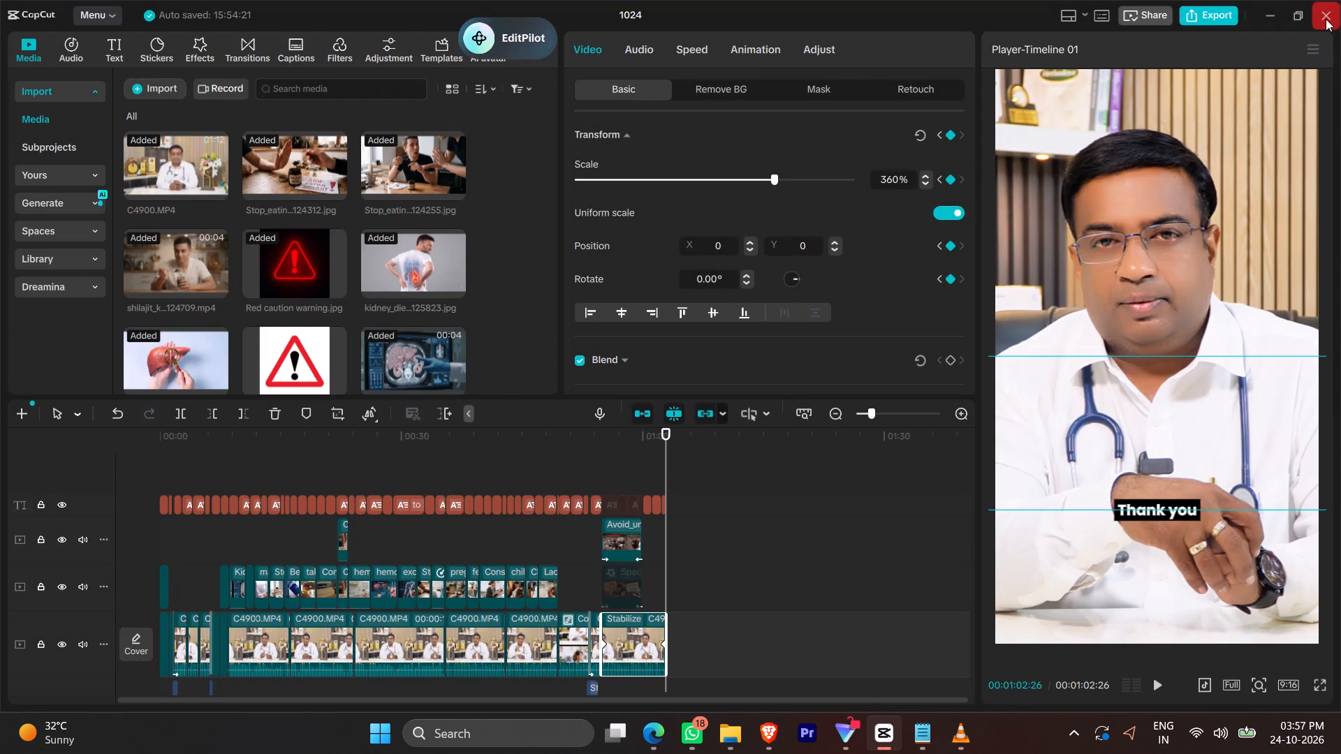
pyautogui.click(1326, 19)
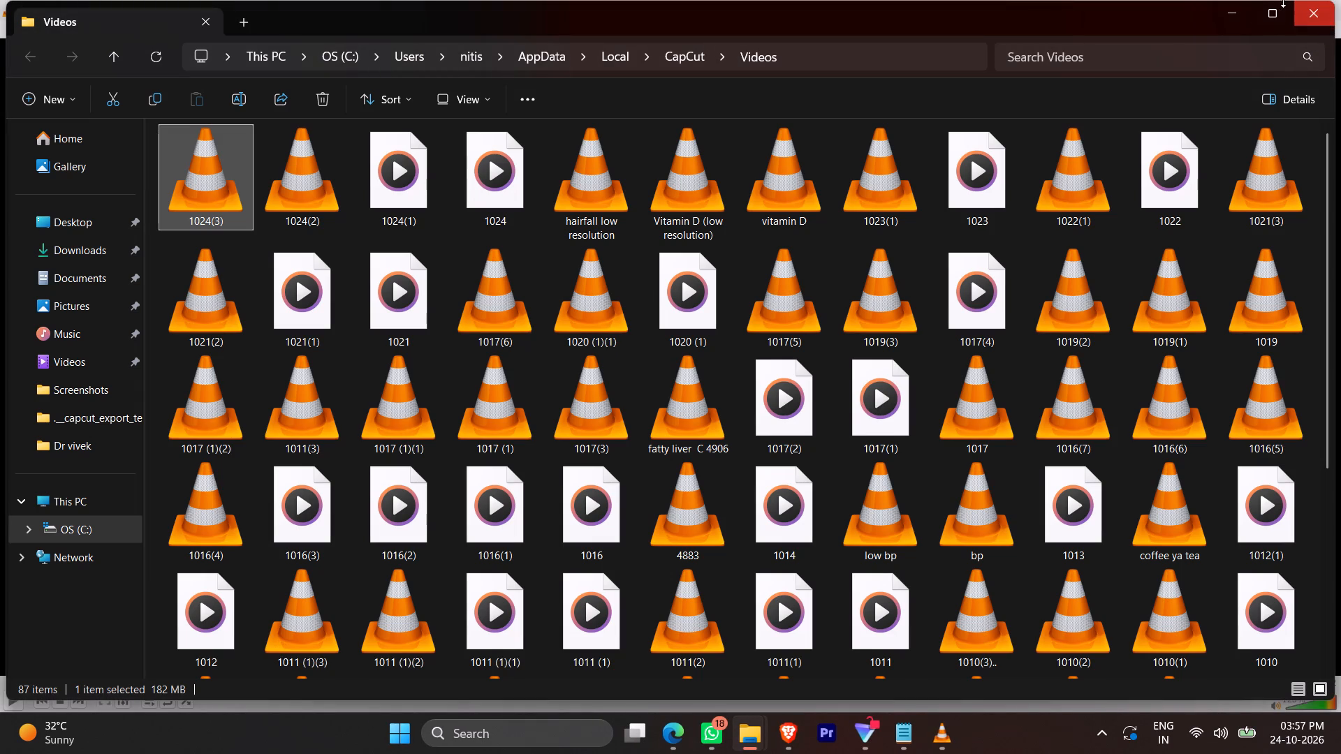
pyautogui.click(1232, 17)
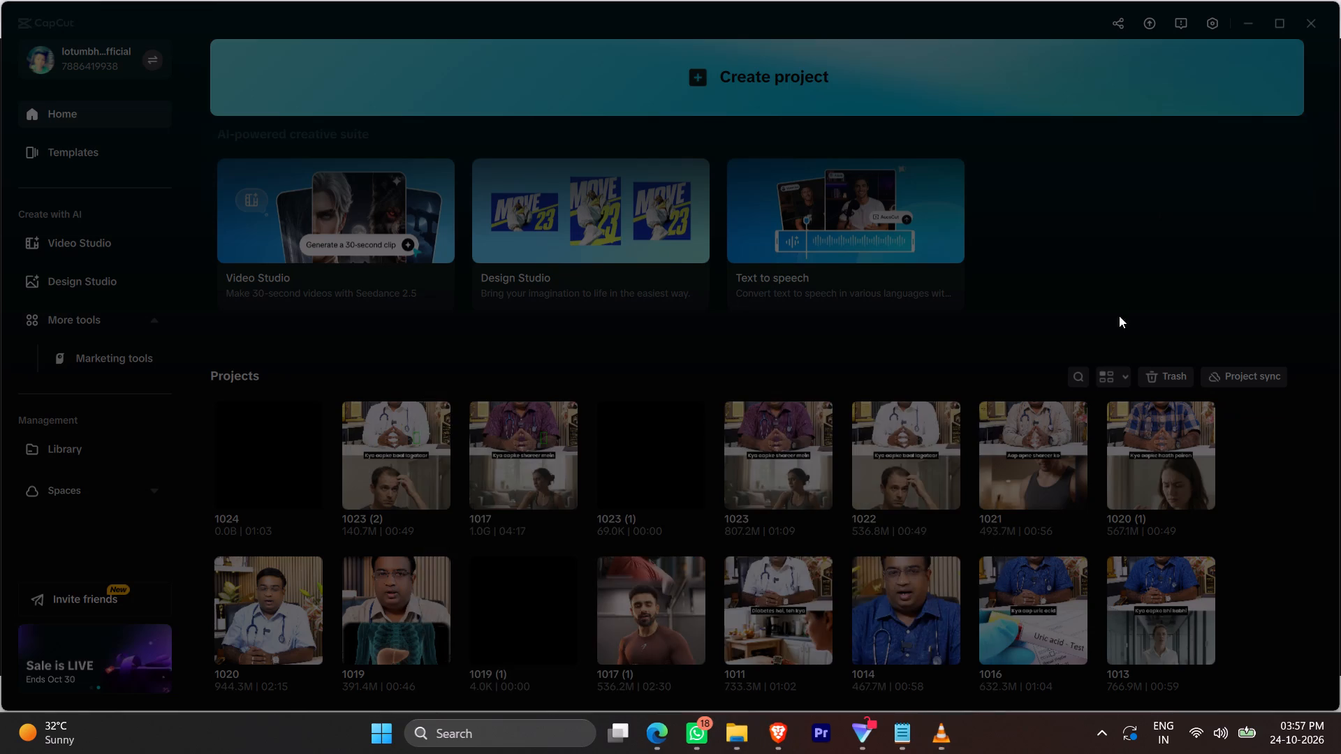
# Open the 1017 project from the project list and skip linking its missing media.
pyautogui.moveTo(1048, 19); pyautogui.dragTo(1075, 0)
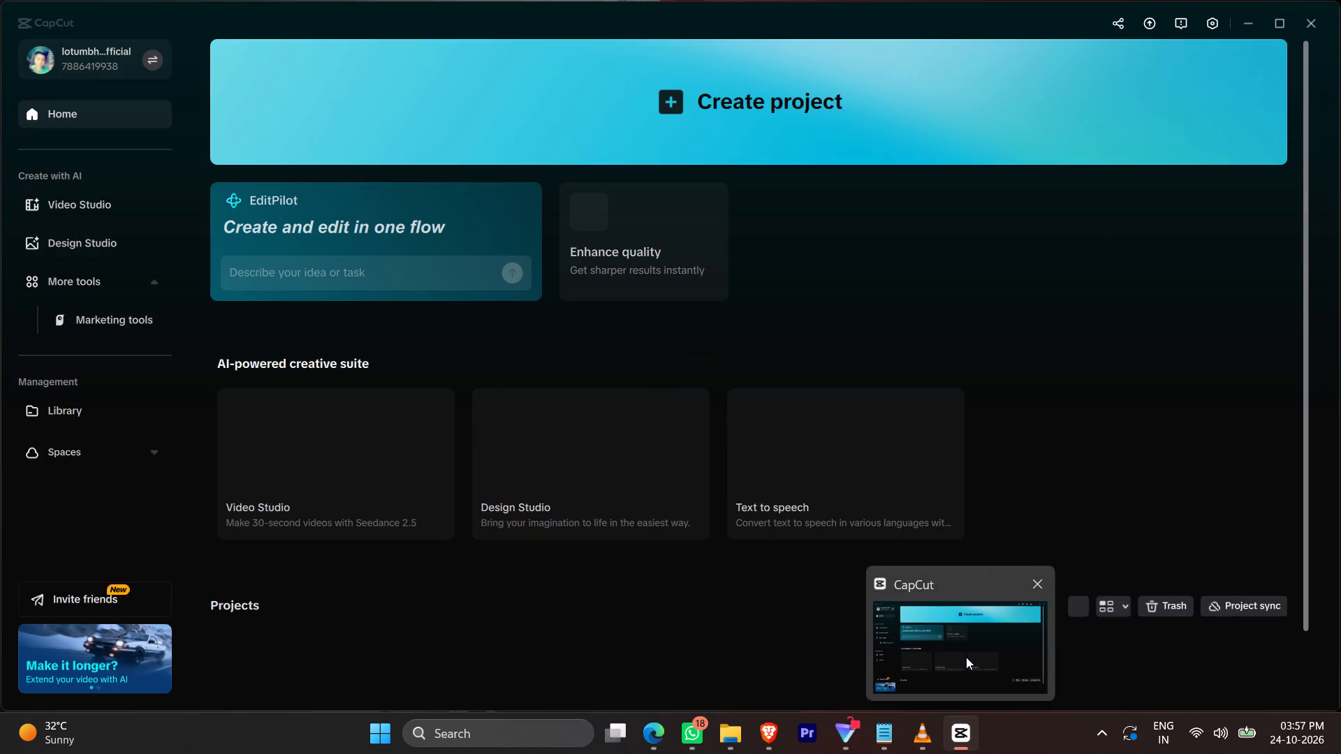
pyautogui.click(1277, 23)
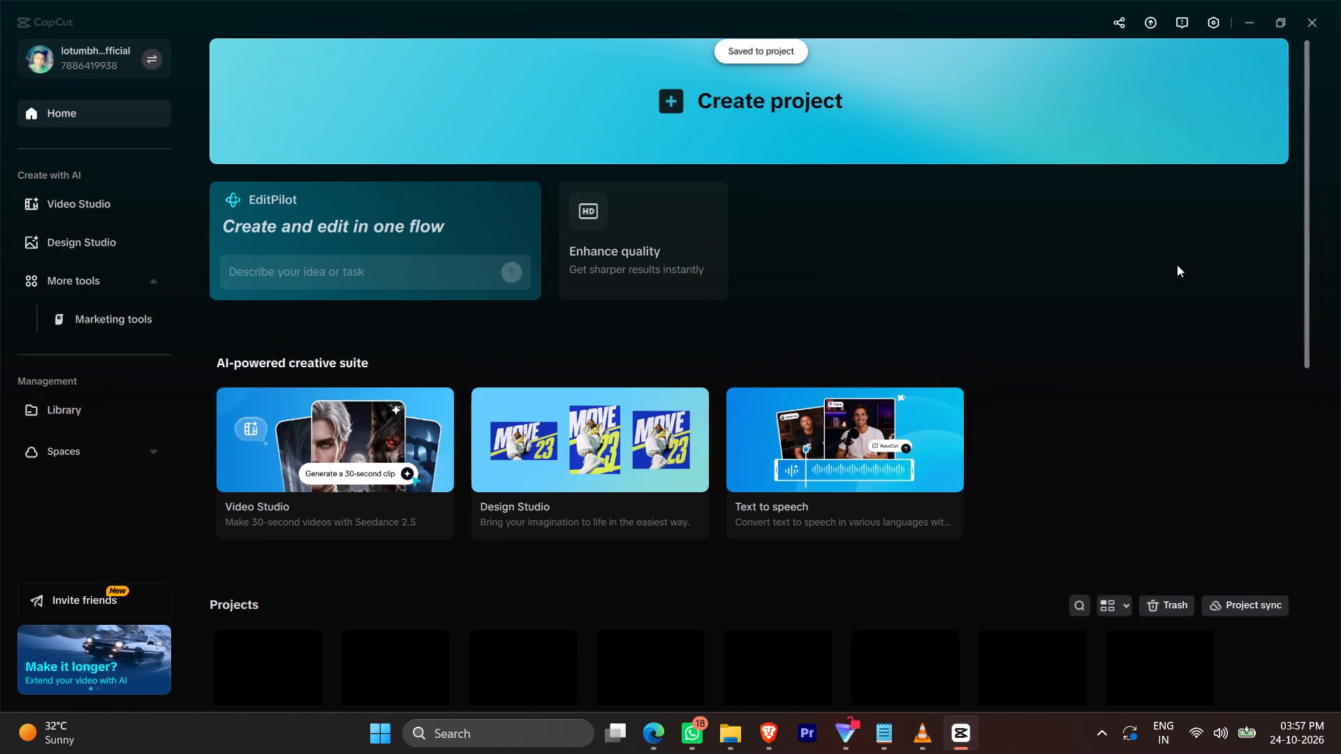
pyautogui.scroll(-3, 522, 407)
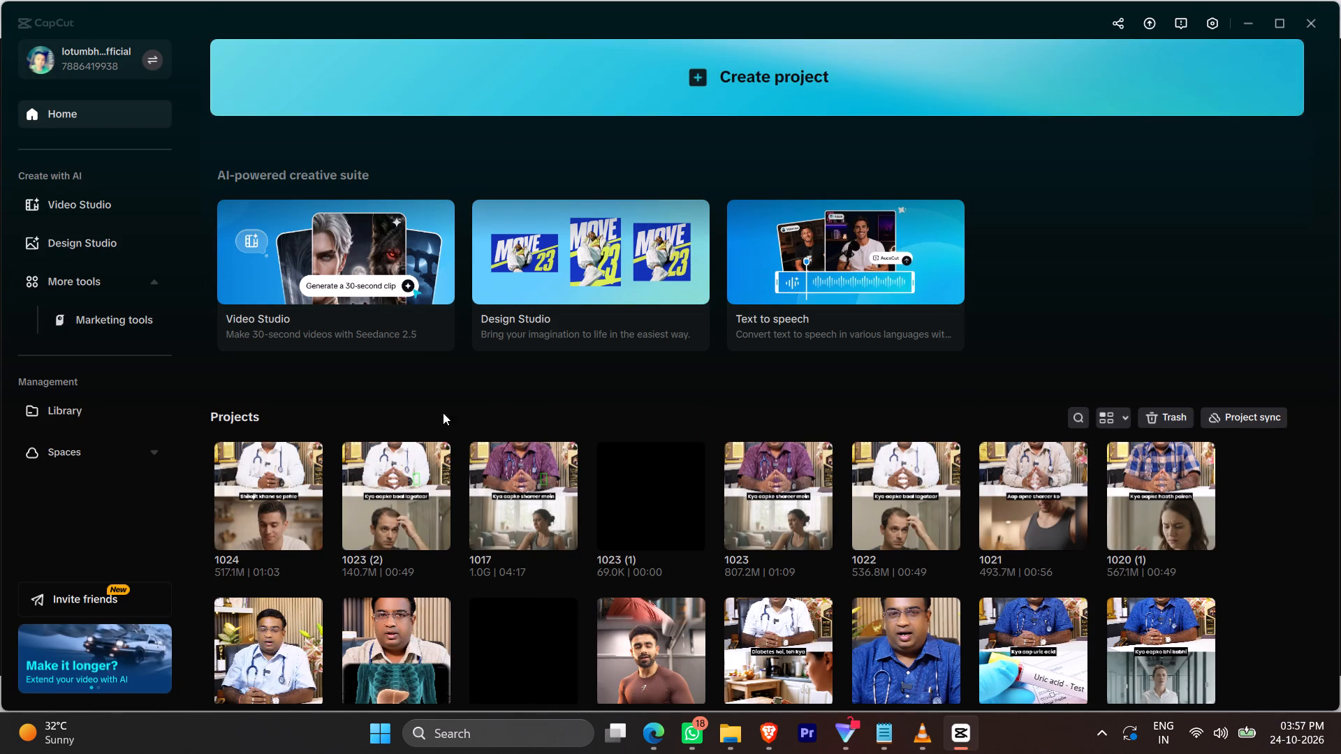
pyautogui.click(538, 466)
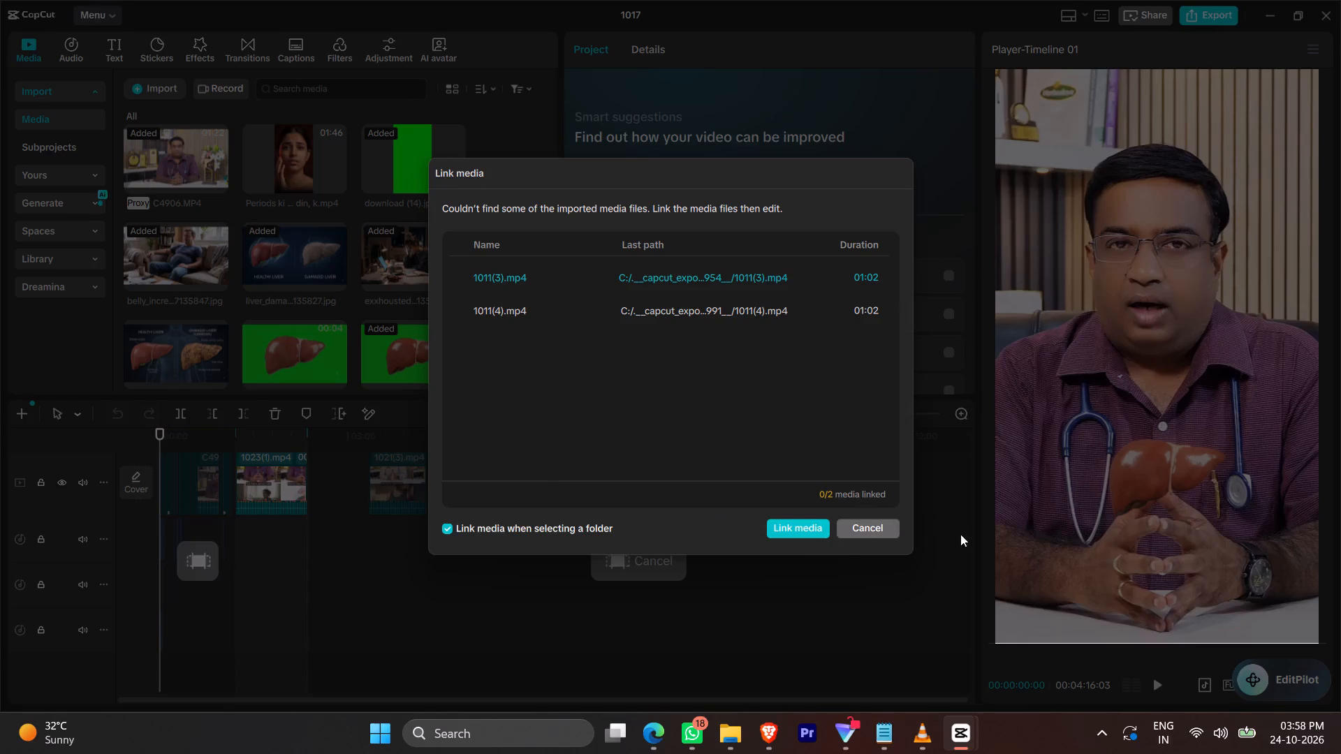
pyautogui.click(851, 538)
# Set the playhead to 00:01:13:00 at the start of 1023(1).mp4 and cancel the selected timeline range around that clip.
pyautogui.click(295, 603)
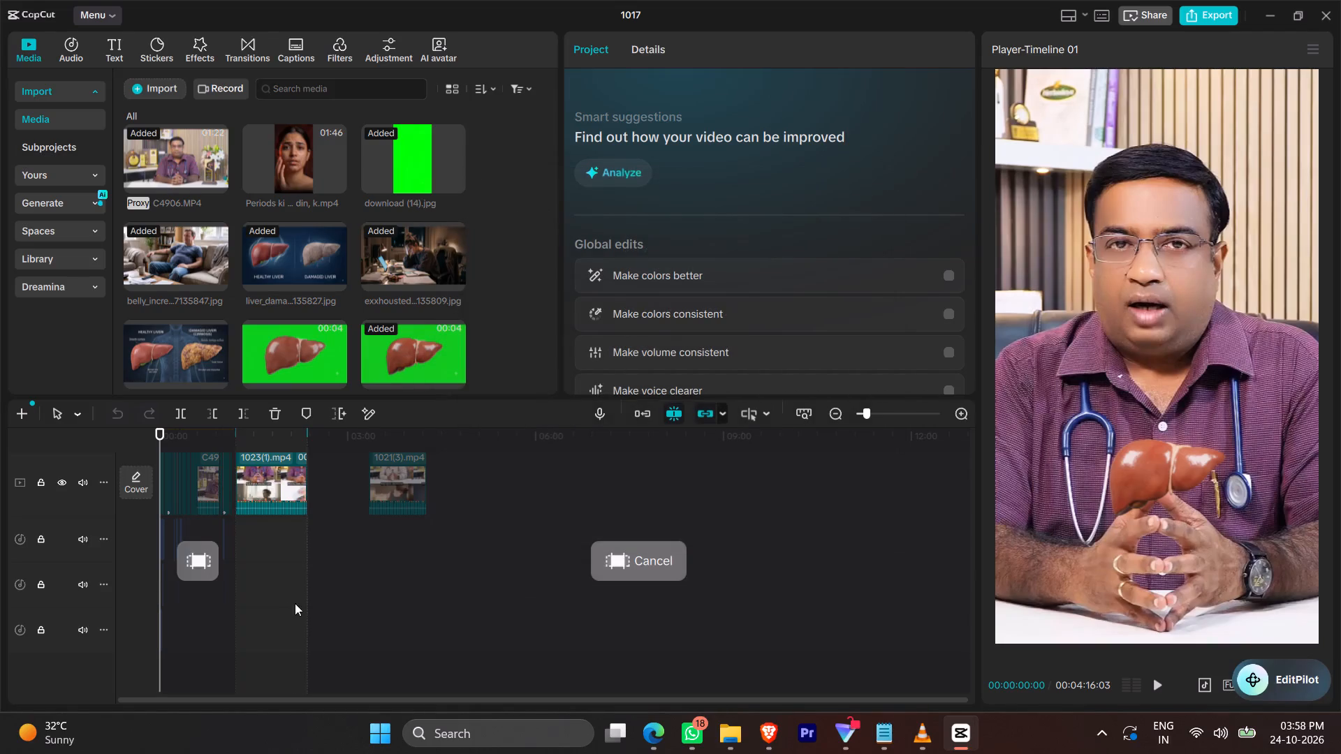
pyautogui.keyDown('ctrl'); pyautogui.scroll(20, 284, 583); pyautogui.keyUp('ctrl')
pyautogui.keyDown('ctrl'); pyautogui.scroll(6, 284, 583); pyautogui.keyUp('ctrl')
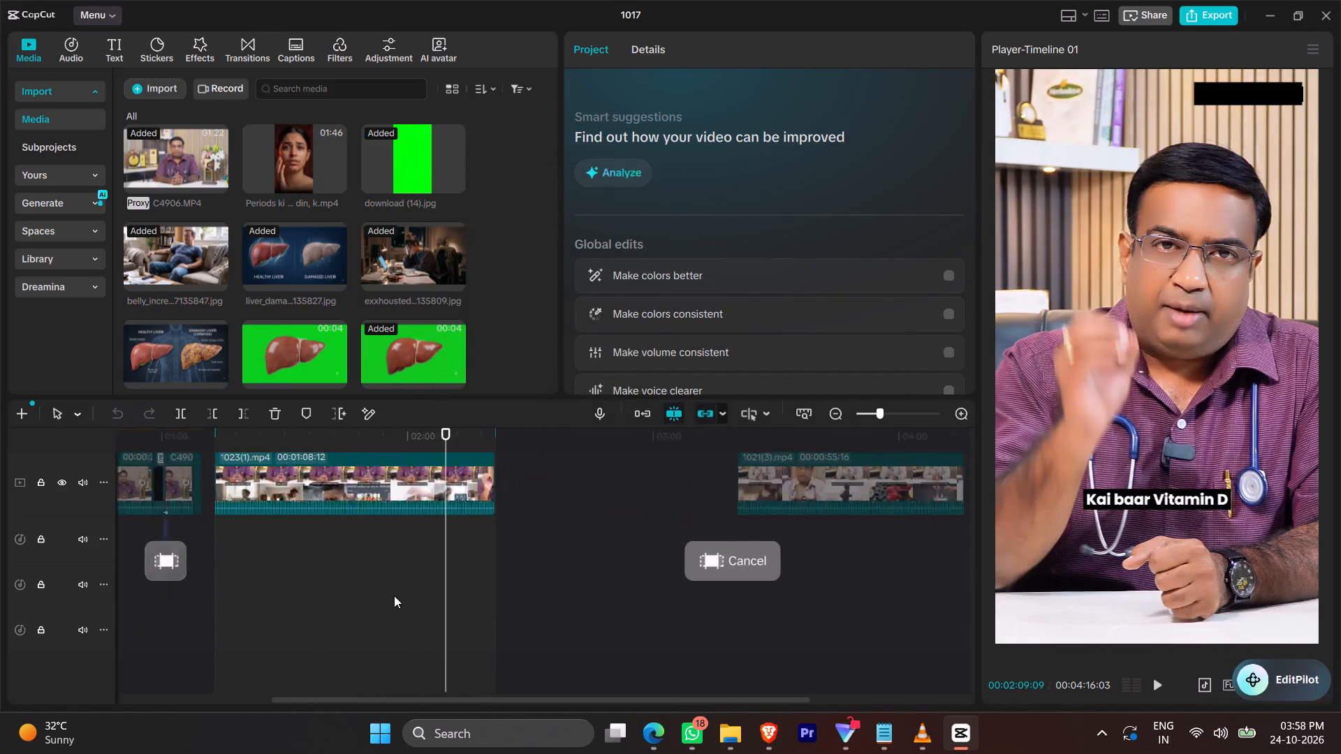
pyautogui.keyDown('ctrl'); pyautogui.scroll(14, 394, 596); pyautogui.keyUp('ctrl')
pyautogui.scroll(-7, 437, 601)
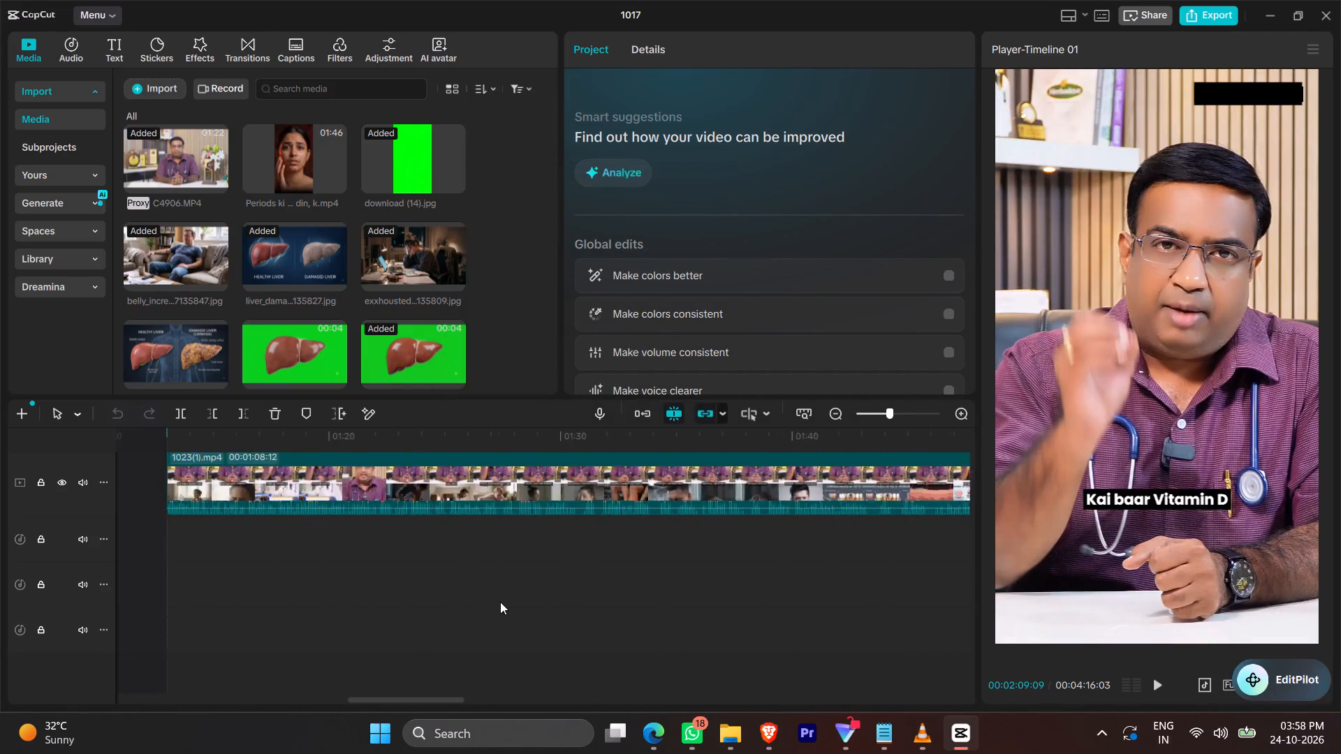
pyautogui.scroll(-3, 500, 602)
pyautogui.scroll(1, 648, 603)
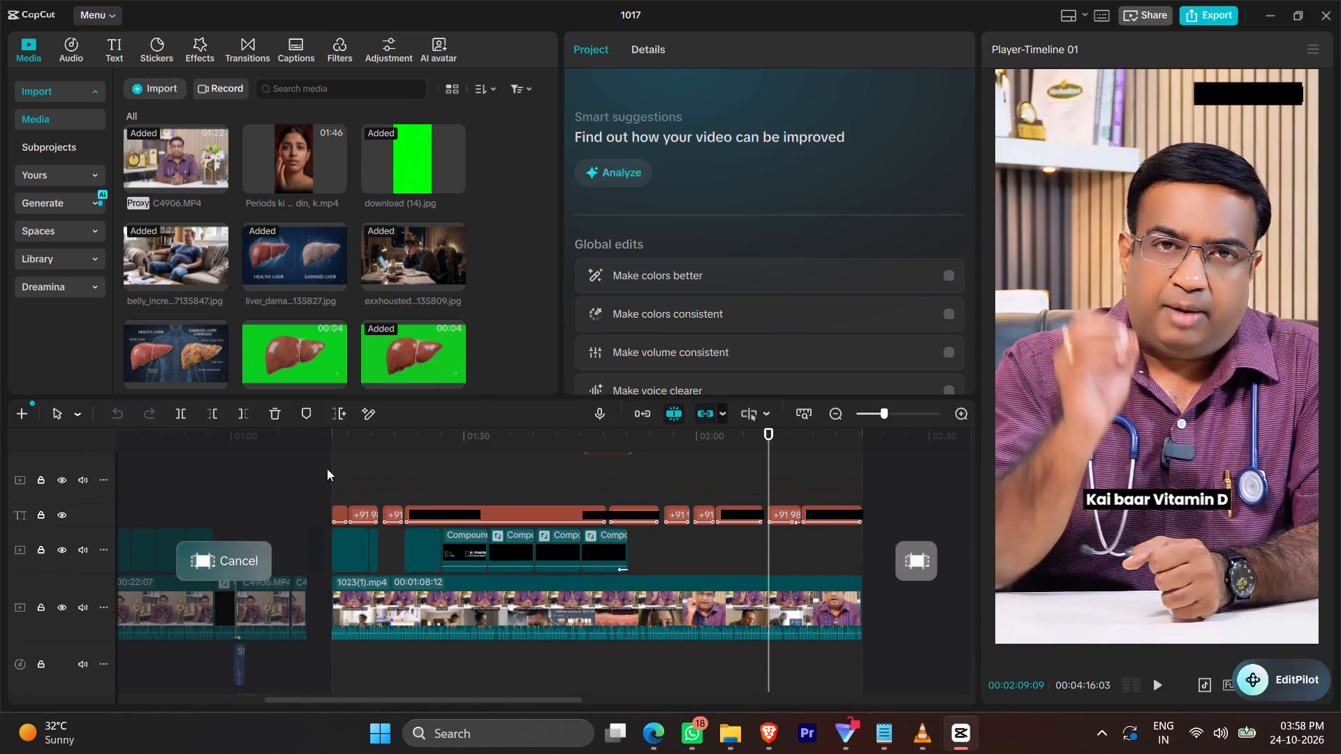
pyautogui.click(328, 468)
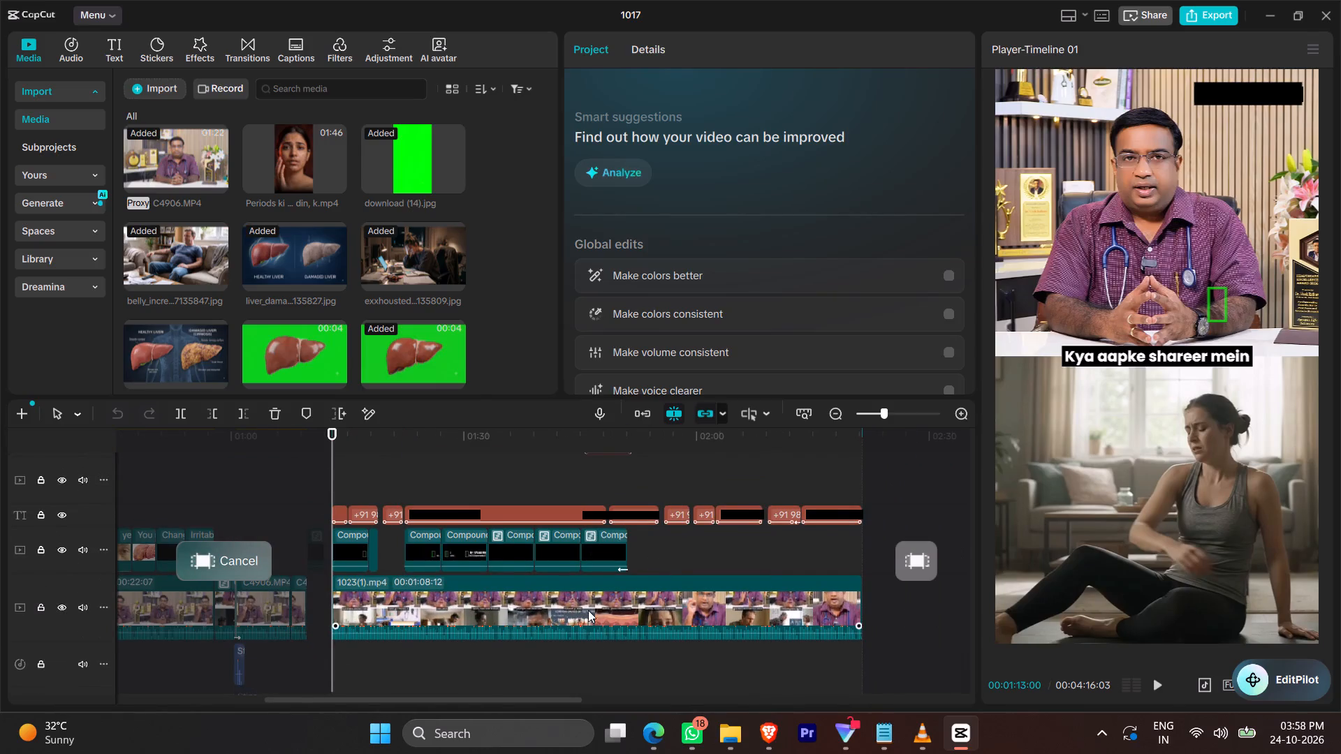
pyautogui.click(914, 556)
# With auto snapping and linkage off, move 1023(1).mp4 from beneath the compound clips to the later timeline area near 1021(3).mp4 and 1022(1).mp4.
pyautogui.click(659, 603)
pyautogui.keyDown('ctrl'); pyautogui.scroll(-7, 702, 602); pyautogui.keyUp('ctrl')
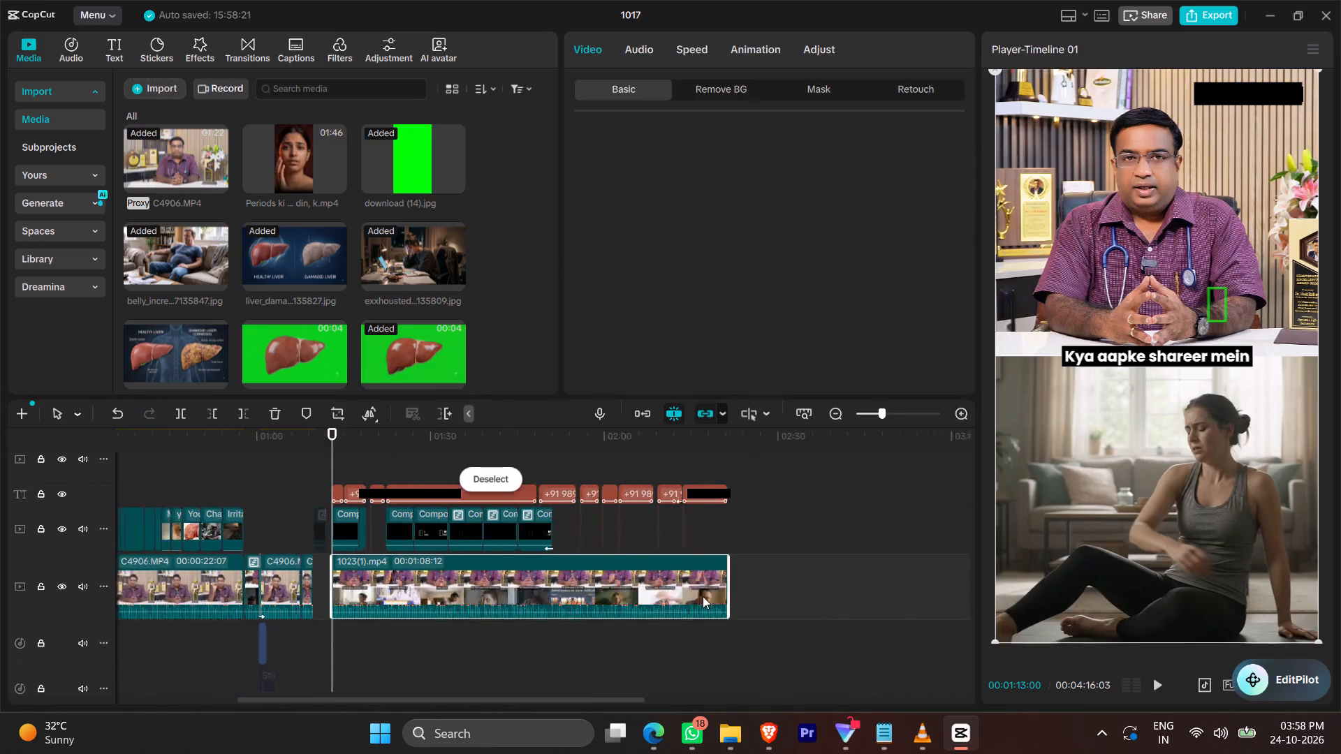
pyautogui.hscroll(-1, 569, 589)
pyautogui.click(673, 416)
pyautogui.click(708, 413)
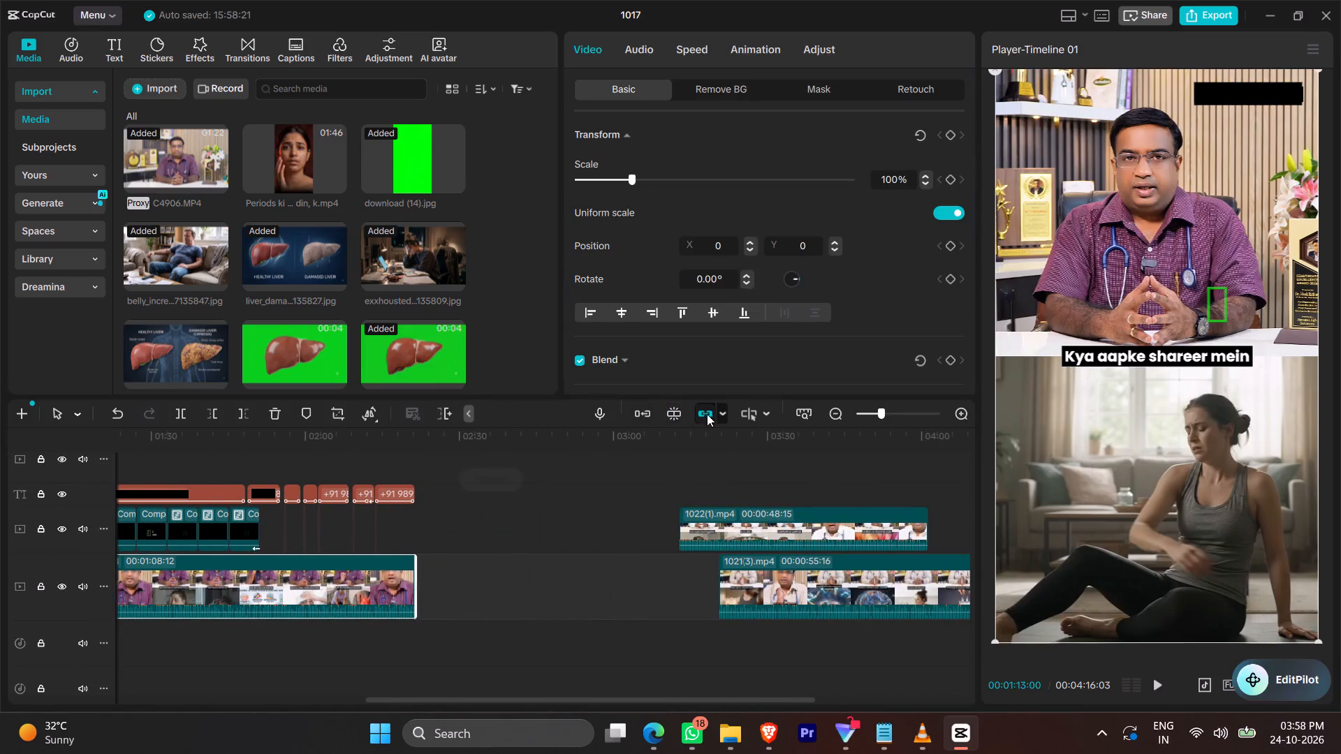
pyautogui.moveTo(263, 585); pyautogui.dragTo(899, 662)
# Place the playhead at the start of Compound clip17, 00:01:13:00, and import the exported 1024(3) video from its folder.
pyautogui.hscroll(1, 629, 621)
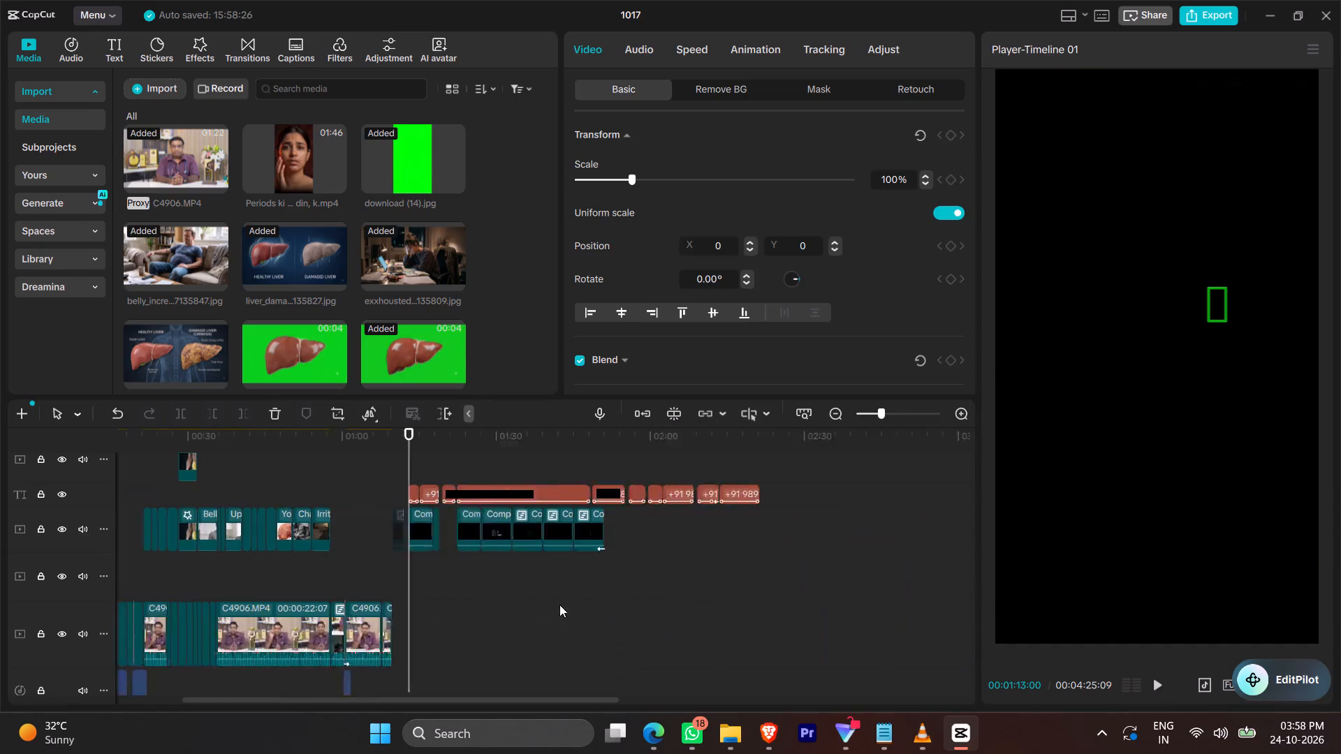
pyautogui.hscroll(1, 559, 605)
pyautogui.click(534, 473)
pyautogui.keyDown('ctrl'); pyautogui.scroll(20, 553, 503); pyautogui.keyUp('ctrl')
pyautogui.keyDown('ctrl'); pyautogui.scroll(10, 553, 503); pyautogui.keyUp('ctrl')
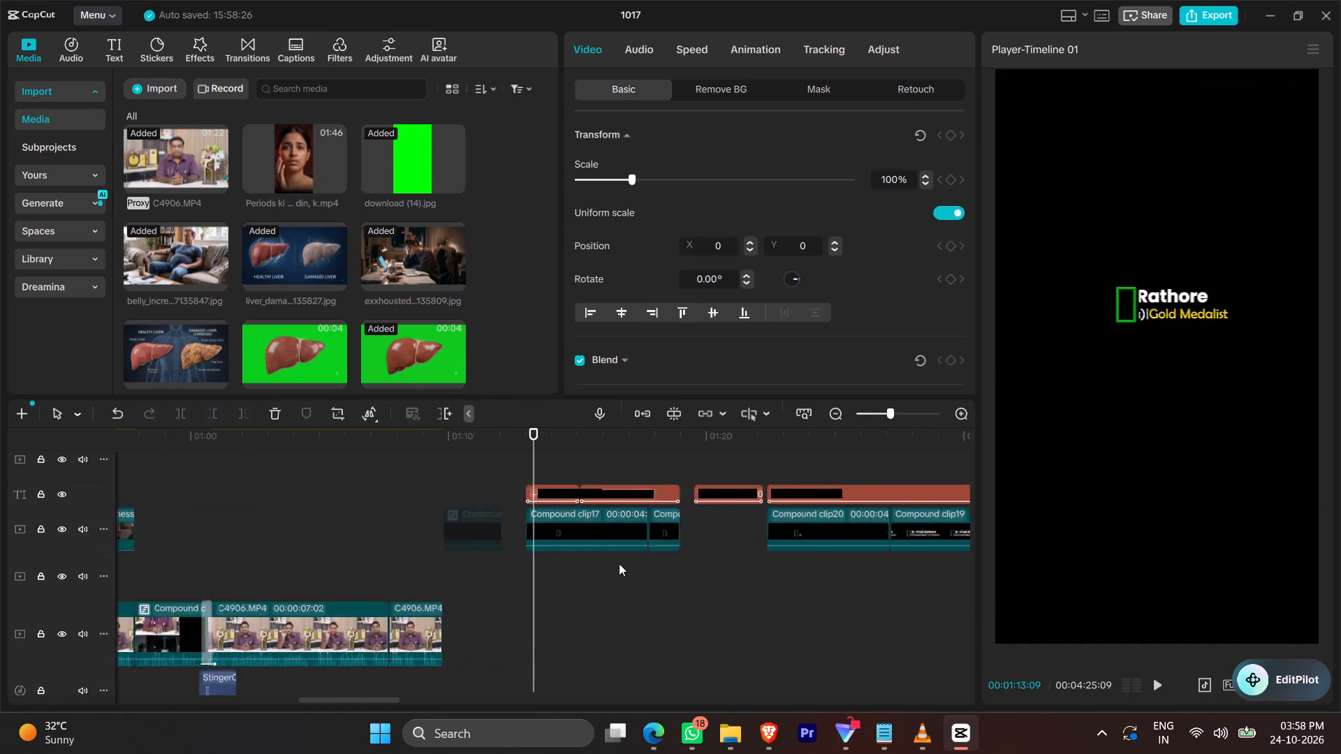
pyautogui.keyDown('ctrl'); pyautogui.scroll(20, 619, 563); pyautogui.keyUp('ctrl')
pyautogui.keyDown('ctrl'); pyautogui.scroll(1, 619, 563); pyautogui.keyUp('ctrl')
pyautogui.click(498, 458)
pyautogui.doubleClick(501, 461)
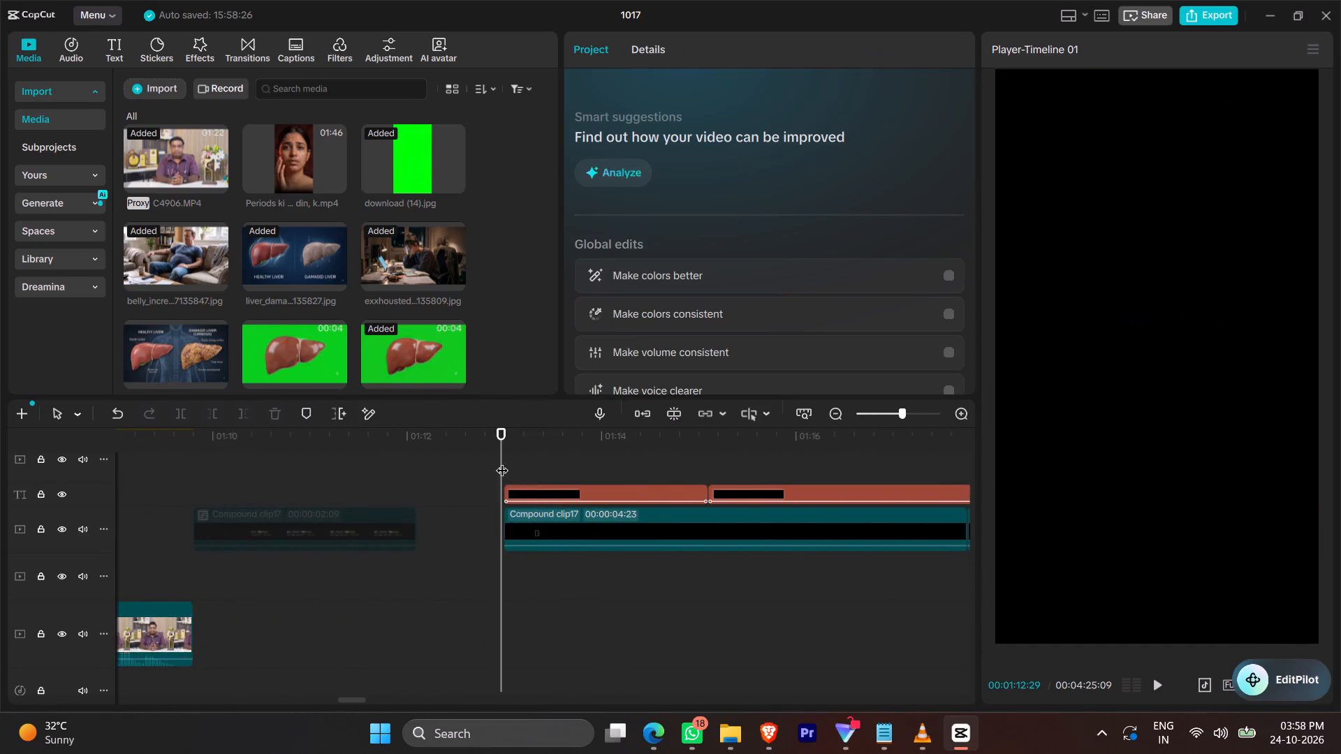
pyautogui.keyDown('ctrl'); pyautogui.scroll(18, 564, 561); pyautogui.keyUp('ctrl')
pyautogui.keyDown('ctrl'); pyautogui.scroll(-8, 571, 563); pyautogui.keyUp('ctrl')
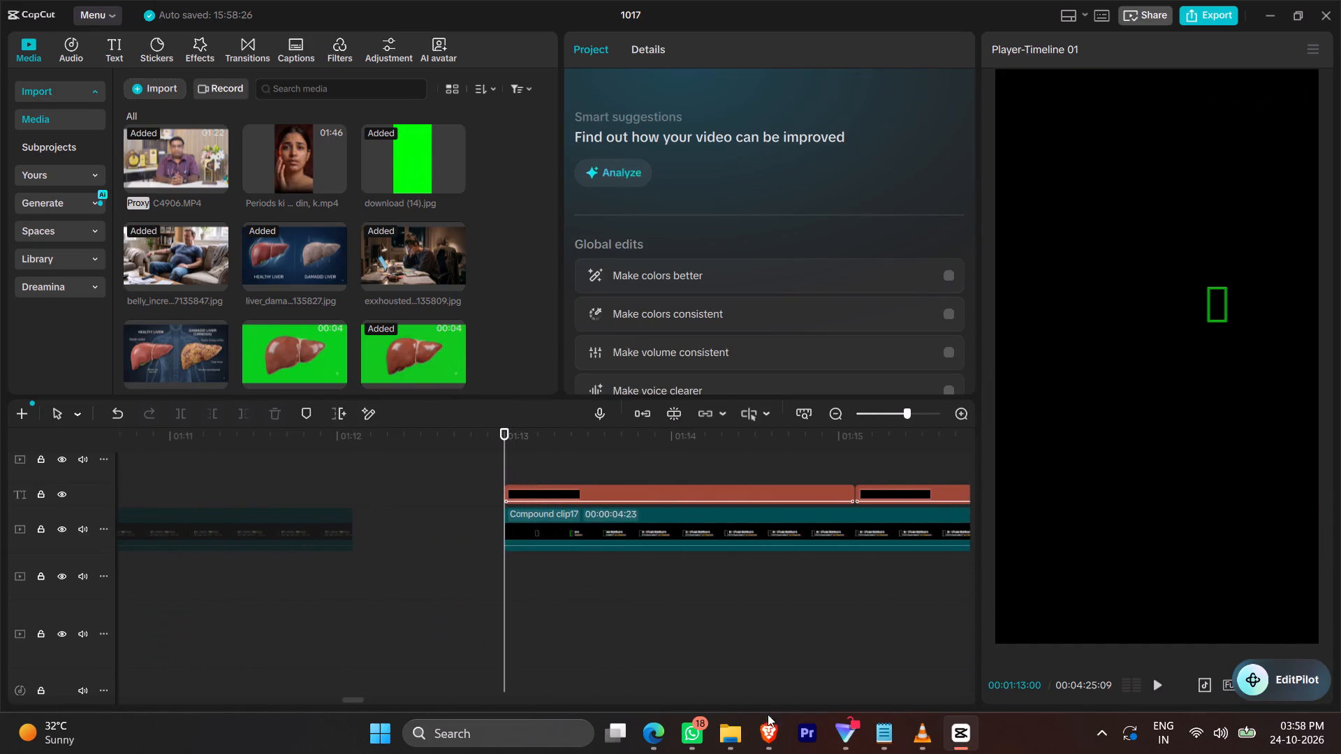
pyautogui.click(1231, 626)
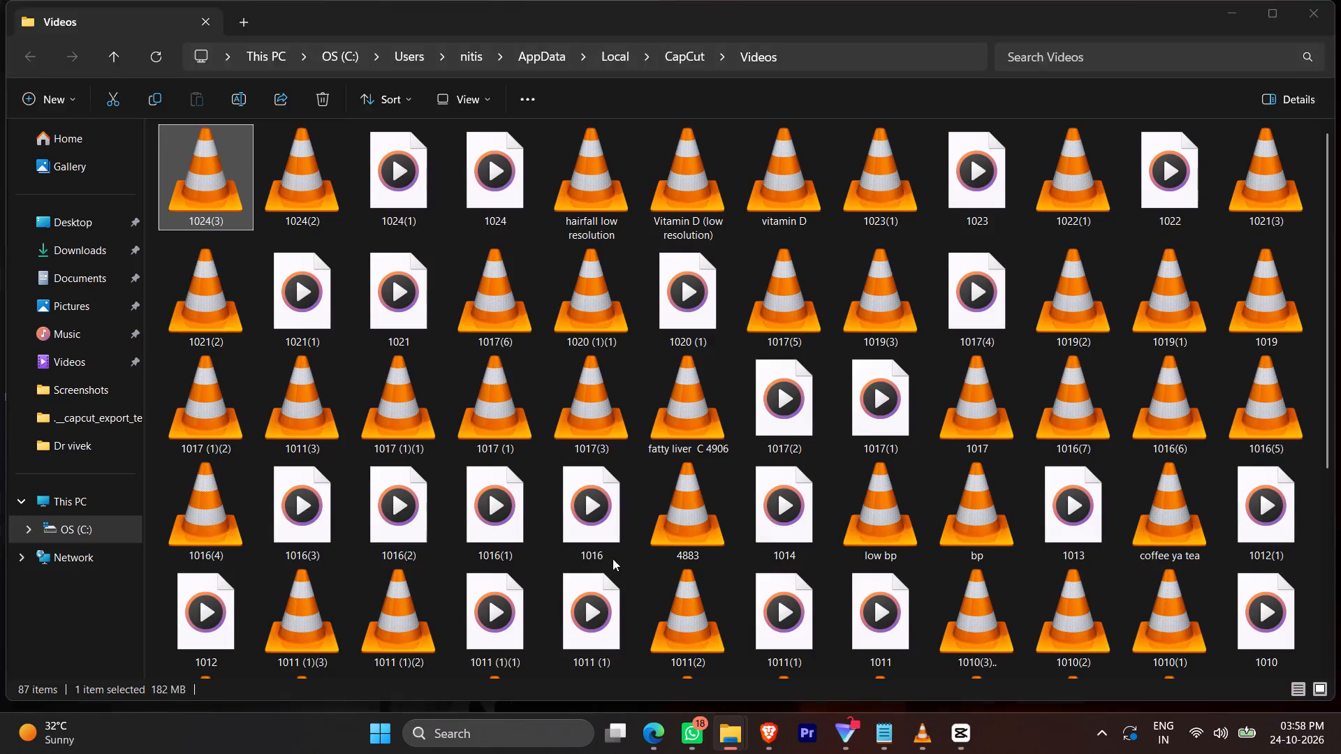
pyautogui.moveTo(209, 193); pyautogui.dragTo(962, 732)
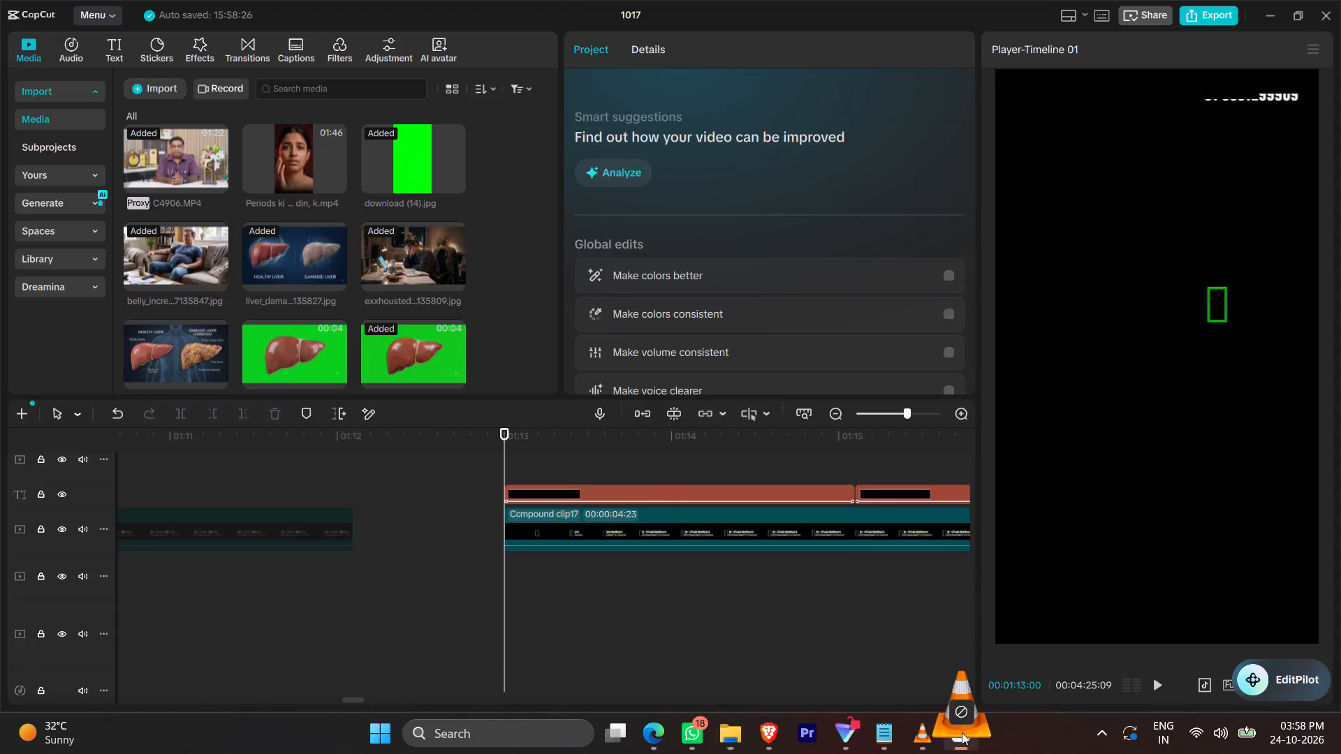
pyautogui.moveTo(962, 732); pyautogui.dragTo(386, 335)
pyautogui.scroll(-8, 405, 341)
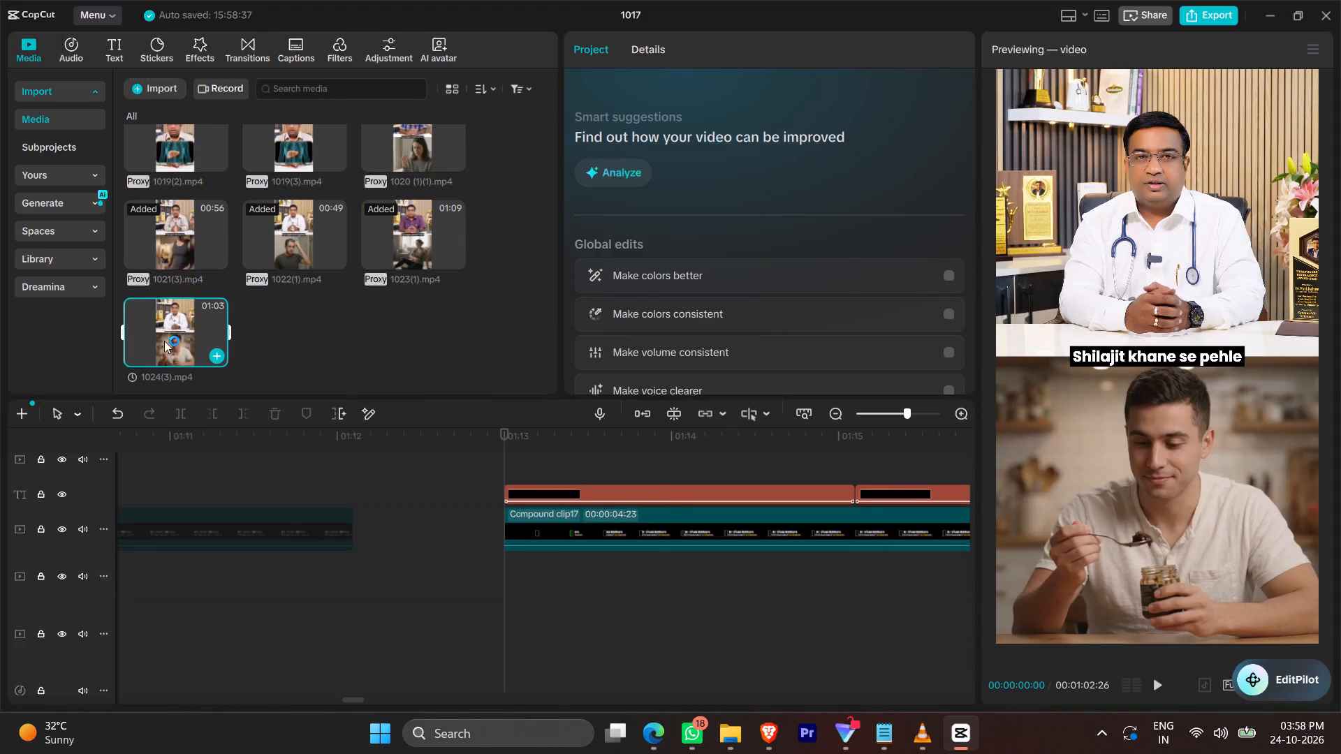
# Place 1024(3).mp4 on the track beneath Compound clip17, starting at 00:01:13:00.
pyautogui.moveTo(143, 333); pyautogui.dragTo(506, 581)
pyautogui.keyDown('ctrl'); pyautogui.scroll(20, 523, 573); pyautogui.keyUp('ctrl')
pyautogui.keyDown('ctrl'); pyautogui.scroll(12, 523, 573); pyautogui.keyUp('ctrl')
pyautogui.scroll(-5, 566, 564)
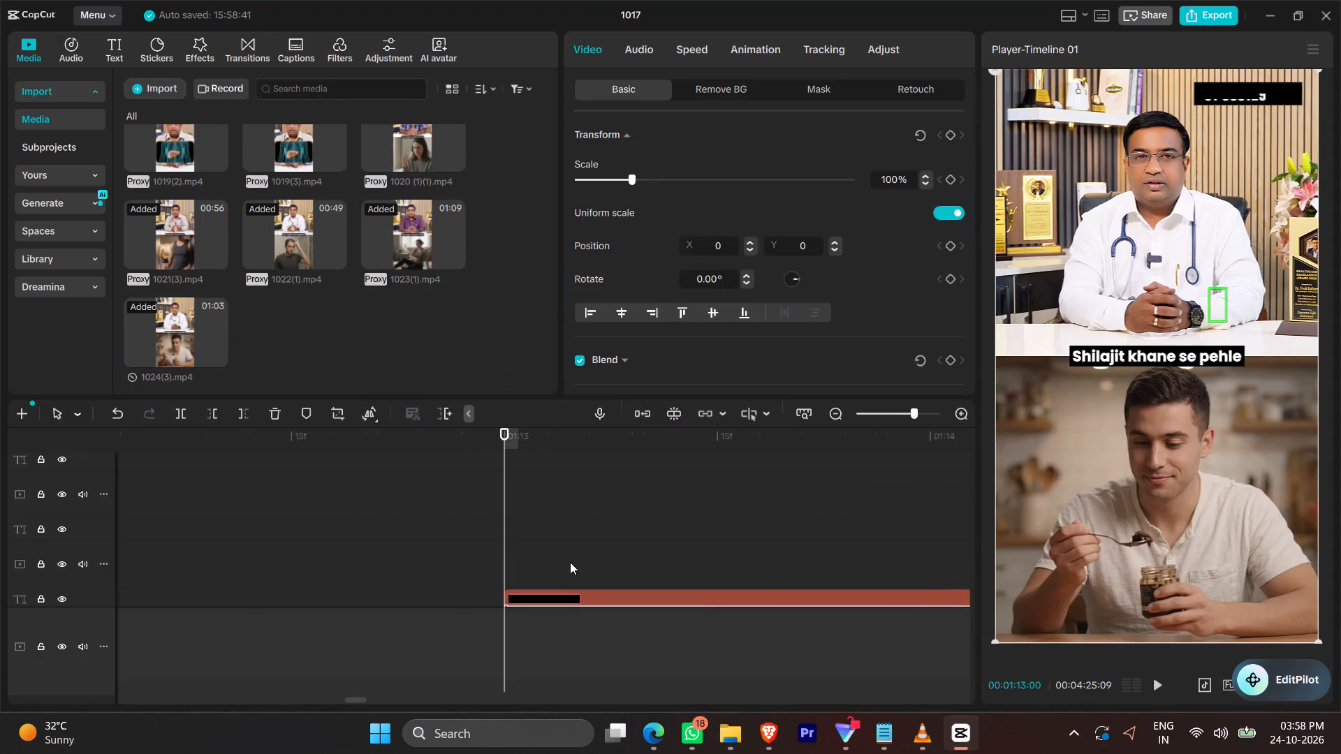
pyautogui.scroll(-13, 570, 562)
pyautogui.scroll(20, 570, 562)
pyautogui.scroll(5, 570, 562)
pyautogui.scroll(-10, 570, 562)
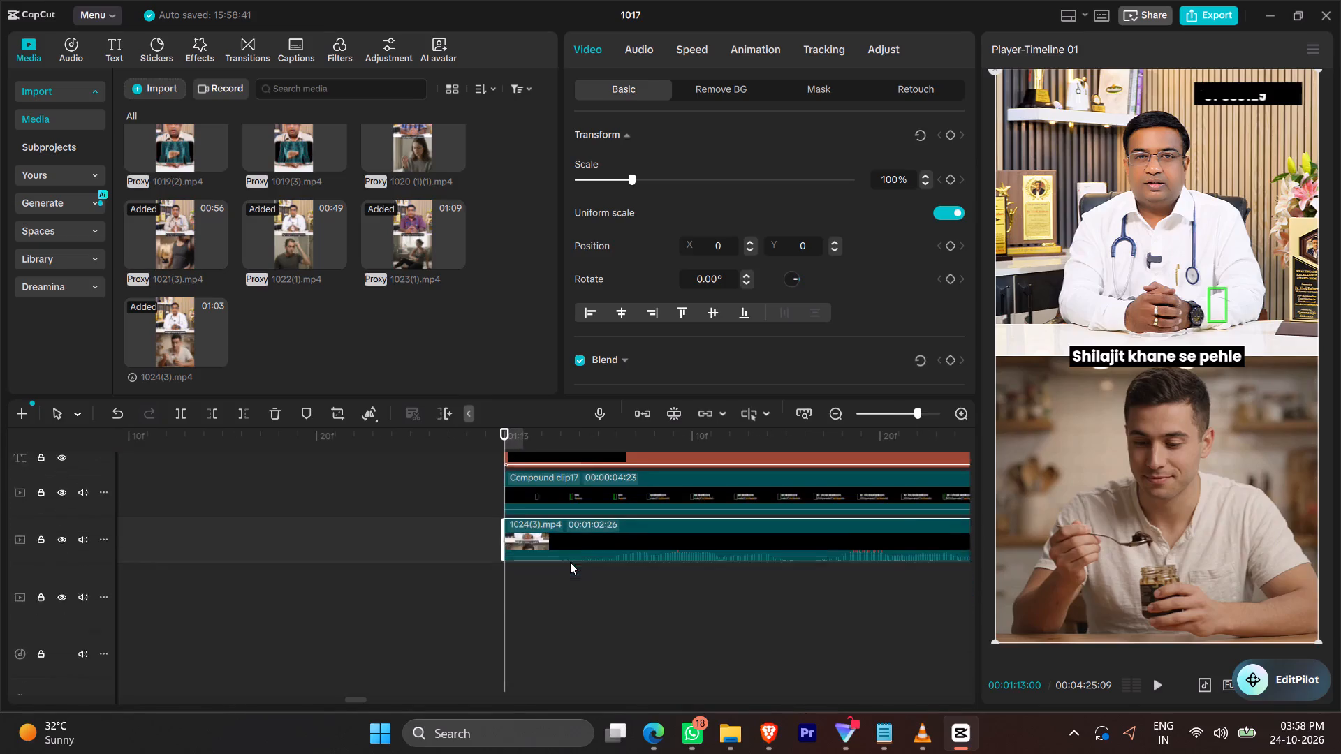
pyautogui.scroll(2, 570, 562)
pyautogui.click(537, 454)
pyautogui.click(504, 461)
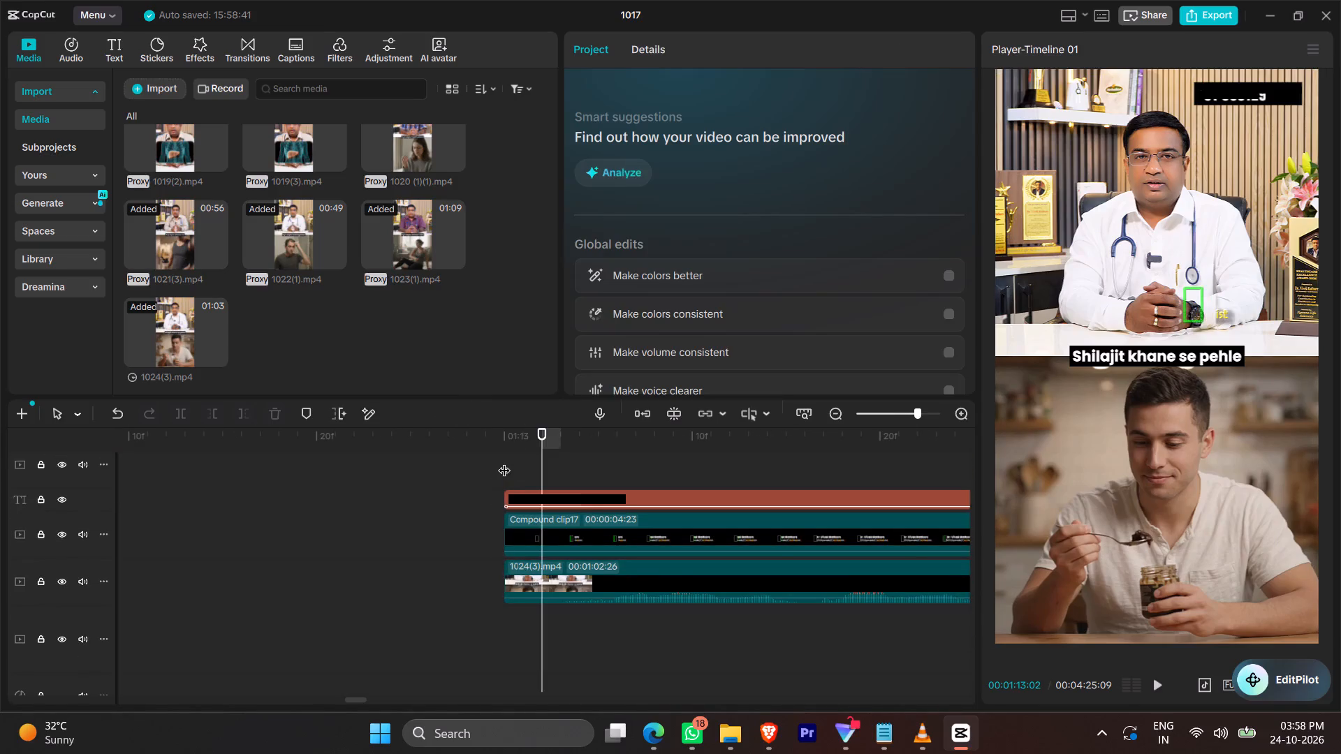
# Turn auto snapping and linkage back on for the timeline.
pyautogui.click(684, 416)
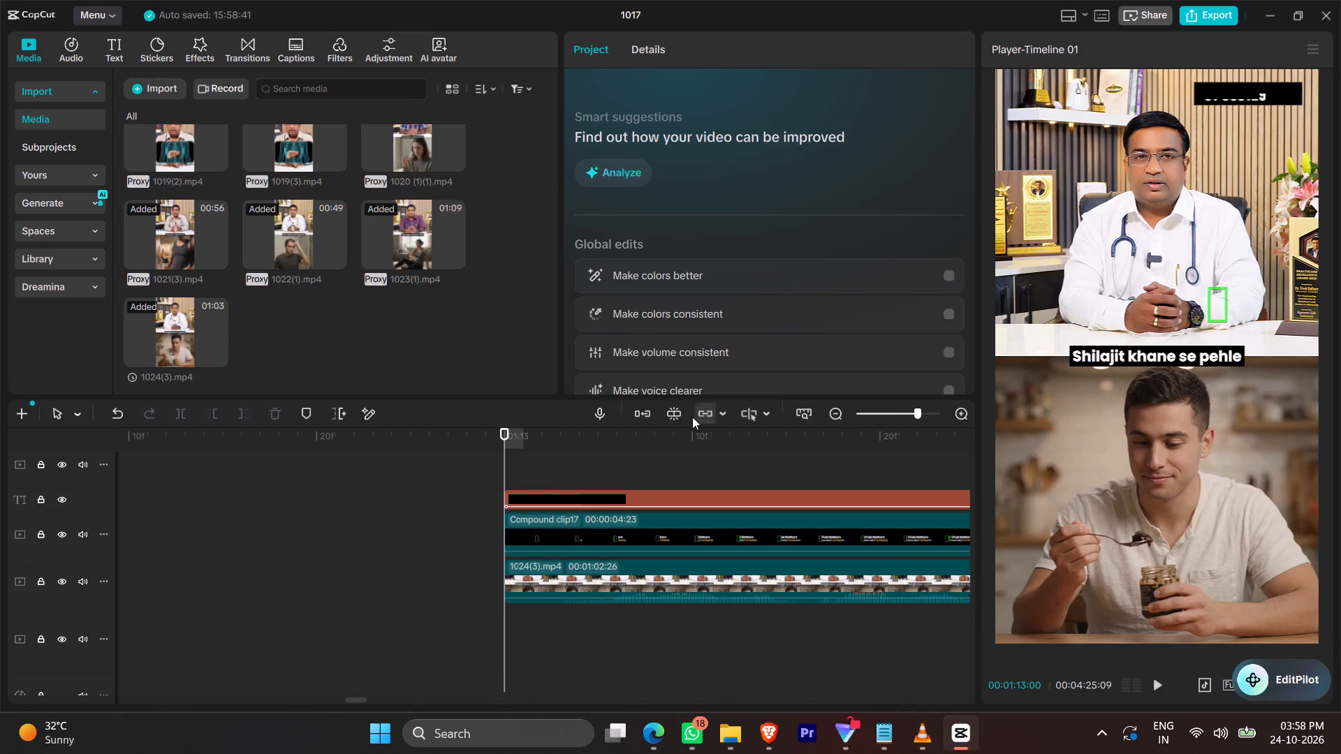
pyautogui.click(674, 417)
pyautogui.click(709, 415)
# Play the opening of 1024(3).mp4 to check how the doctor's name title sits over it.
pyautogui.keyDown('ctrl'); pyautogui.scroll(-20, 719, 570); pyautogui.keyUp('ctrl')
pyautogui.keyDown('ctrl'); pyautogui.scroll(-4, 719, 570); pyautogui.keyUp('ctrl')
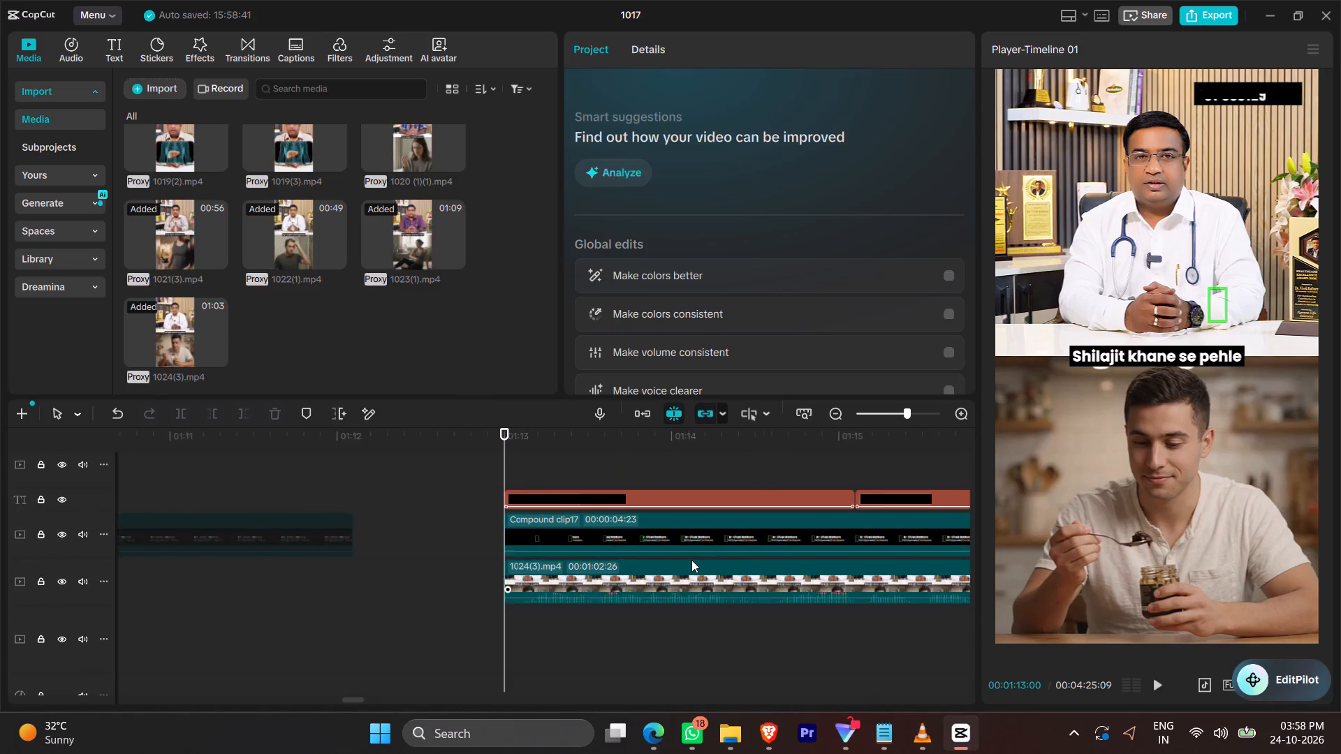
pyautogui.keyDown('ctrl'); pyautogui.scroll(-20, 691, 560); pyautogui.keyUp('ctrl')
pyautogui.keyDown('ctrl'); pyautogui.scroll(-15, 691, 560); pyautogui.keyUp('ctrl')
pyautogui.keyDown('ctrl'); pyautogui.scroll(-10, 784, 577); pyautogui.keyUp('ctrl')
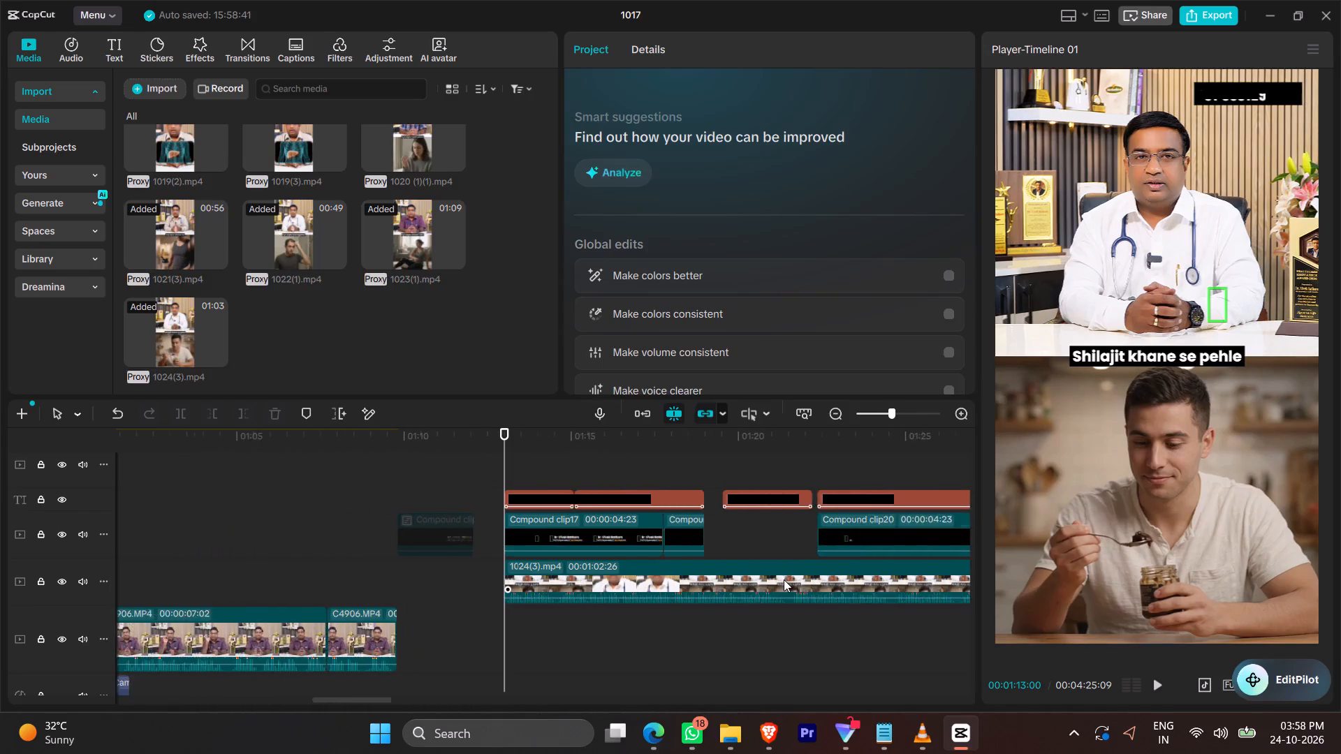
pyautogui.keyDown('ctrl'); pyautogui.scroll(-6, 784, 576); pyautogui.keyUp('ctrl')
pyautogui.keyDown('ctrl'); pyautogui.scroll(12, 783, 576); pyautogui.keyUp('ctrl')
pyautogui.press('space')
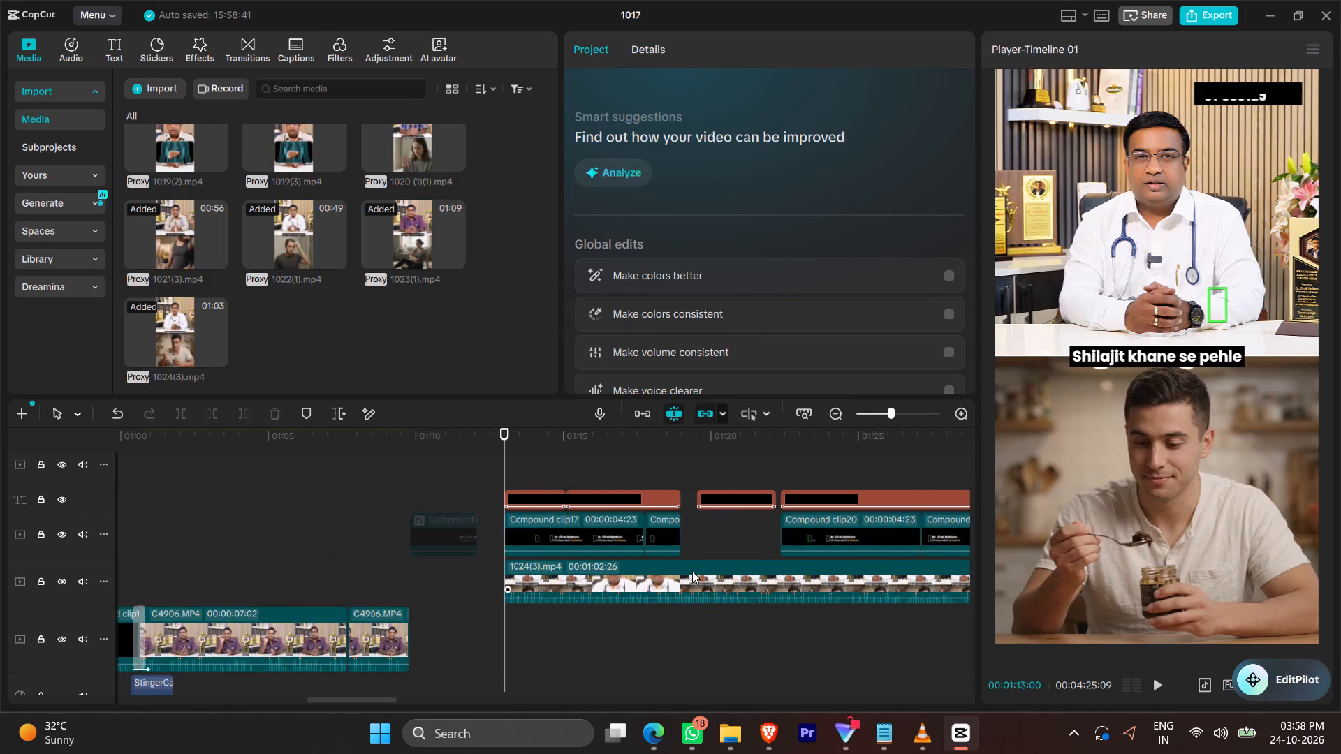
pyautogui.press('space')
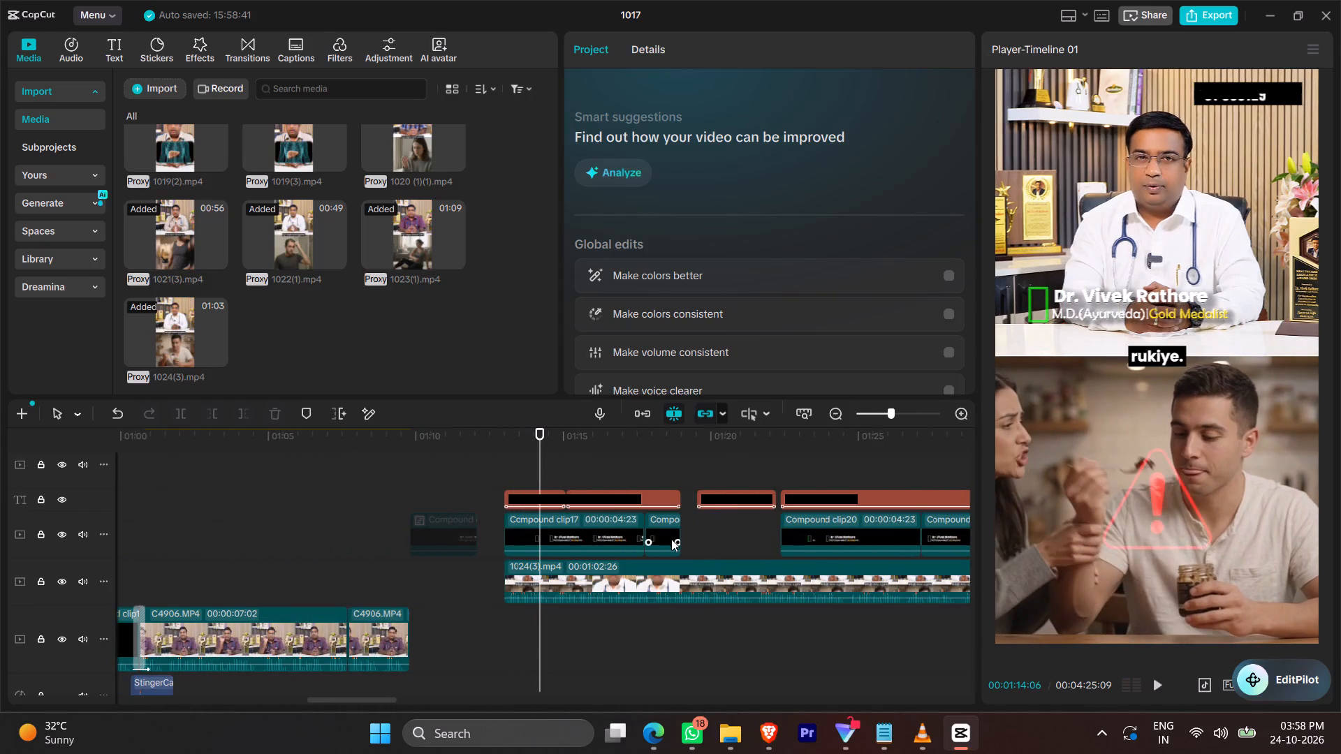
pyautogui.press('space')
pyautogui.press('space')
# Trim the end of Compound clip17 to the split-screen shot's last frames, at 00:01:14:18.
pyautogui.click(519, 462)
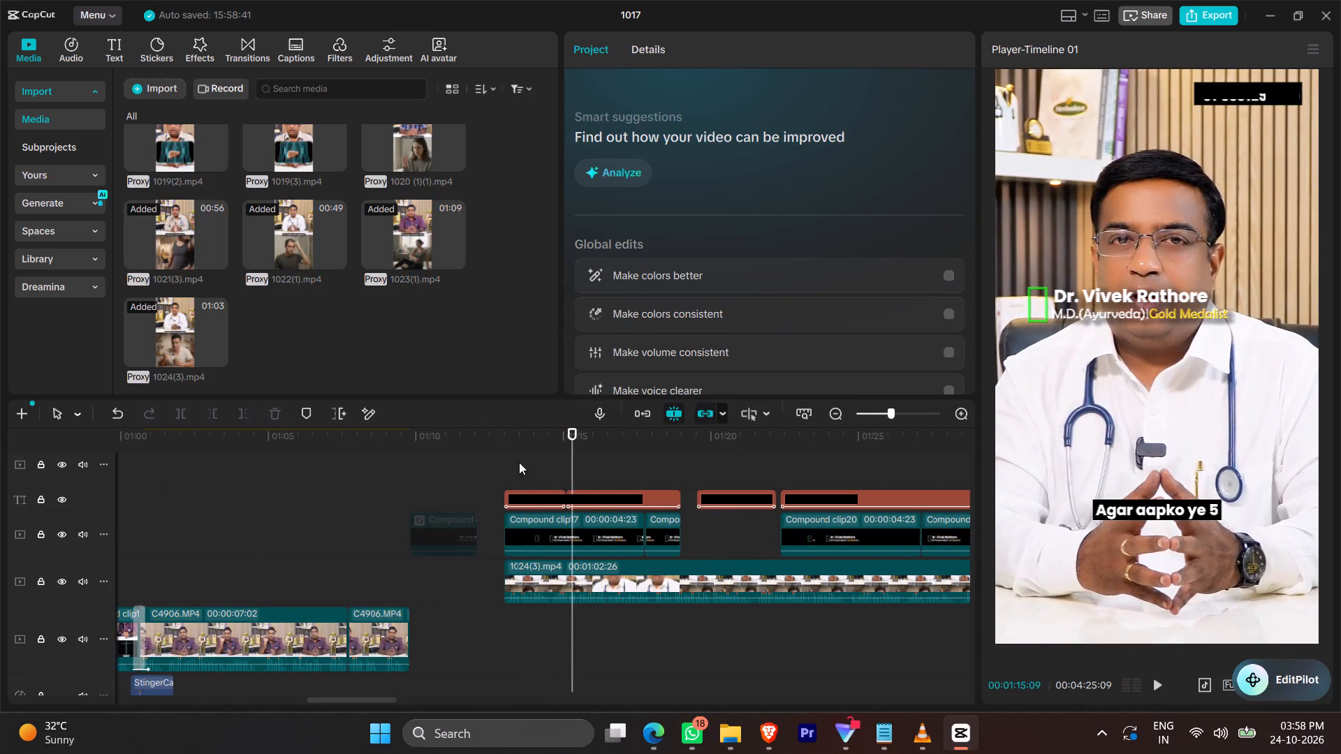
pyautogui.press('space')
pyautogui.press('space')
pyautogui.press('space')
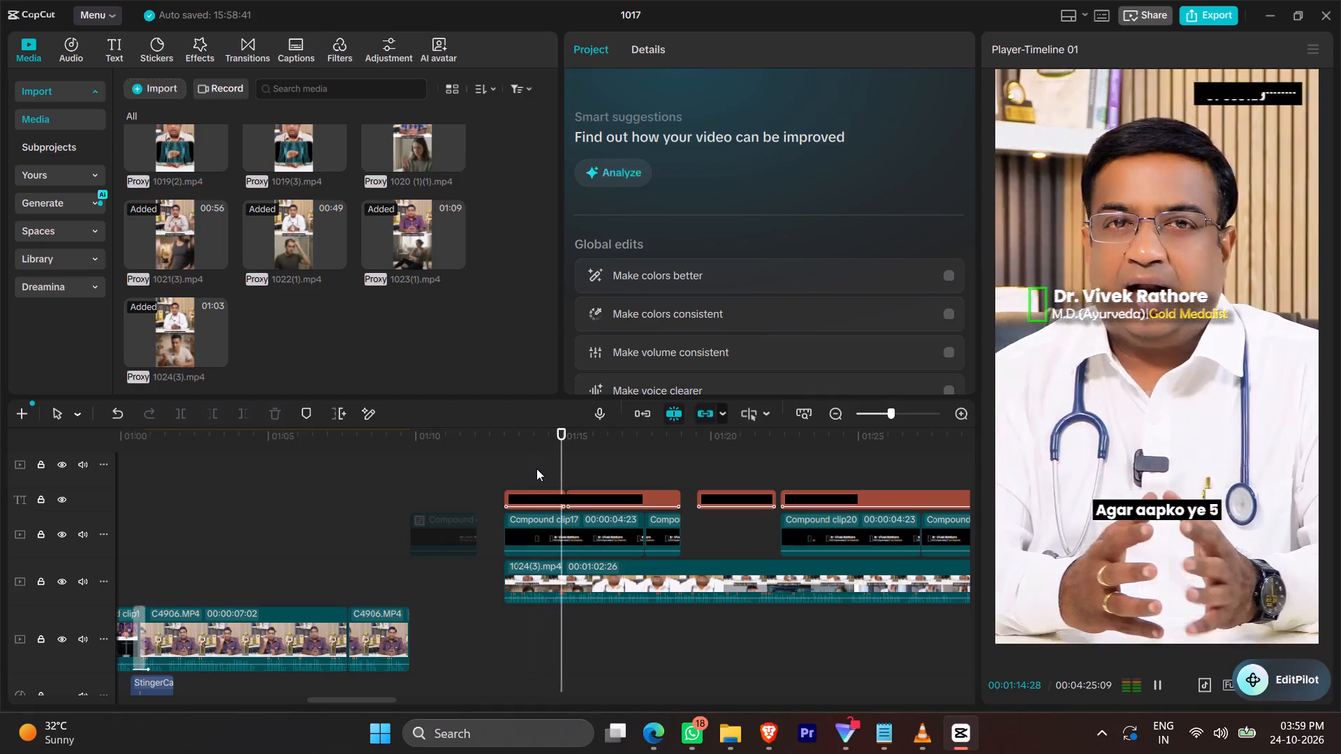
pyautogui.press('space')
pyautogui.press('Left')
pyautogui.press('Left')
pyautogui.press('Left')
pyautogui.press('Left')
pyautogui.press('Left')
pyautogui.press('Left')
pyautogui.press('Left')
pyautogui.press('Left')
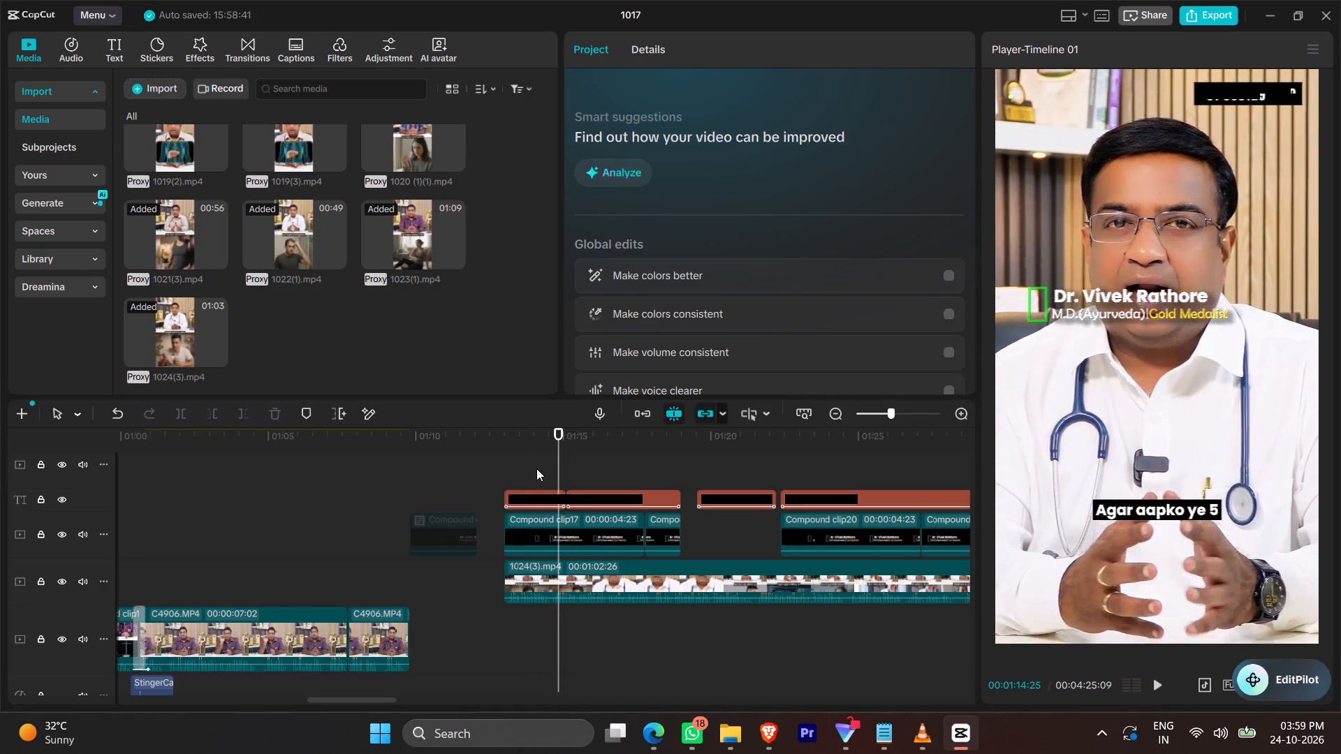
pyautogui.press('Left')
pyautogui.press('Left')
pyautogui.press('Left')
pyautogui.press('Left')
pyautogui.press('Left')
pyautogui.press('Left')
pyautogui.press('Left')
pyautogui.press('Left')
pyautogui.press('Left')
pyautogui.press('Left')
pyautogui.press('Right')
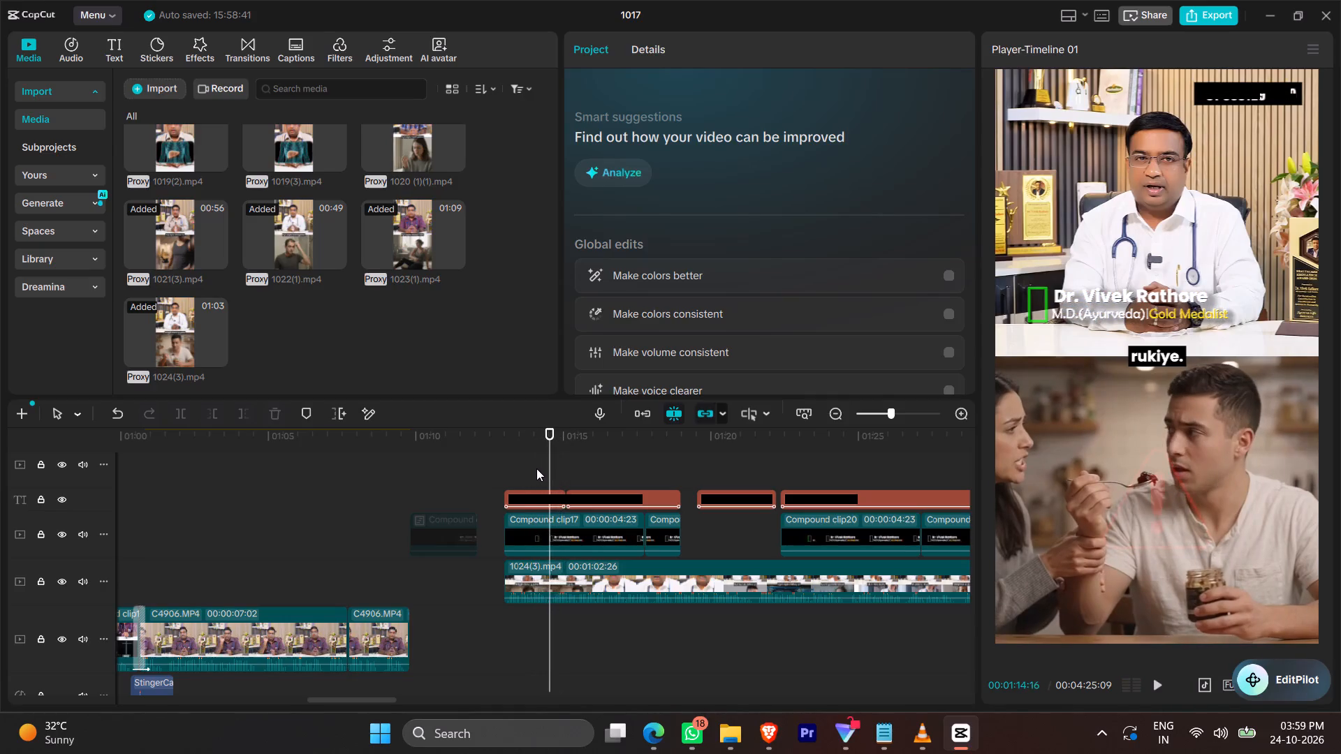
pyautogui.press('Right')
pyautogui.press('Right')
pyautogui.press('Right')
pyautogui.press('Left')
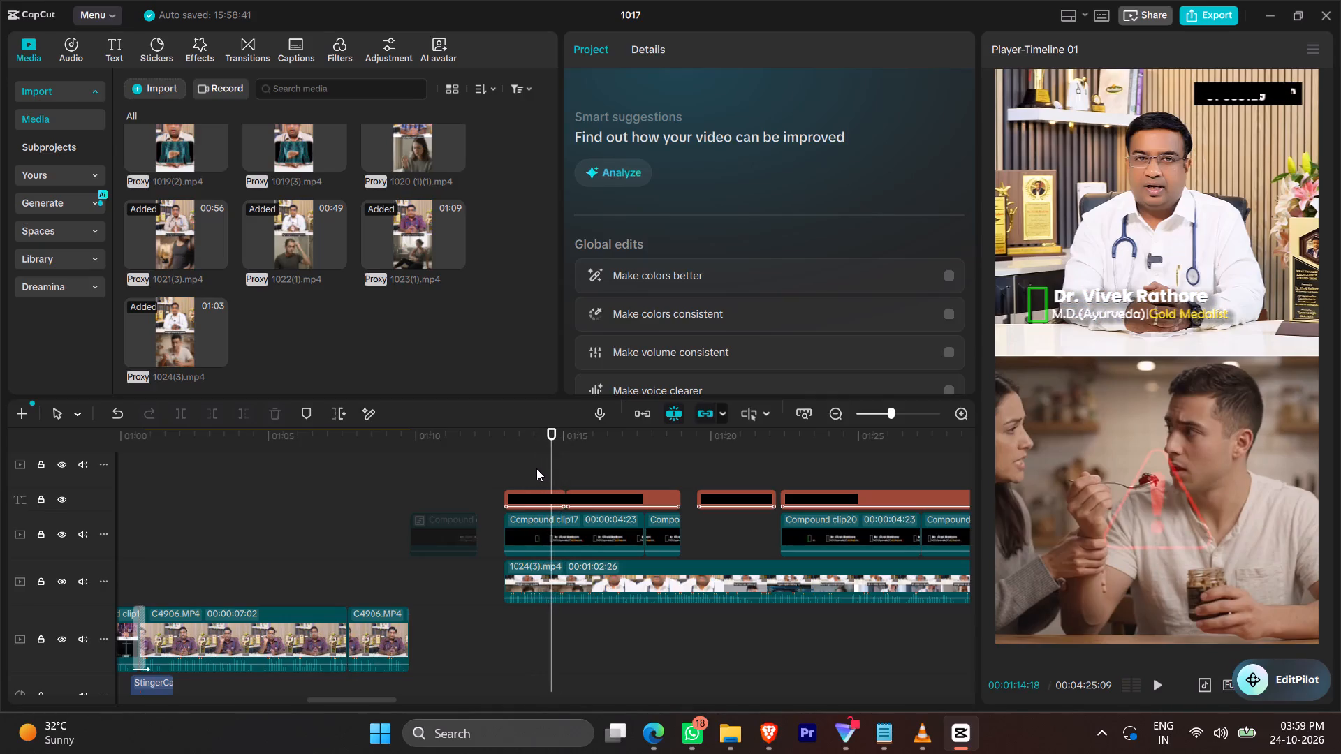
pyautogui.click(599, 514)
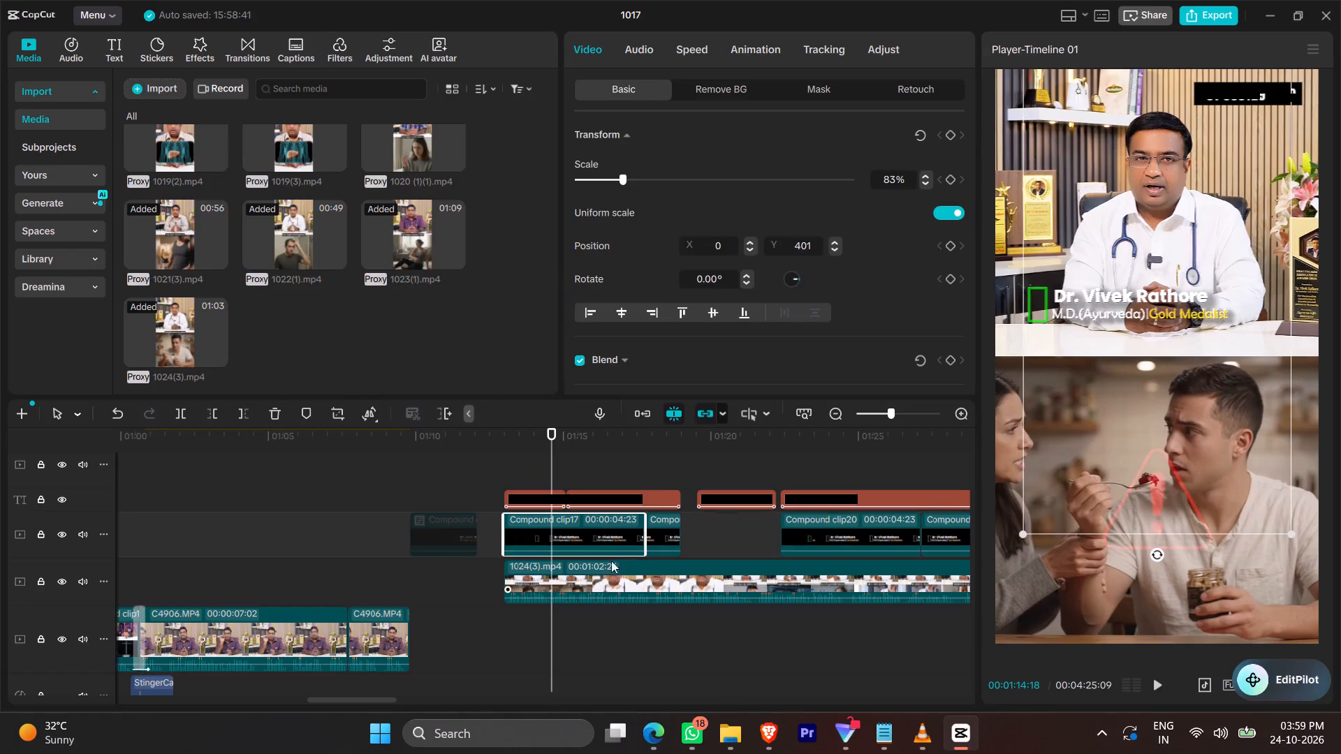
pyautogui.moveTo(645, 528); pyautogui.dragTo(552, 545)
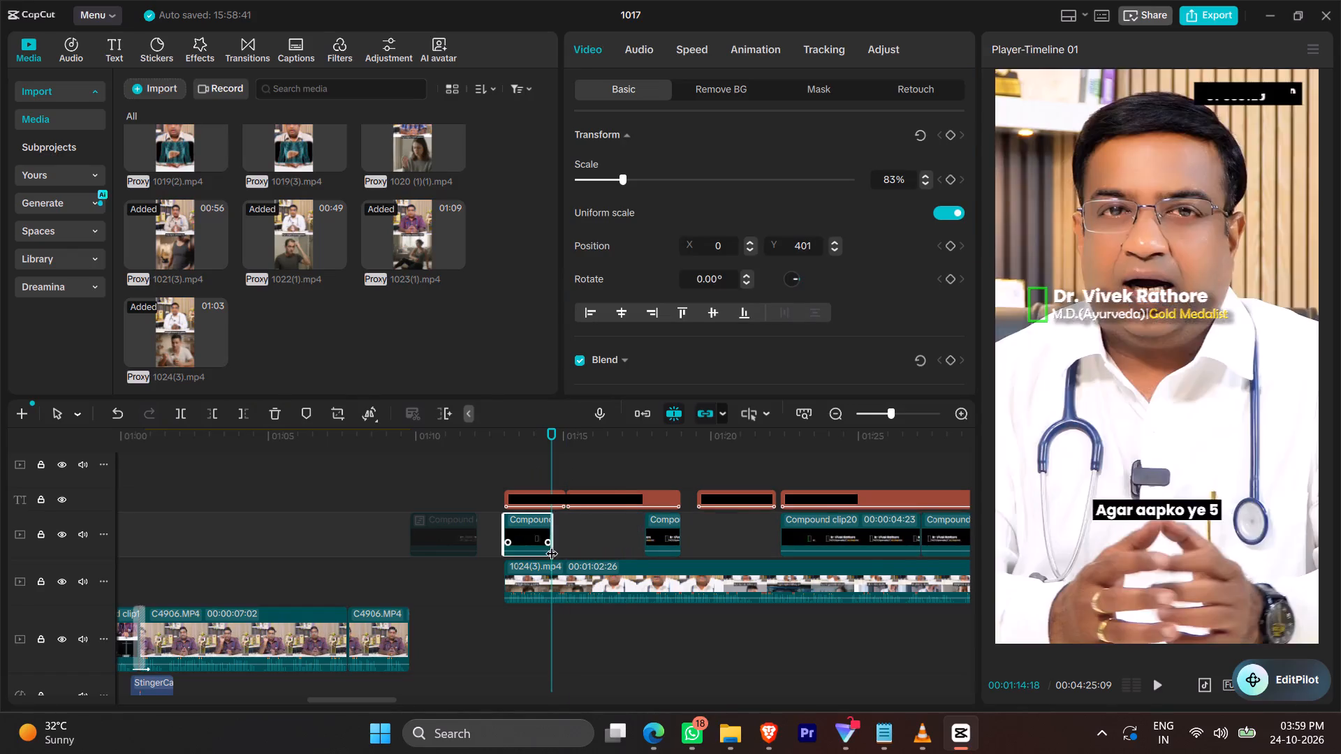
# Review the video from the trimmed end of Compound clip17 through the full-screen doctor shot to Compound clip18.
pyautogui.keyDown('ctrl'); pyautogui.scroll(18, 573, 548); pyautogui.keyUp('ctrl')
pyautogui.click(528, 452)
pyautogui.press('space')
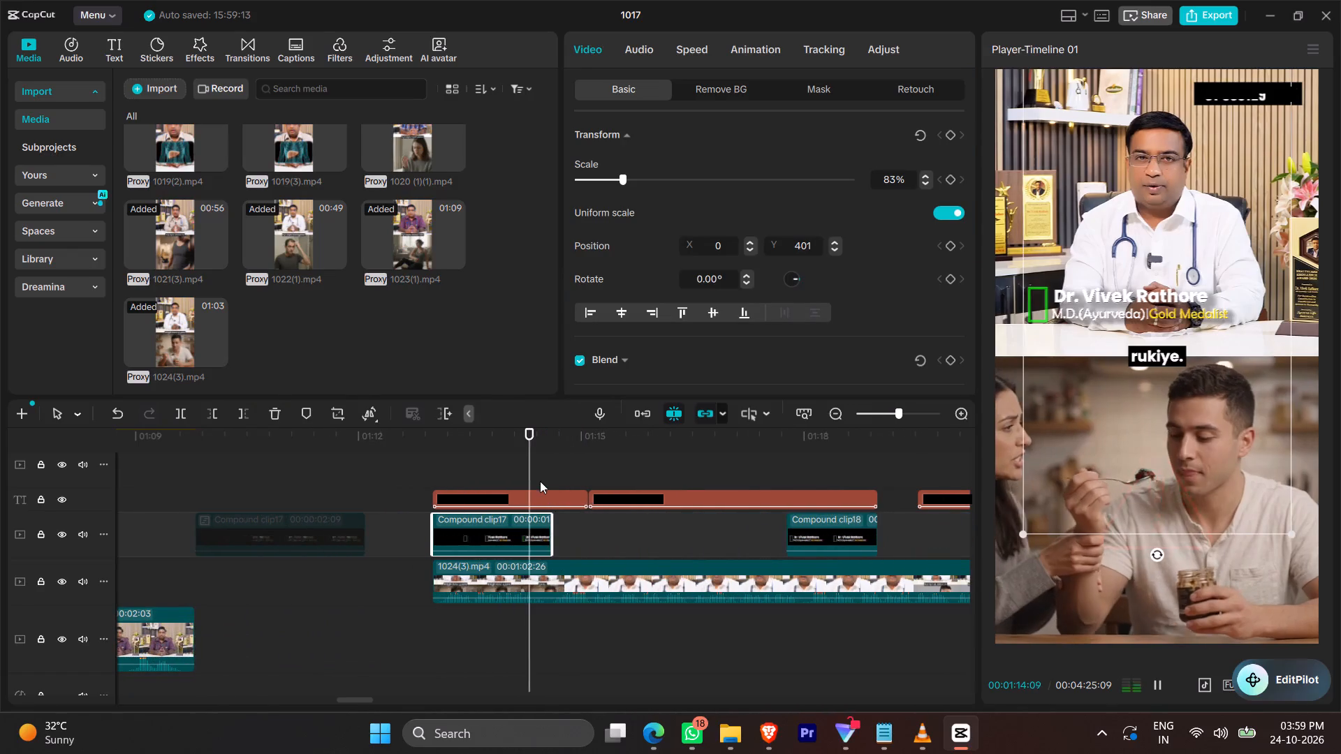
pyautogui.press('space')
pyautogui.press('space')
pyautogui.press('space')
pyautogui.click(550, 484)
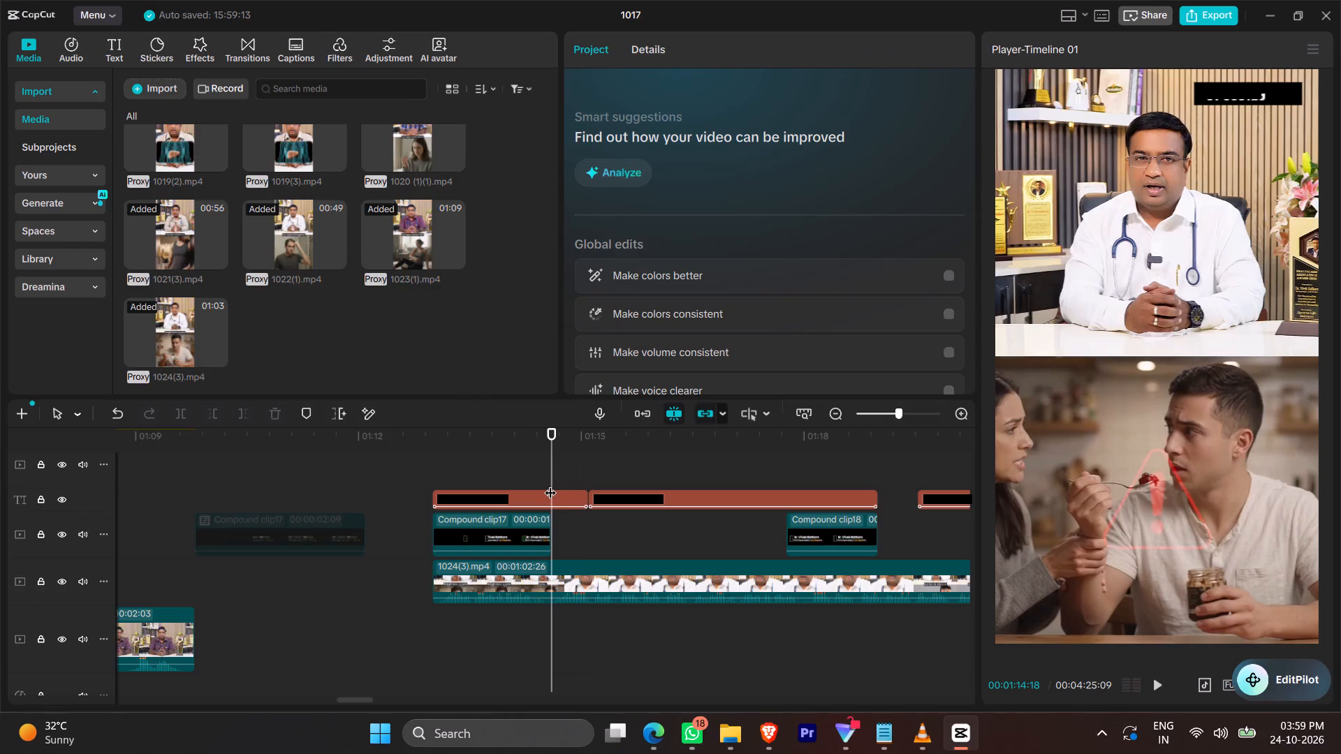
pyautogui.press('Right')
pyautogui.press('Right')
pyautogui.press('Right')
pyautogui.press('Right')
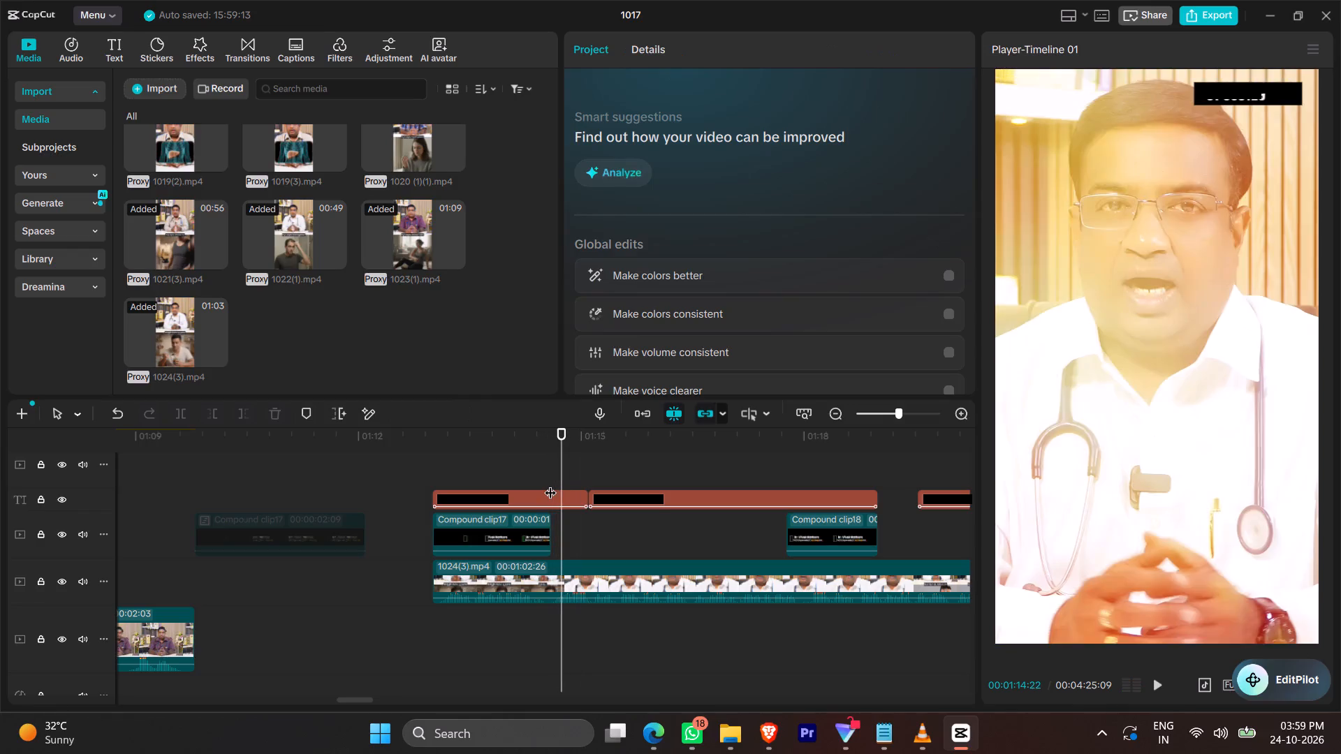
pyautogui.press('Right')
pyautogui.press('Right')
pyautogui.press('Right')
pyautogui.press('Right')
pyautogui.press('Right')
pyautogui.press('Right')
pyautogui.press('Right')
pyautogui.press('Right')
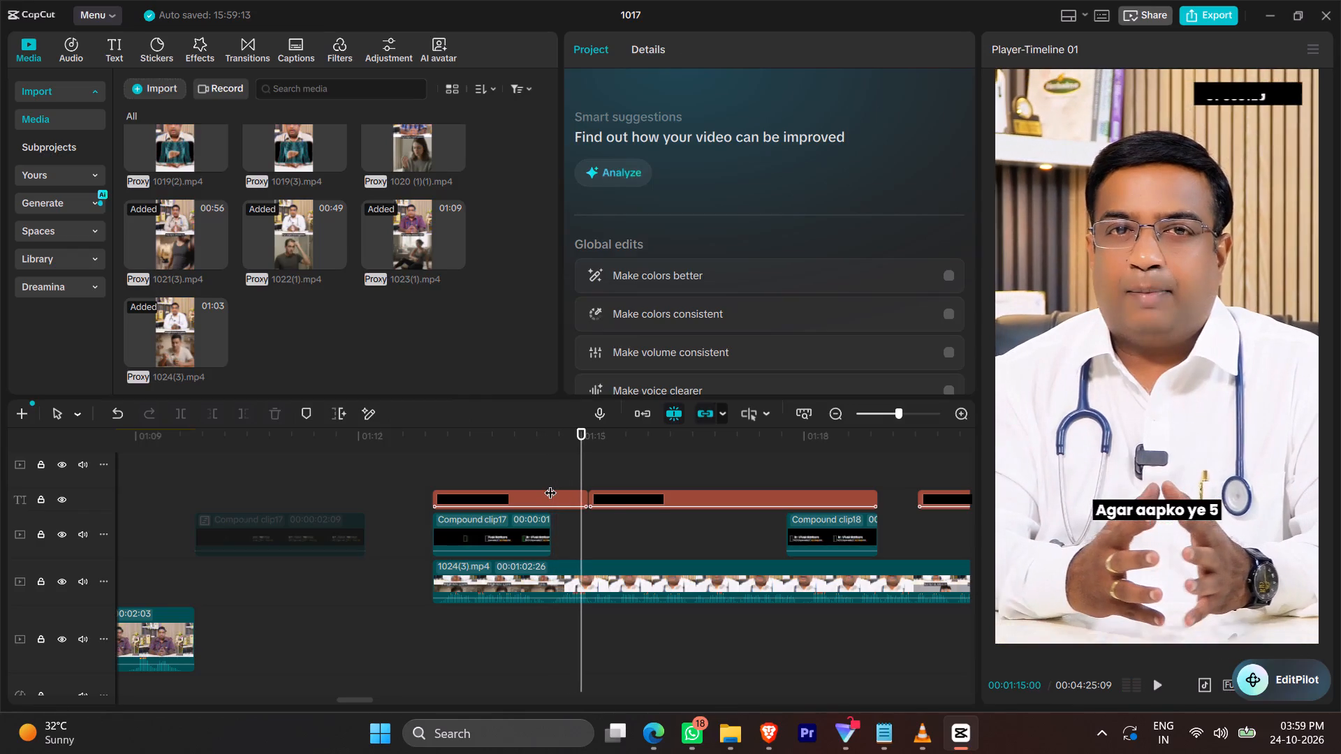
pyautogui.press('space')
pyautogui.hscroll(-1, 777, 668)
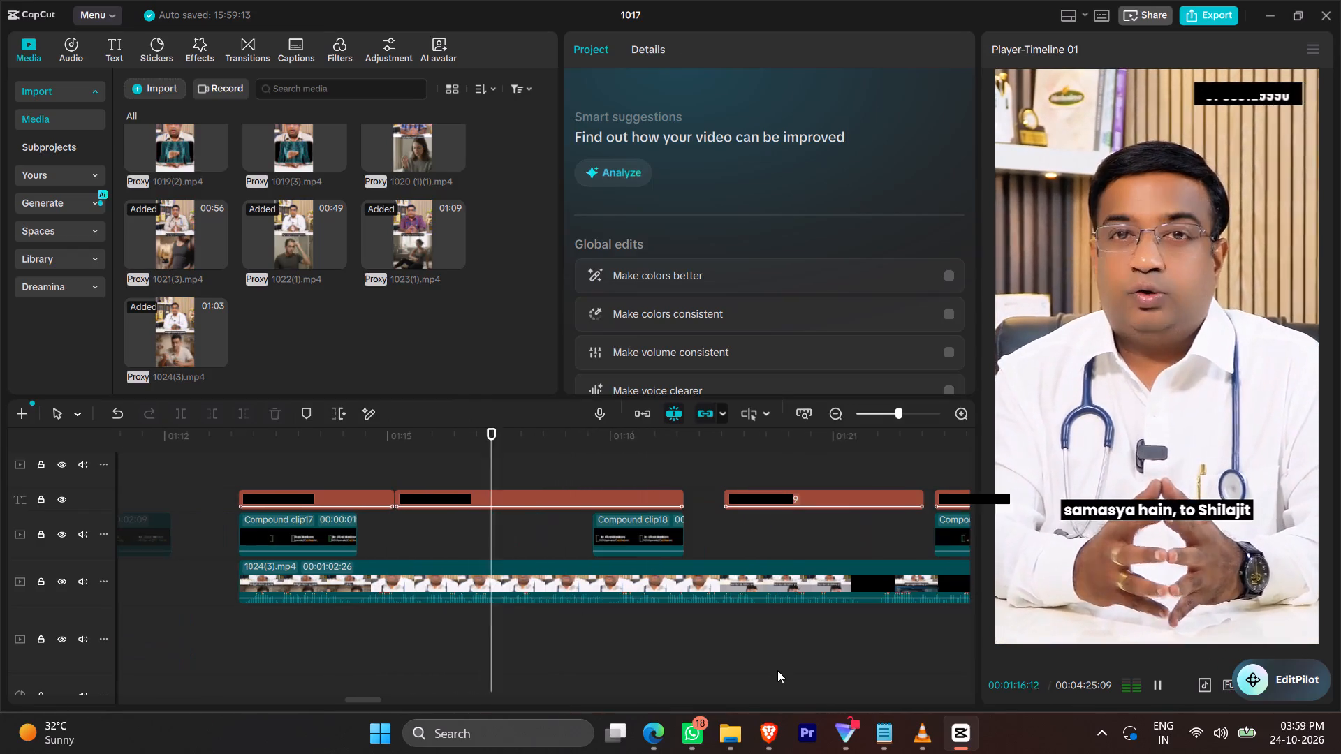
pyautogui.hscroll(-1, 777, 670)
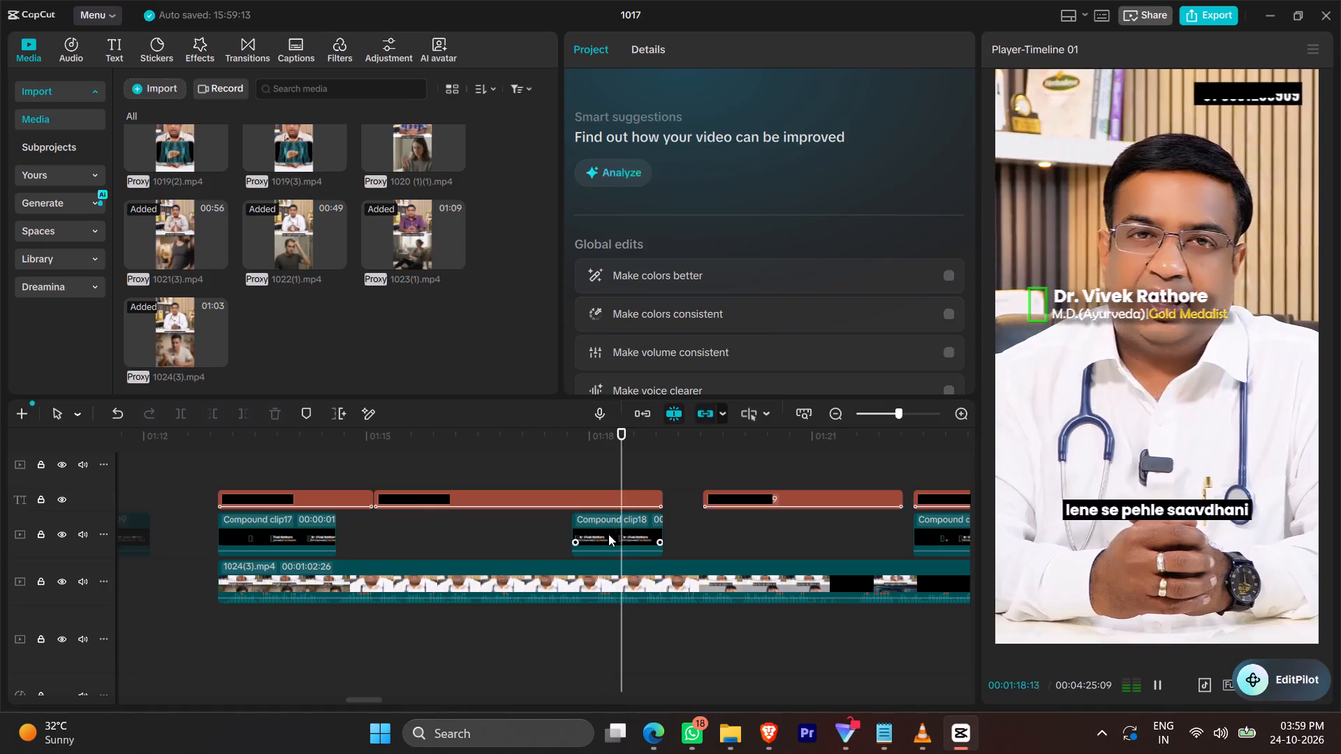
pyautogui.press('space')
# Try Compound clip18 at the start of the kidney shot, about 00:01:19:14, and cut it from the timeline.
pyautogui.doubleClick(694, 462)
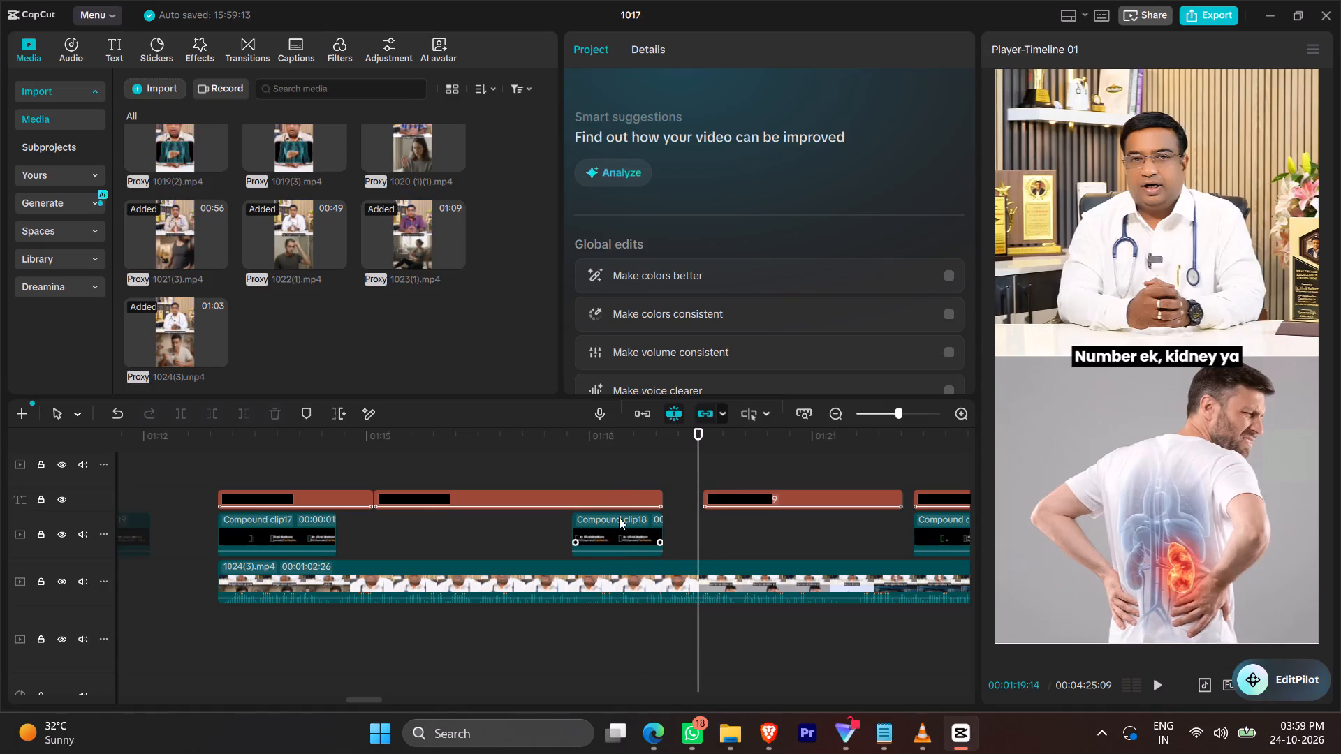
pyautogui.moveTo(613, 529); pyautogui.dragTo(736, 529)
pyautogui.press('space')
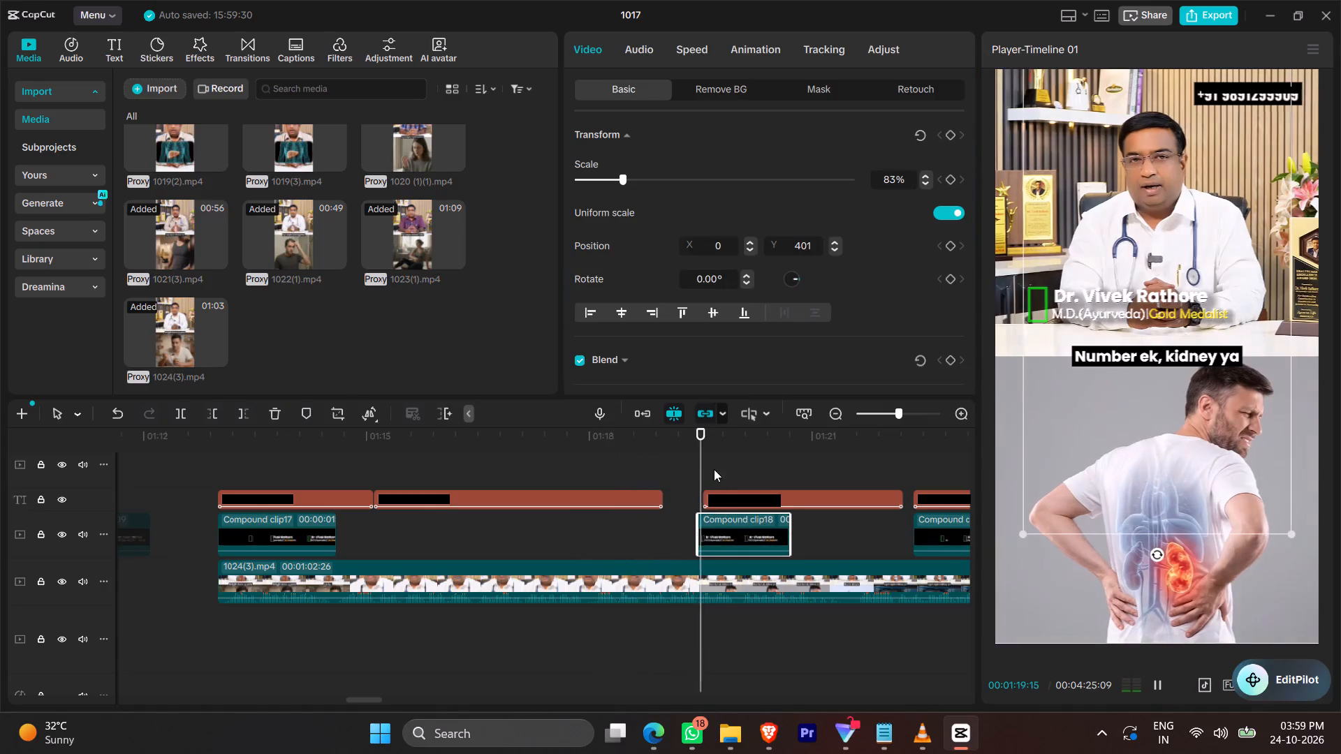
pyautogui.press('space')
pyautogui.hotkey('ctrl', 'x')
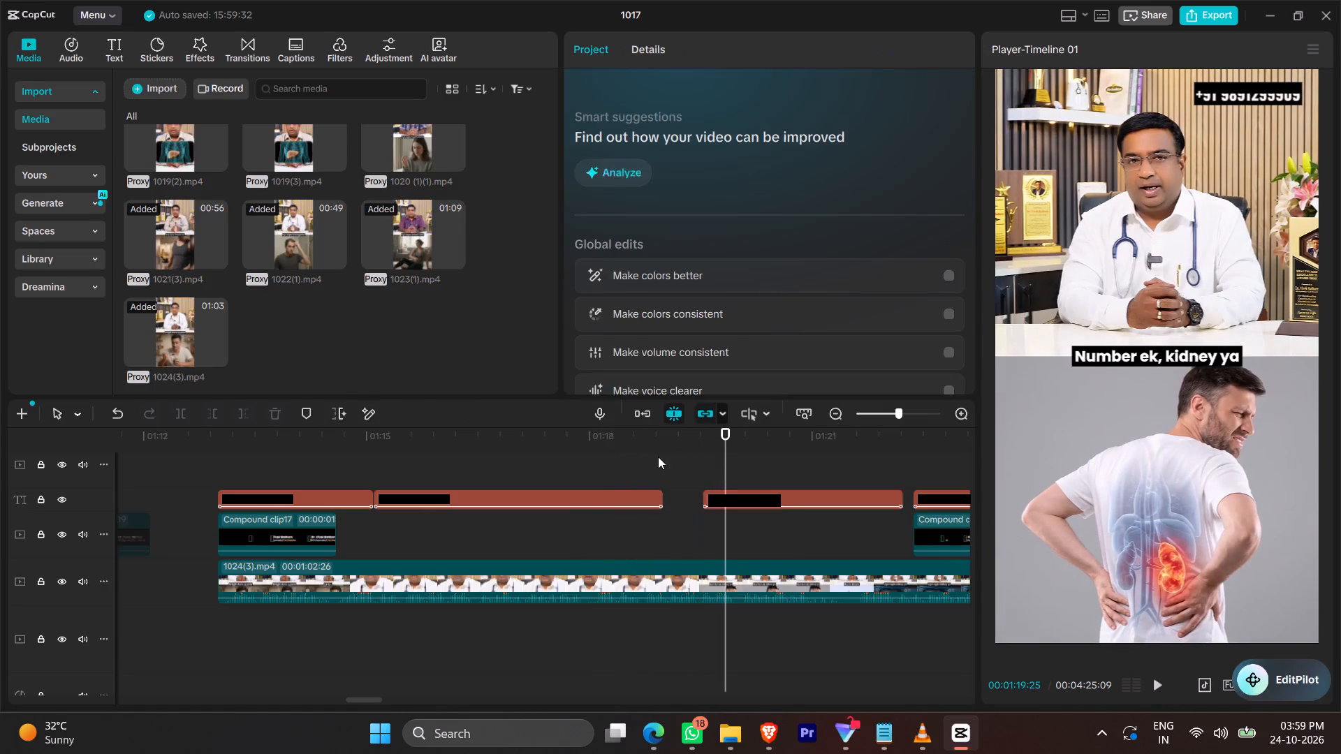
# Move Compound clip20 to start with the kidney split-screen shot at 00:01:19:16 and preview it.
pyautogui.click(655, 455)
pyautogui.moveTo(655, 455); pyautogui.dragTo(692, 467)
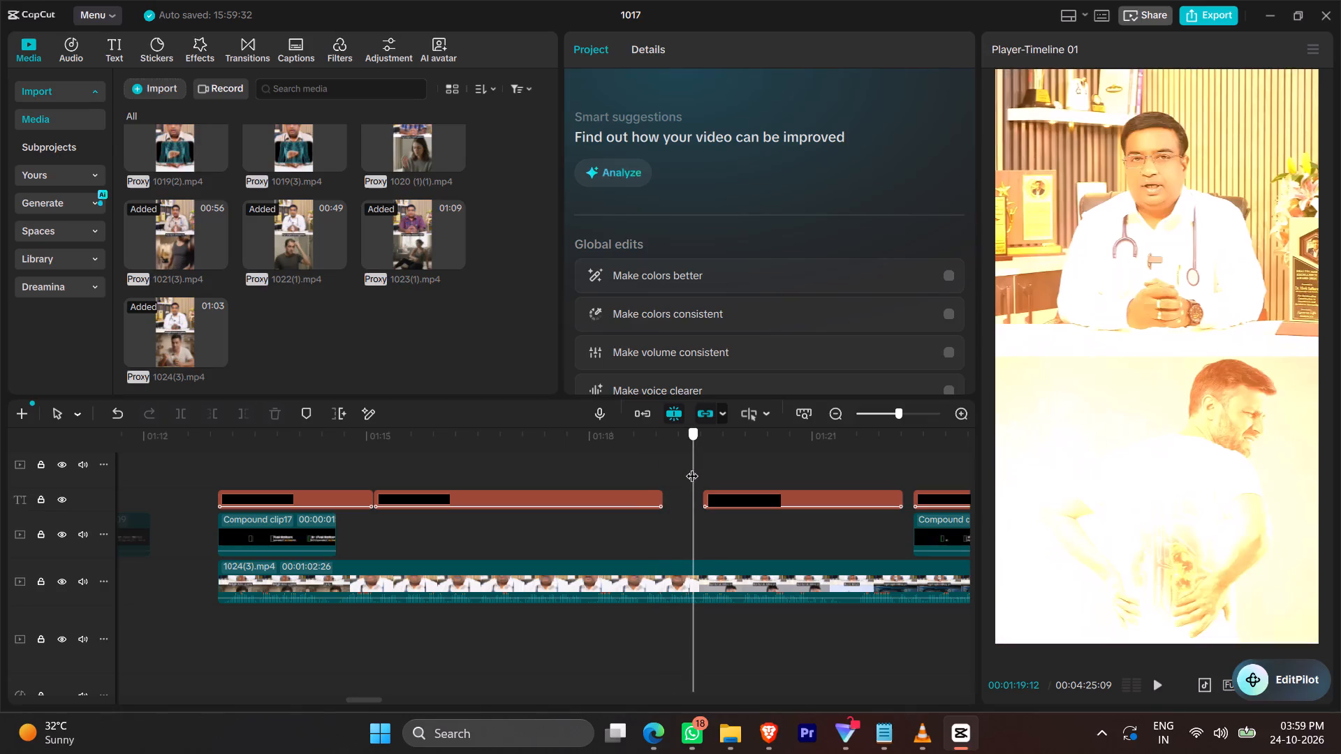
pyautogui.moveTo(692, 467); pyautogui.dragTo(699, 469)
pyautogui.hscroll(-1, 747, 573)
pyautogui.moveTo(826, 527); pyautogui.dragTo(701, 531)
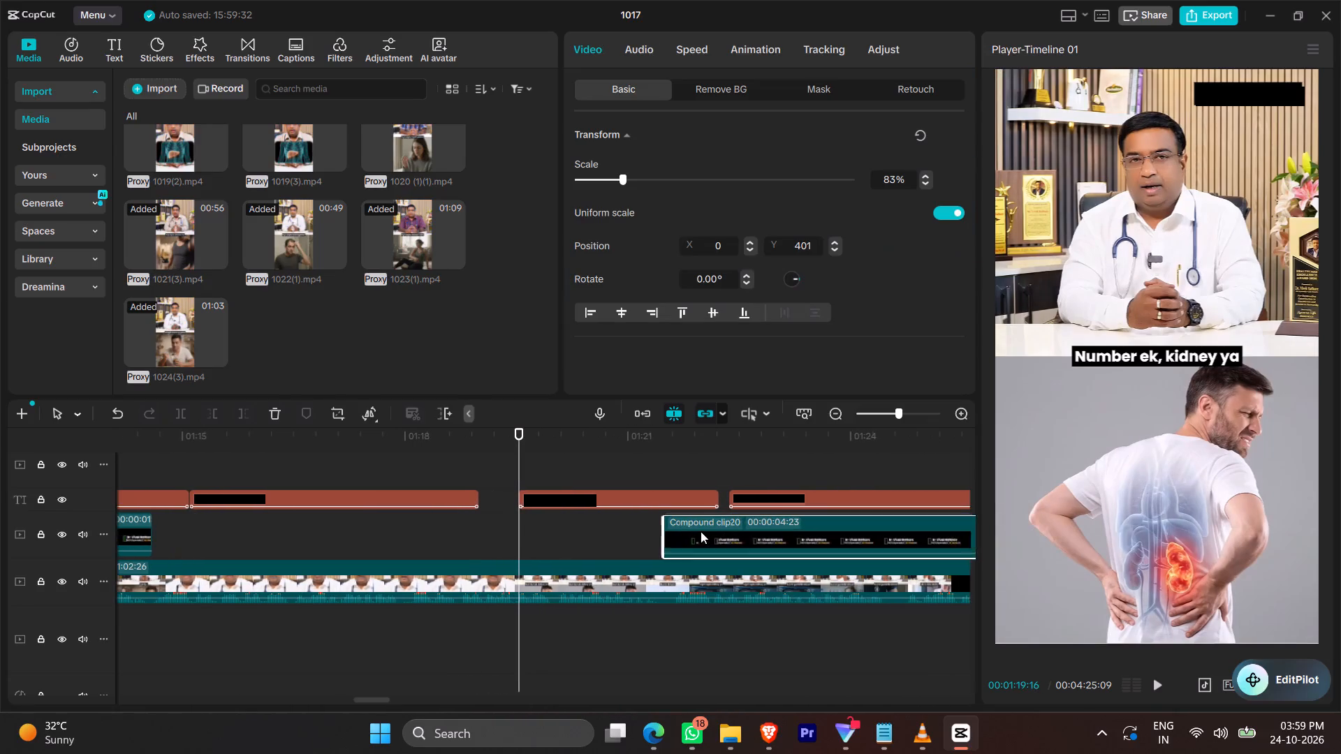
pyautogui.moveTo(701, 531); pyautogui.dragTo(615, 520)
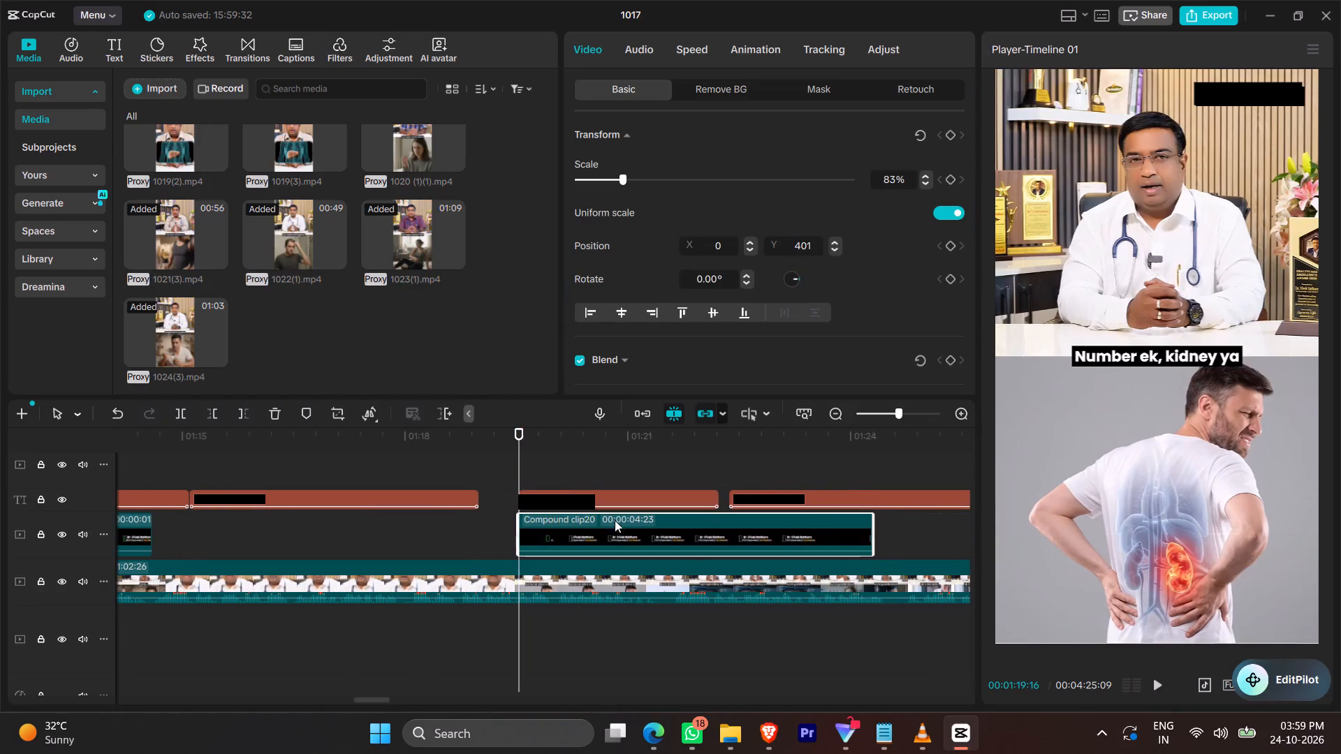
pyautogui.press('space')
pyautogui.press('space')
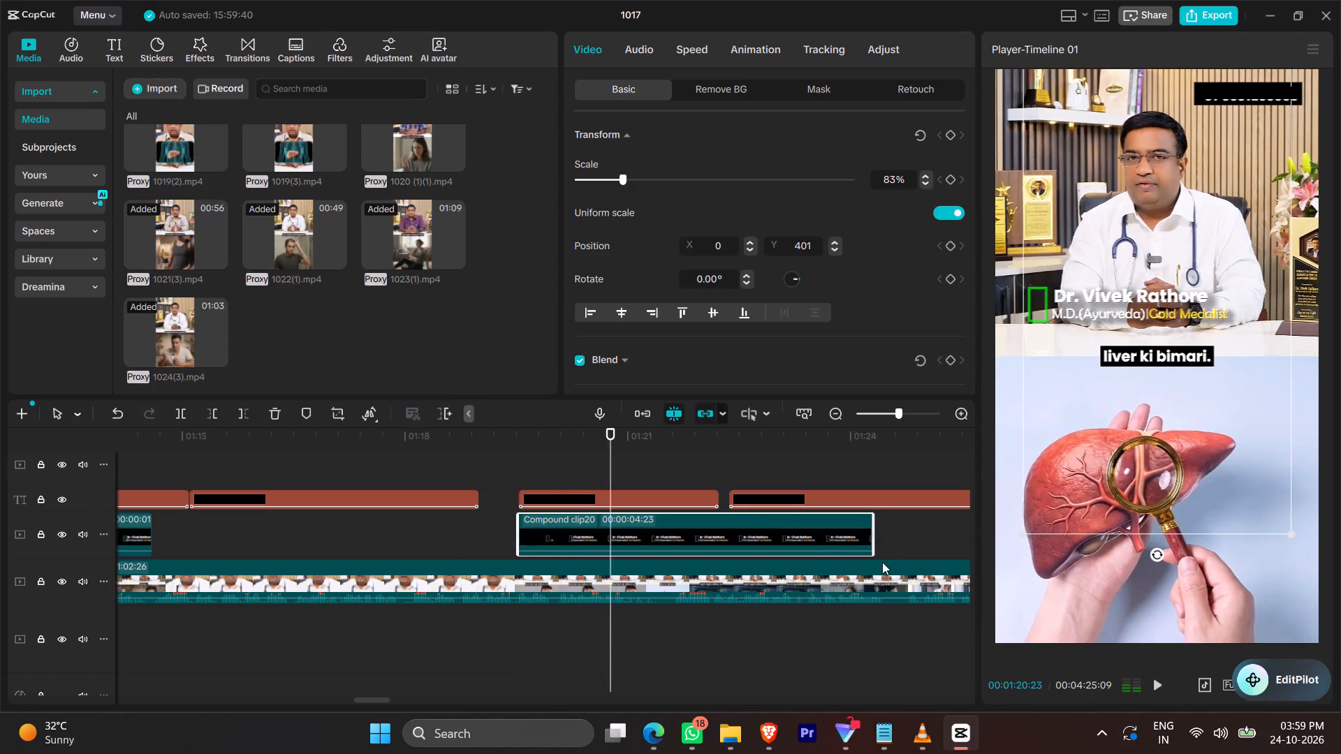
# Move Compound clip19 directly against the end of Compound clip20 and preview the name title across the join.
pyautogui.hscroll(-1, 839, 567)
pyautogui.press('space')
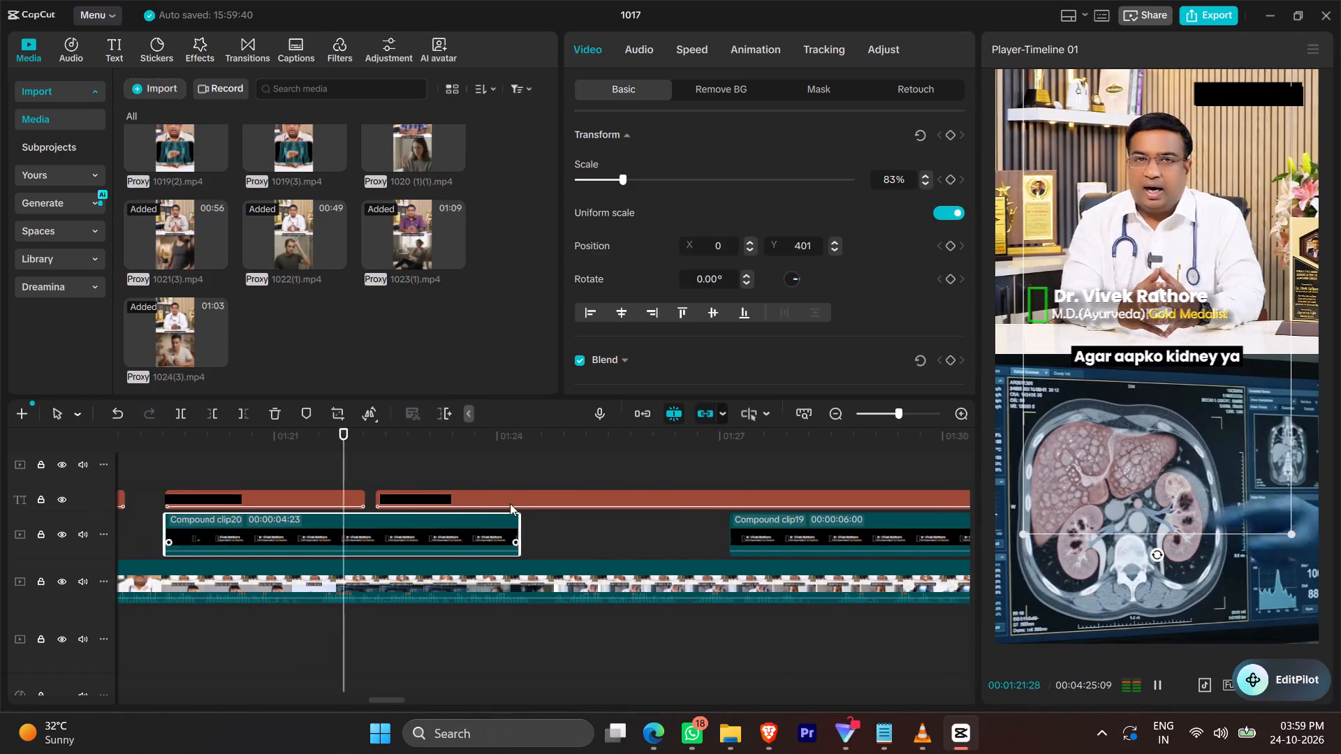
pyautogui.press('space')
pyautogui.press('space')
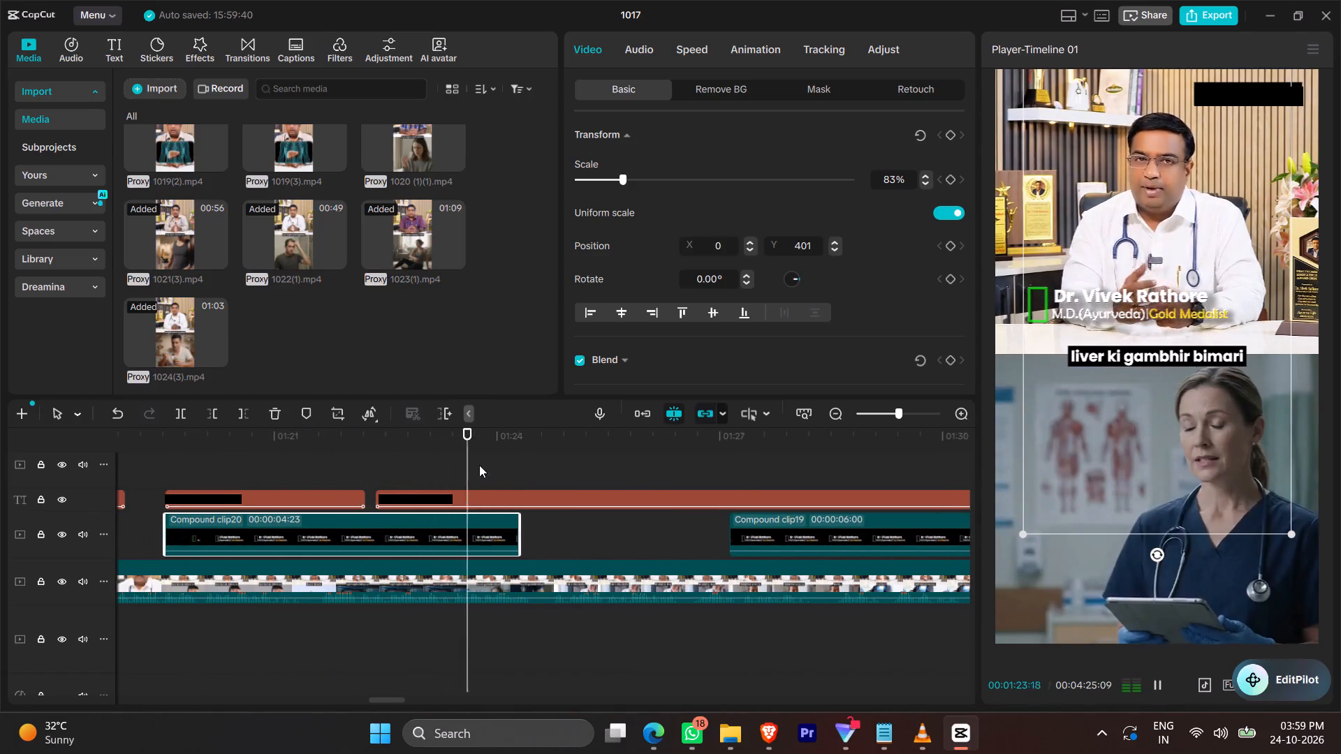
pyautogui.press('space')
pyautogui.press('space')
pyautogui.press('space')
pyautogui.click(725, 464)
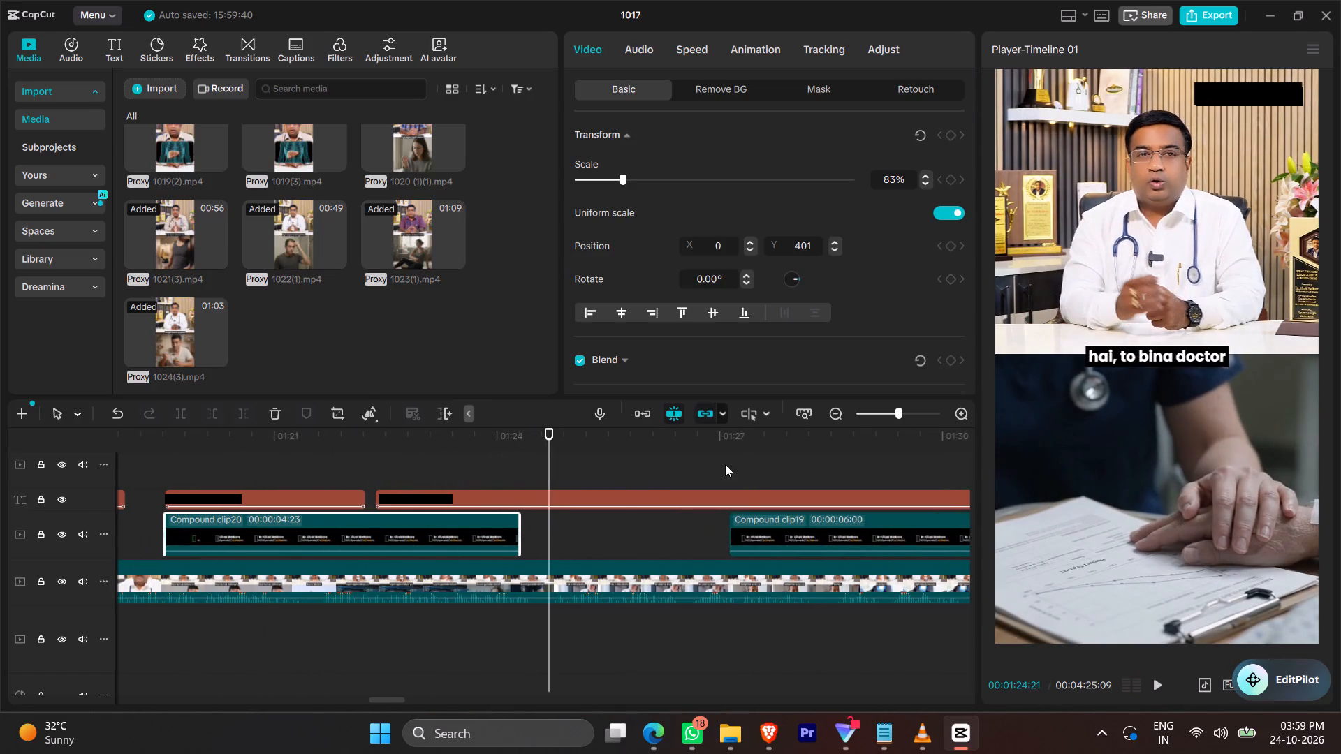
pyautogui.press('space')
pyautogui.press('space')
pyautogui.moveTo(763, 524); pyautogui.dragTo(639, 527)
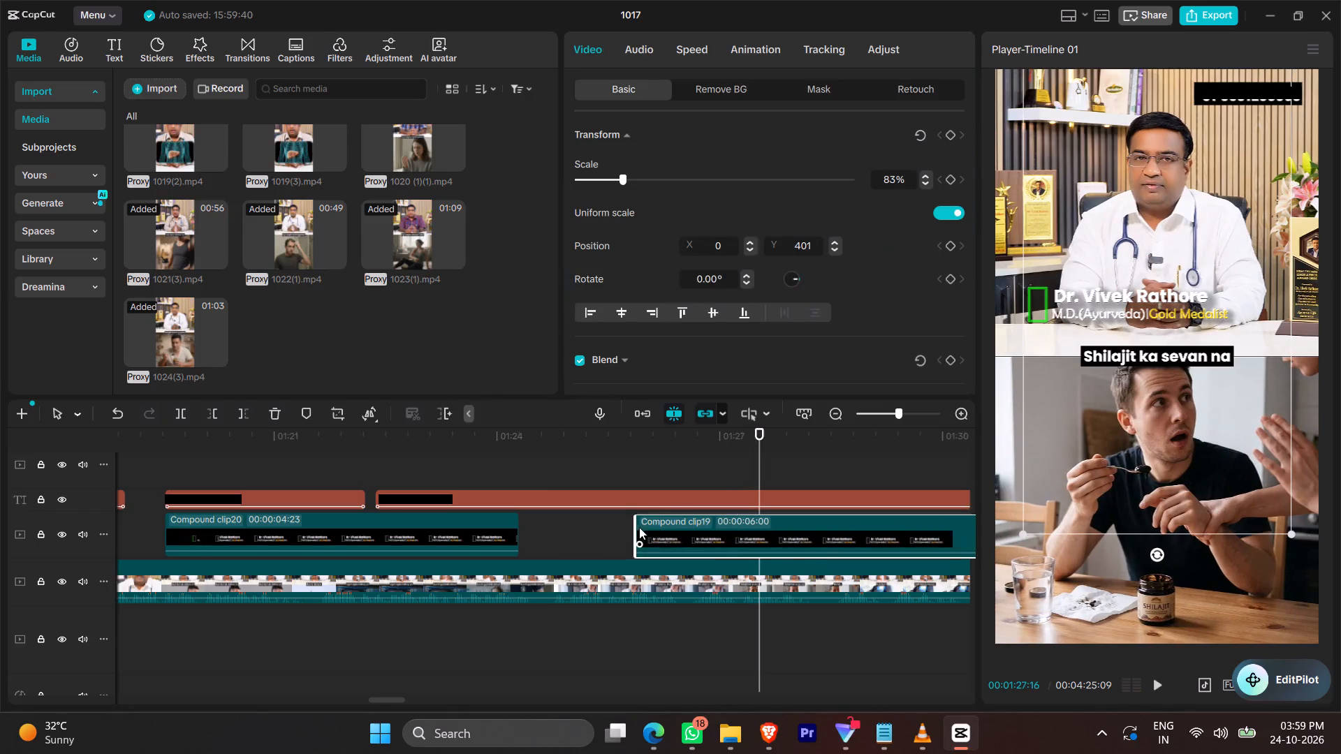
pyautogui.moveTo(639, 527); pyautogui.dragTo(553, 522)
pyautogui.click(454, 438)
pyautogui.click(511, 471)
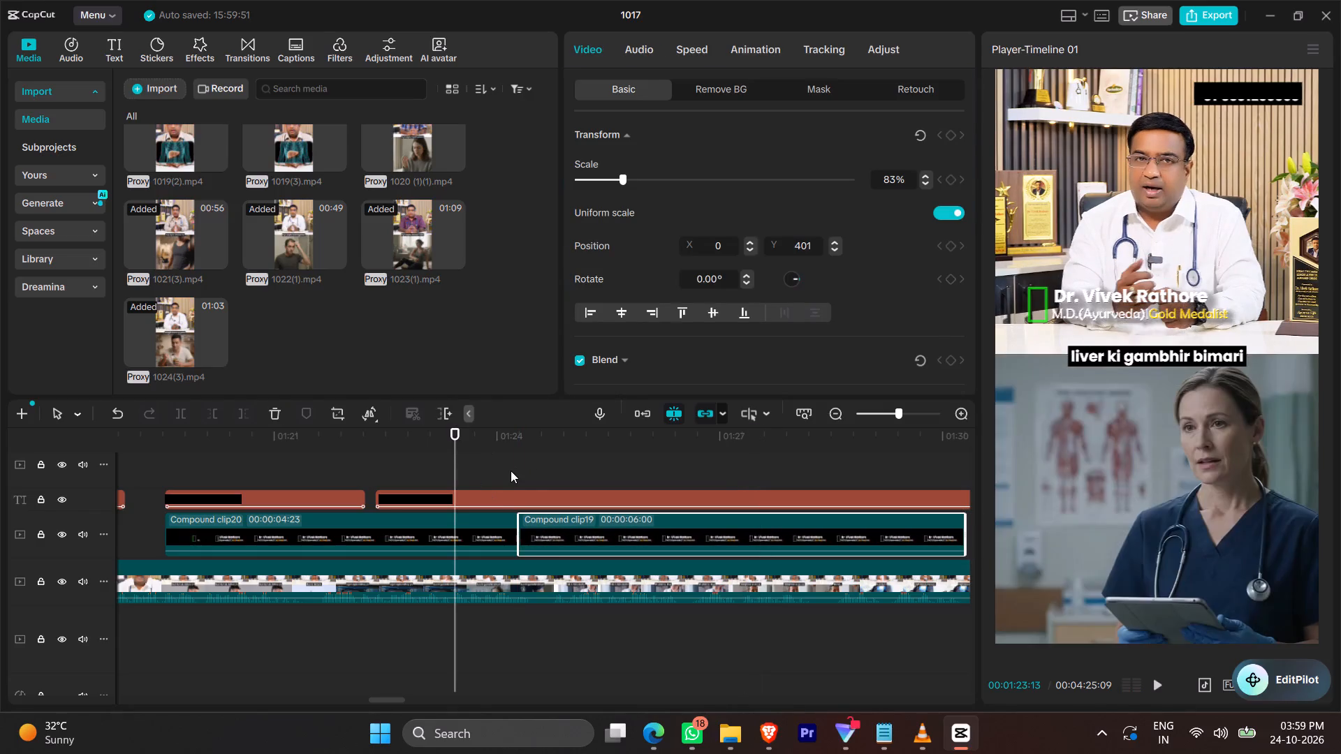
pyautogui.click(465, 468)
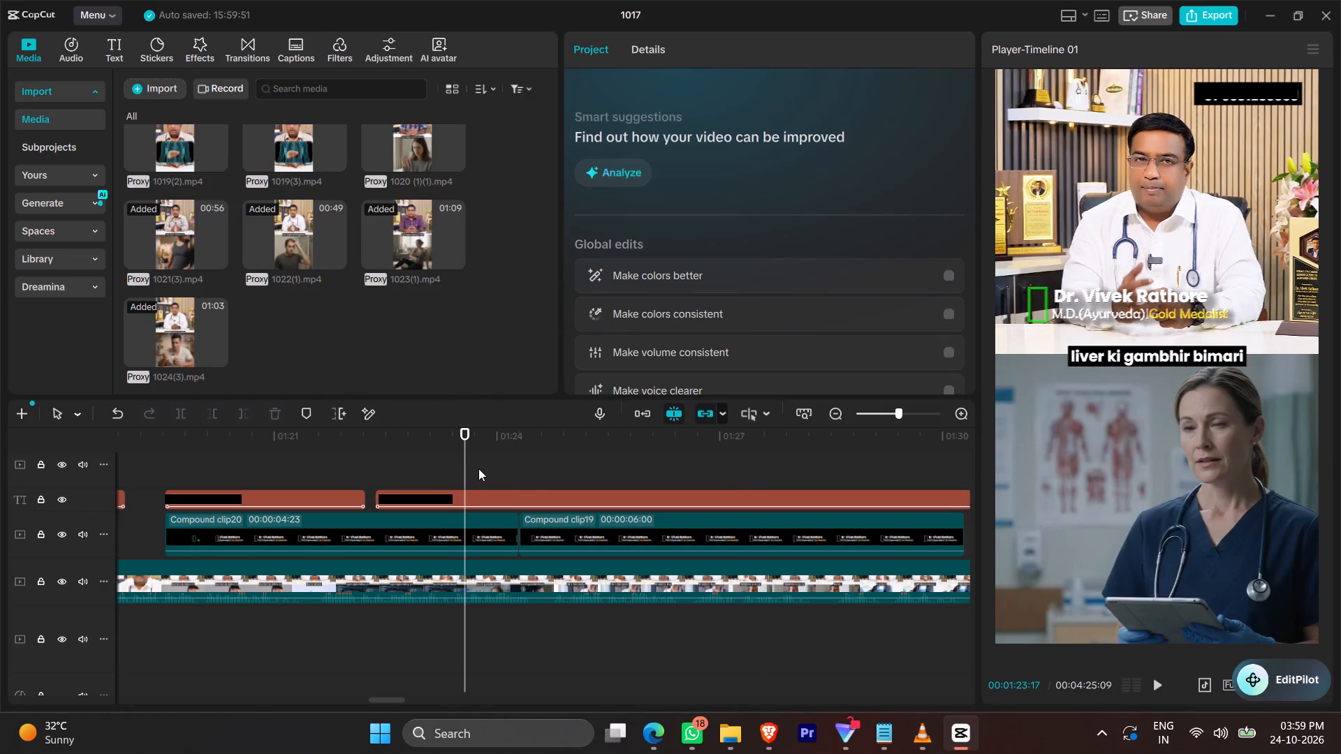
pyautogui.press('space')
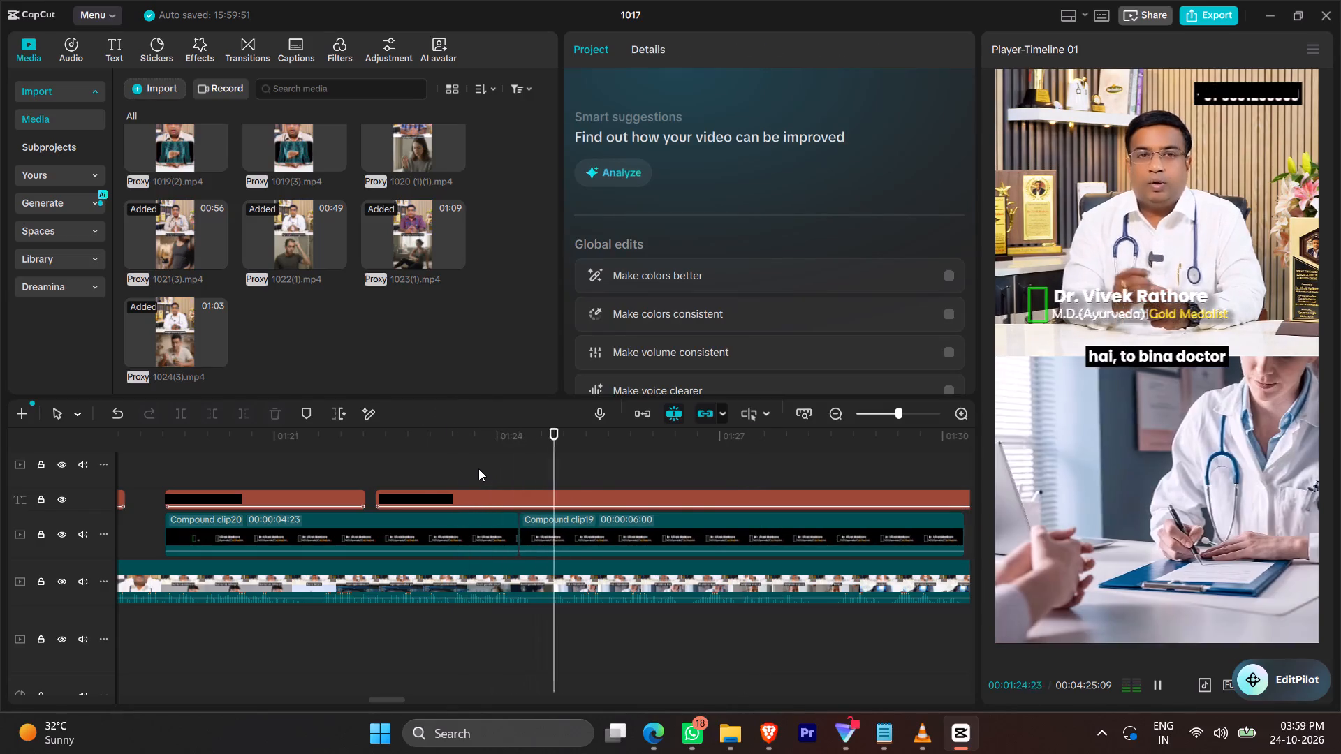
# Close the gaps so Compound clip21, Compound clip22 and Compound clip23 run back to back after Compound clip19.
pyautogui.keyDown('ctrl'); pyautogui.scroll(-5, 717, 506); pyautogui.keyUp('ctrl')
pyautogui.hscroll(-1, 723, 515)
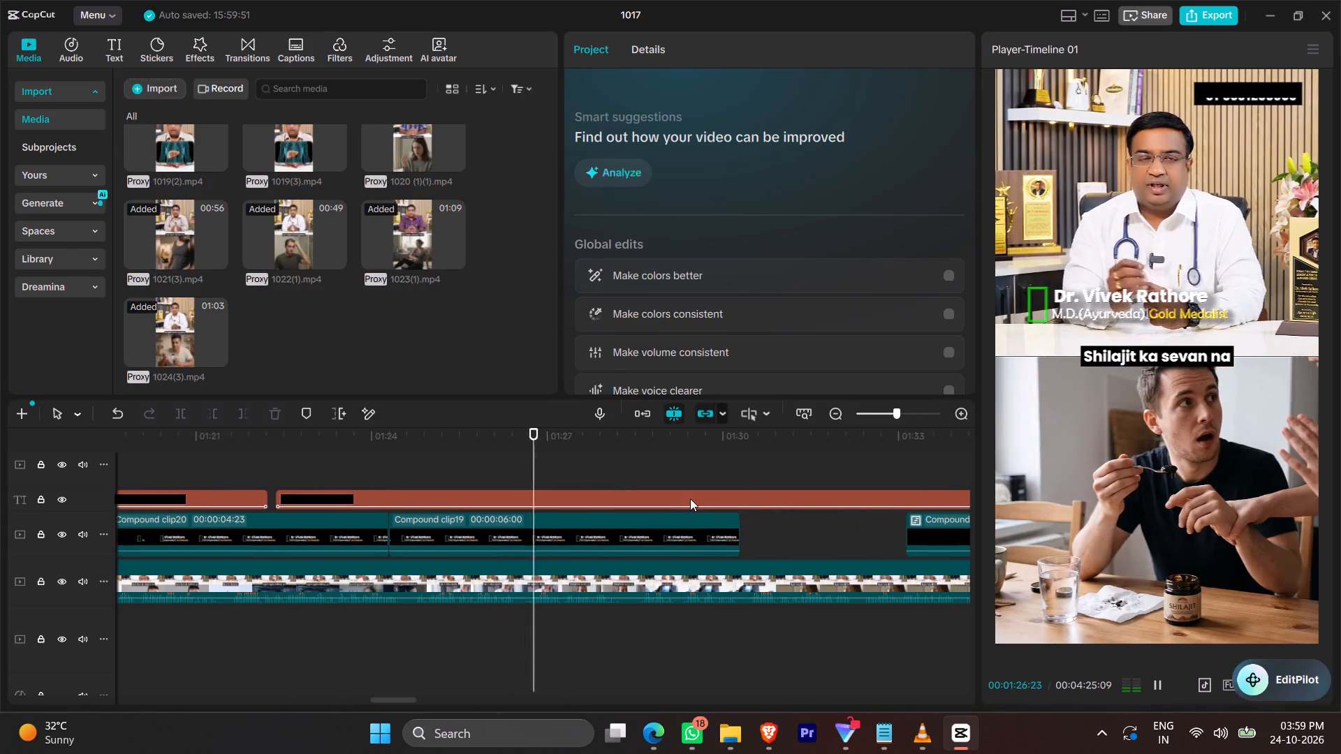
pyautogui.scroll(-7, 823, 545)
pyautogui.moveTo(842, 515); pyautogui.dragTo(759, 521)
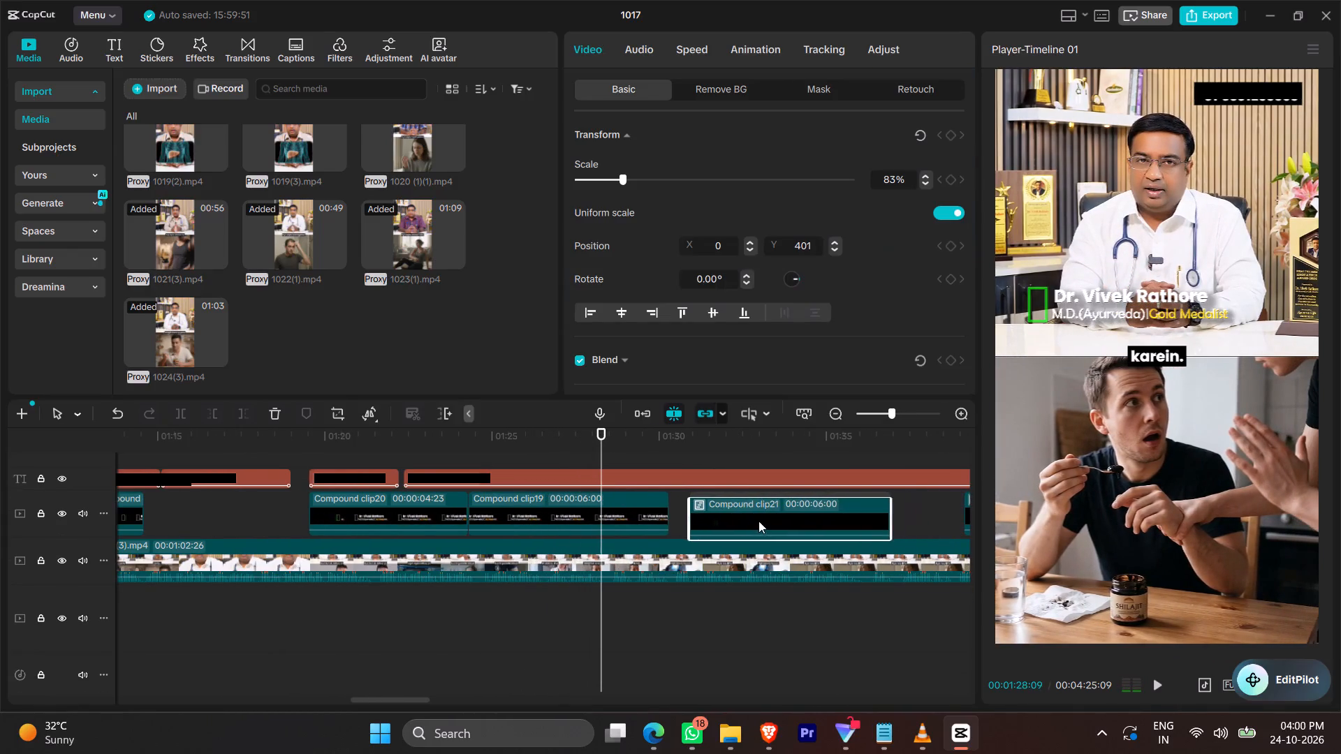
pyautogui.moveTo(759, 521); pyautogui.dragTo(746, 522)
pyautogui.hscroll(-1, 746, 530)
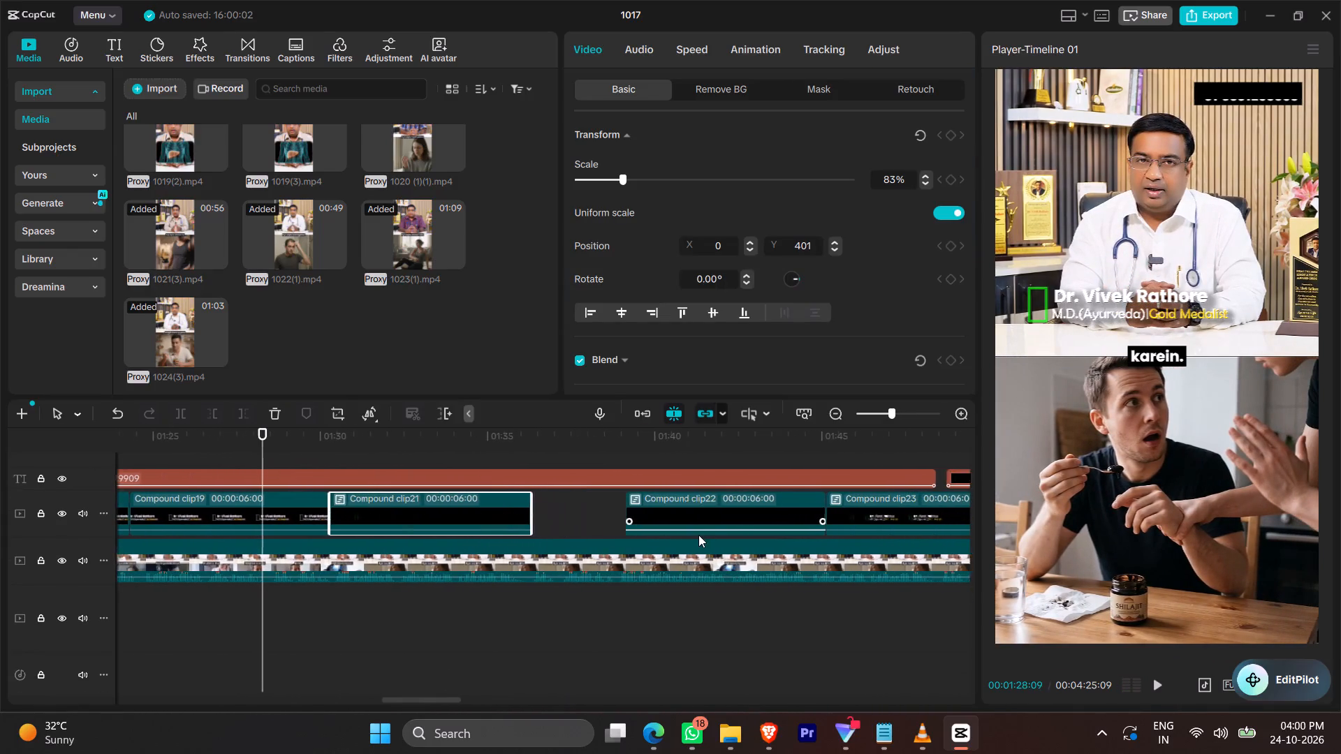
pyautogui.hscroll(-1, 698, 535)
pyautogui.moveTo(710, 513); pyautogui.dragTo(617, 515)
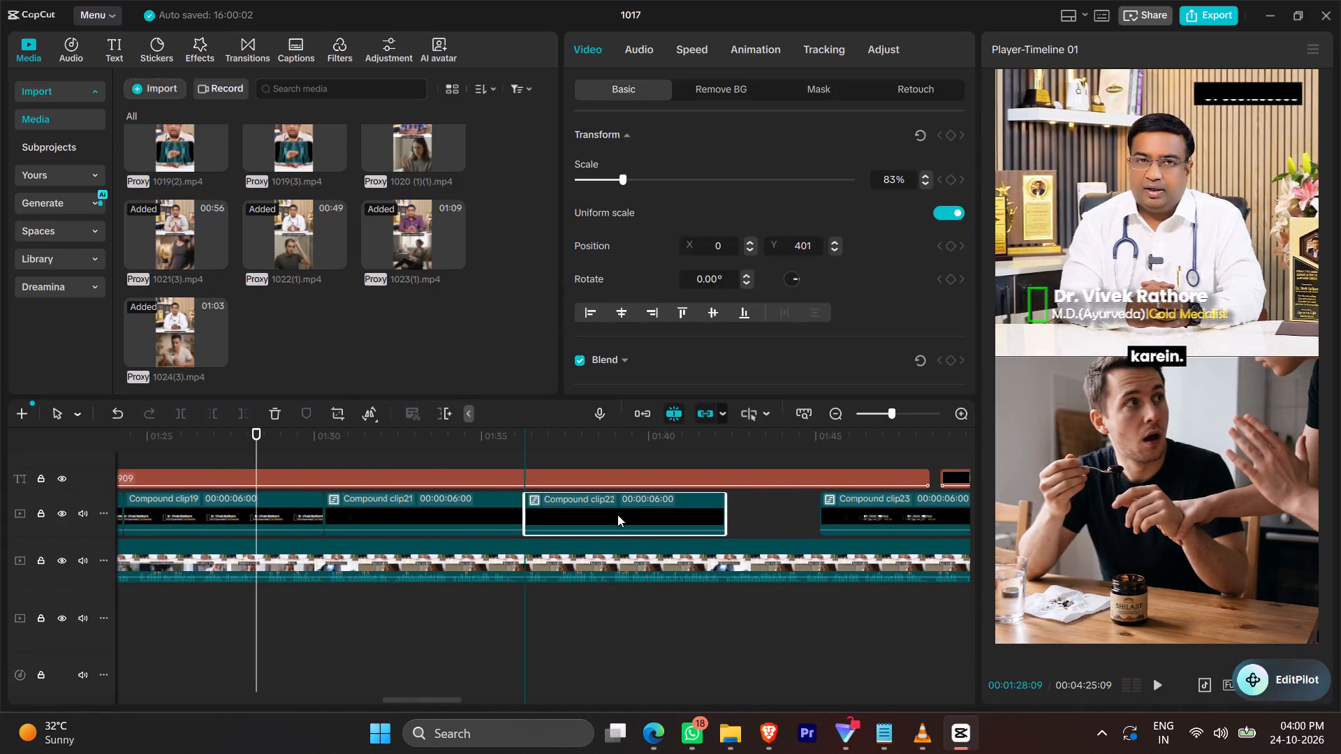
pyautogui.moveTo(872, 514); pyautogui.dragTo(784, 518)
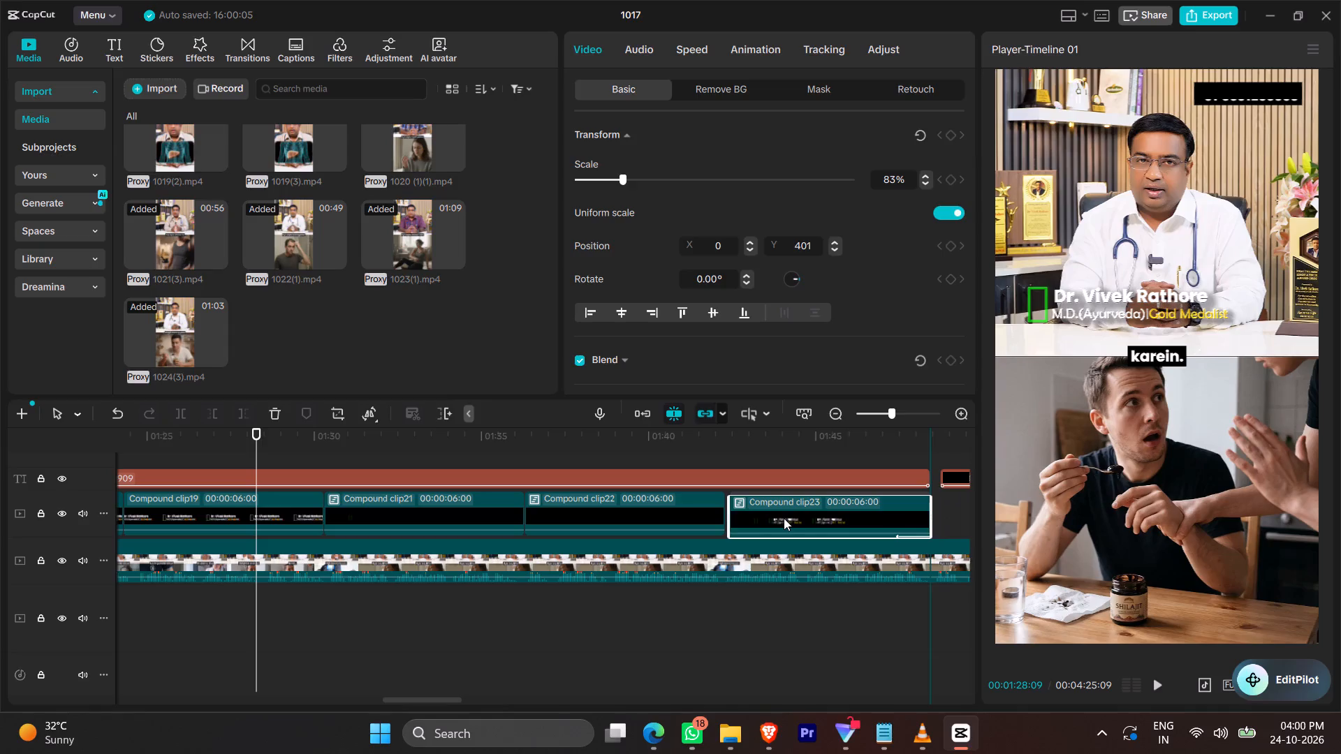
pyautogui.moveTo(784, 518); pyautogui.dragTo(777, 517)
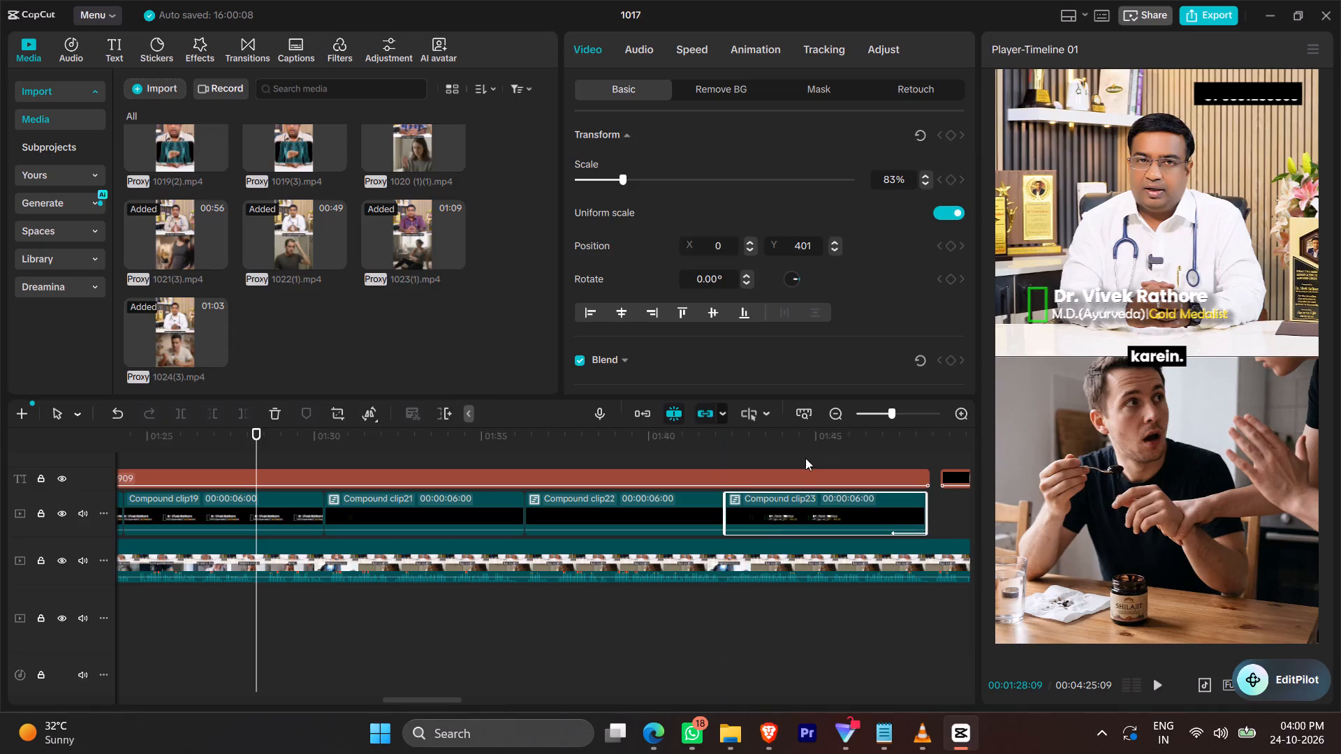
# Preview the closing seconds of Compound clip23 from about 00:01:46 into the pregnant-woman shot.
pyautogui.click(879, 439)
pyautogui.press('space')
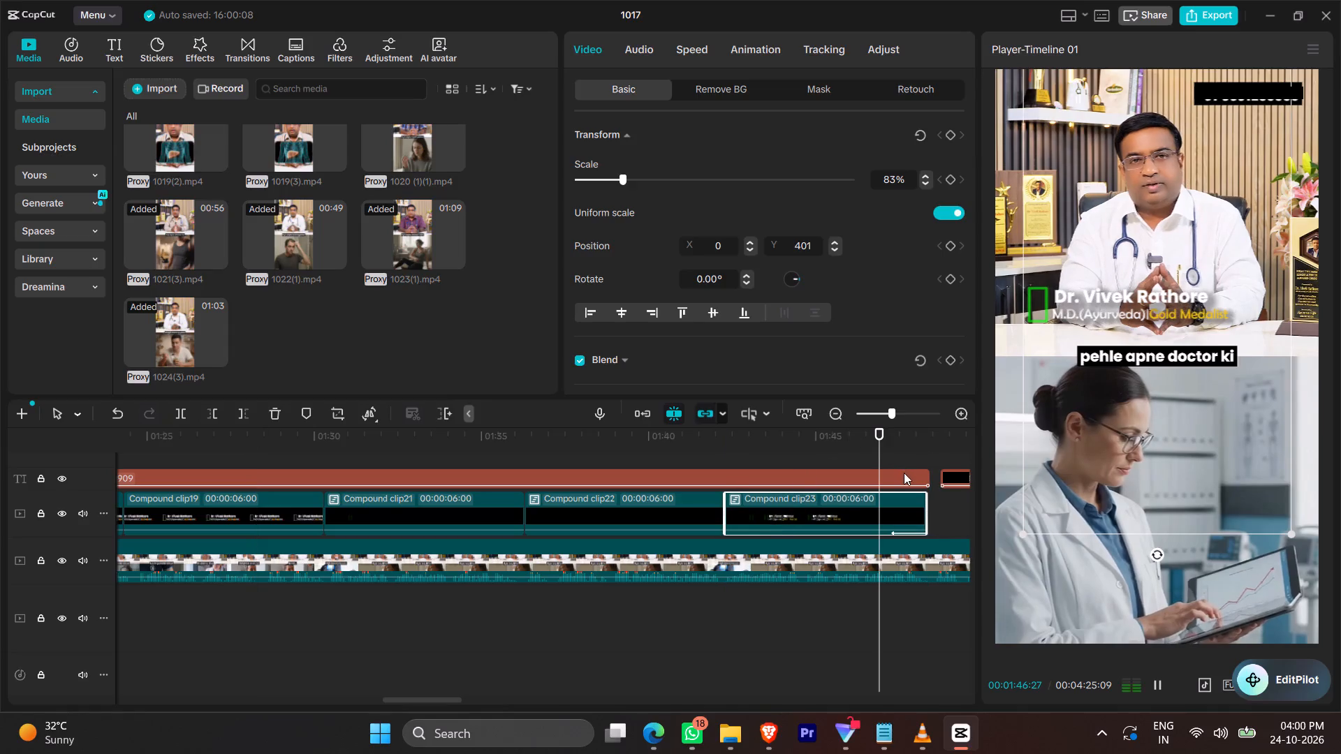
pyautogui.press('space')
# Replay the video from 00:01:18:16 through the kidney and liver shots to check the timing of the name and contact overlays.
pyautogui.keyDown('ctrl'); pyautogui.scroll(-4, 843, 585); pyautogui.keyUp('ctrl')
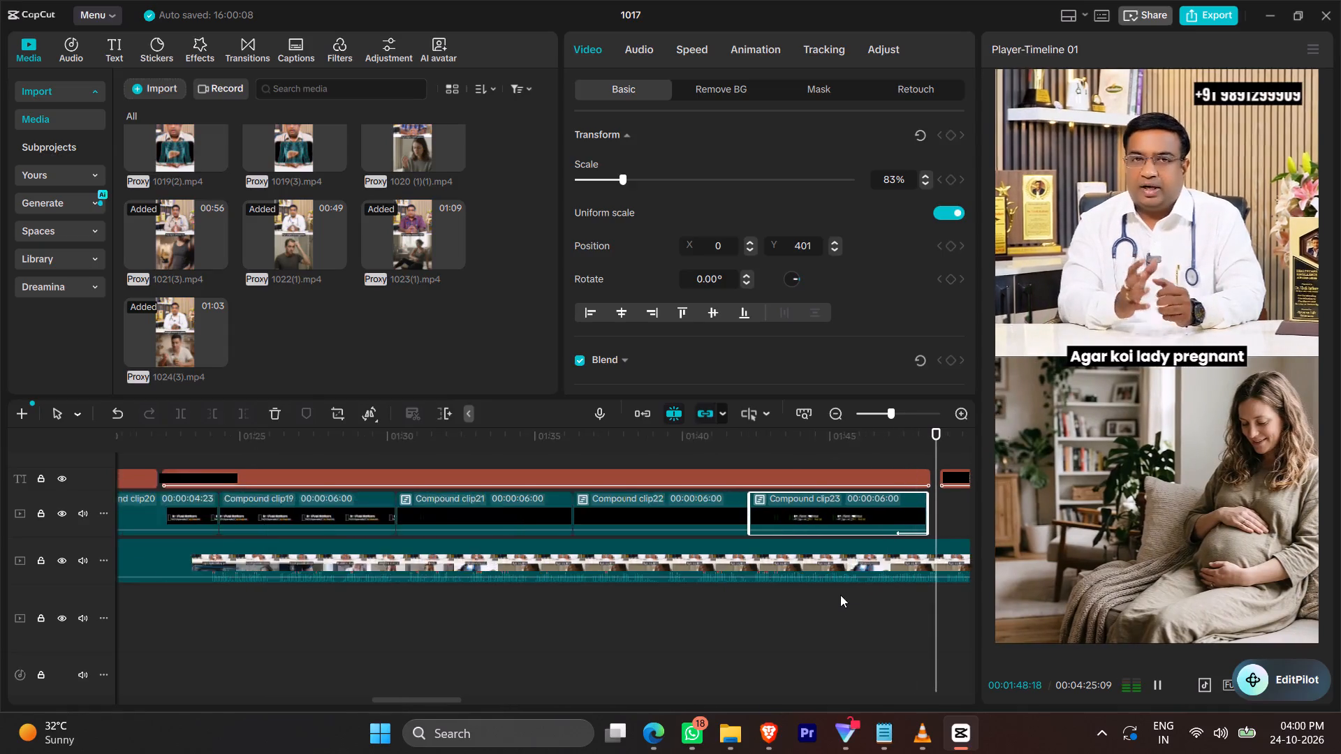
pyautogui.keyDown('ctrl'); pyautogui.scroll(-8, 840, 595); pyautogui.keyUp('ctrl')
pyautogui.hscroll(-1, 849, 583)
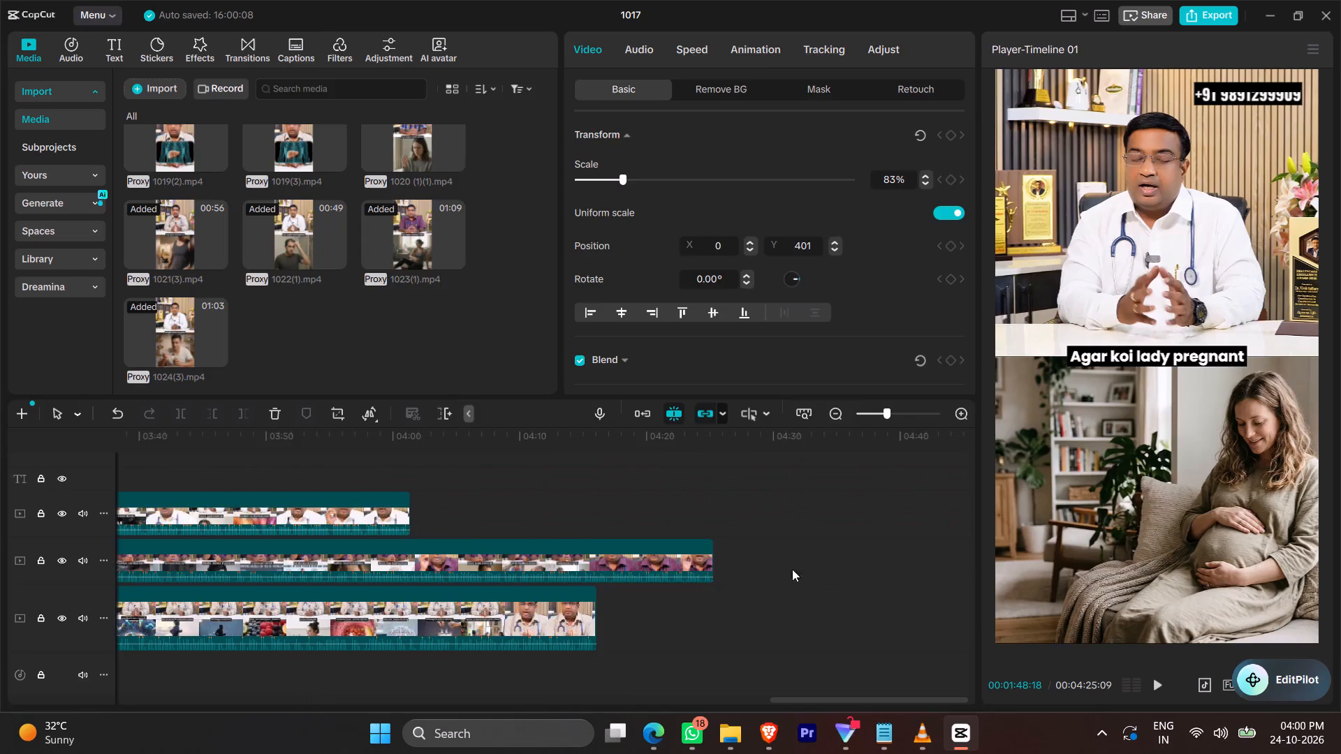
pyautogui.hscroll(-1, 792, 569)
pyautogui.hscroll(8, 703, 557)
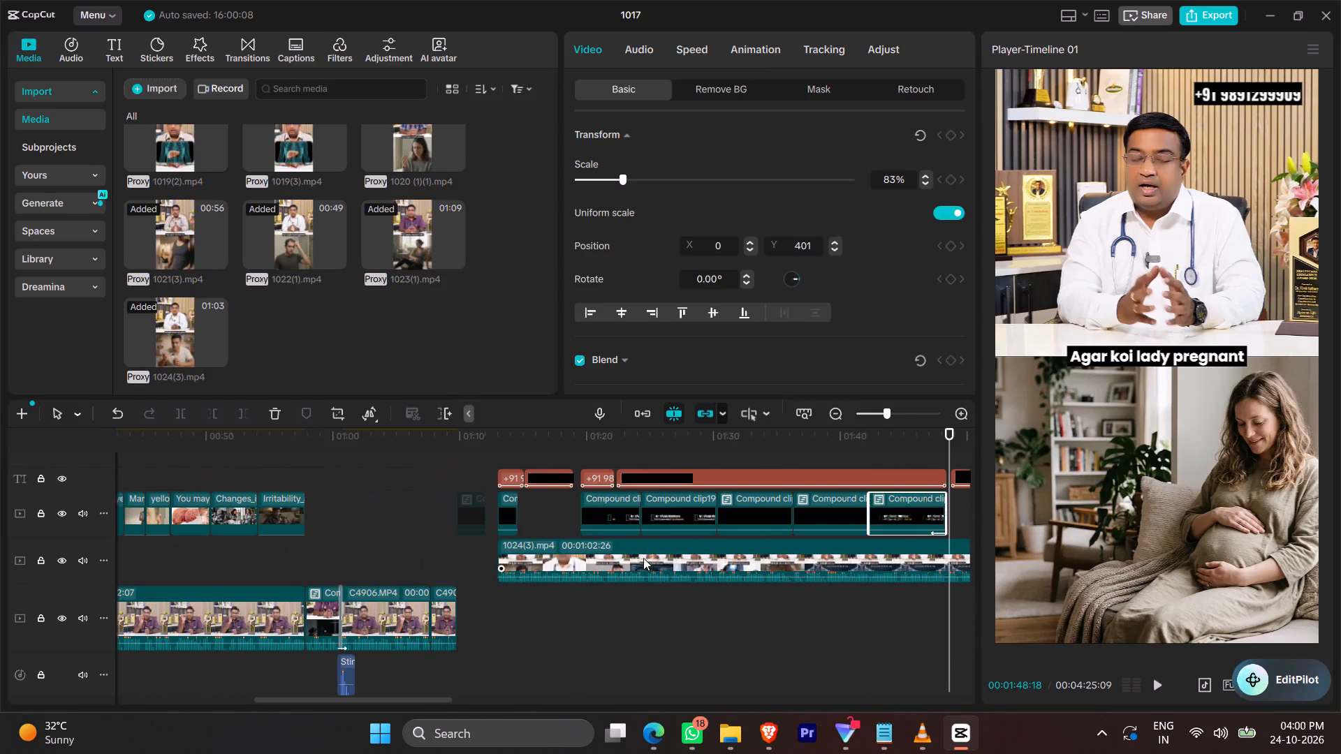
pyautogui.click(499, 456)
pyautogui.click(558, 450)
pyautogui.click(567, 451)
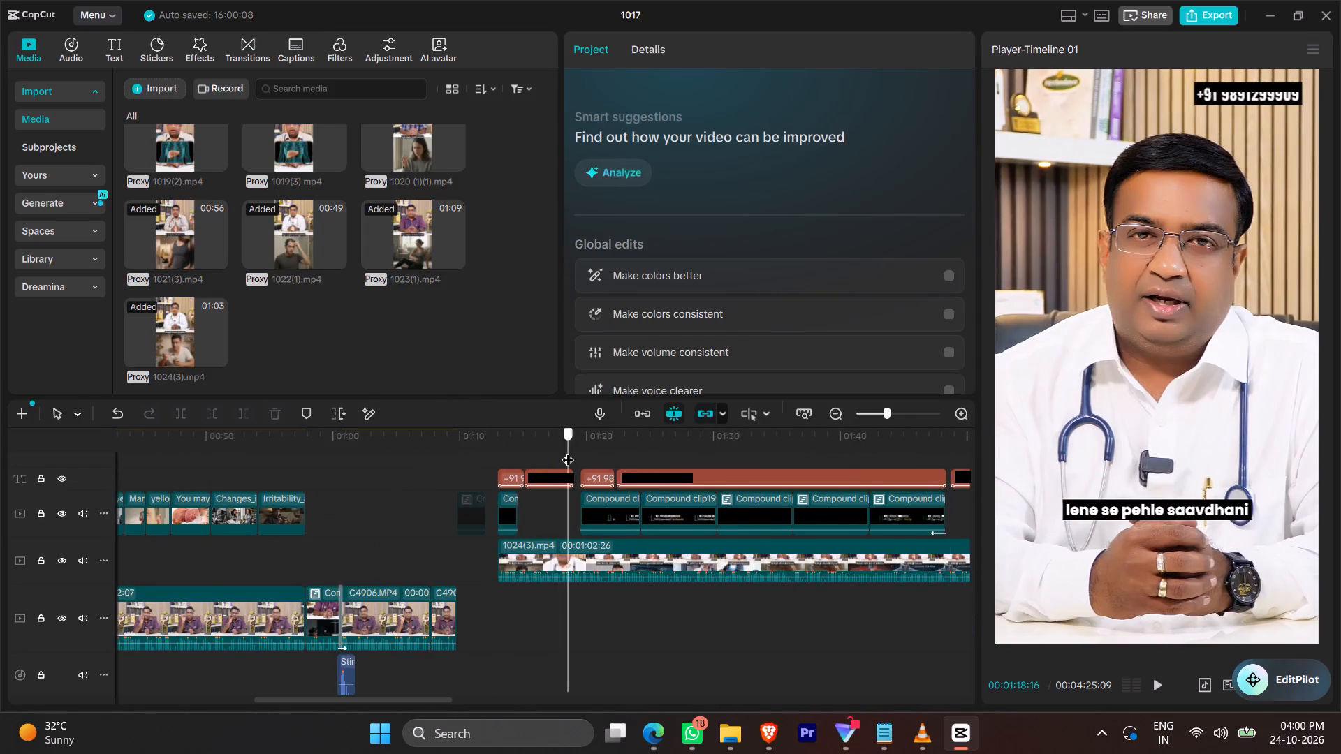
pyautogui.press('space')
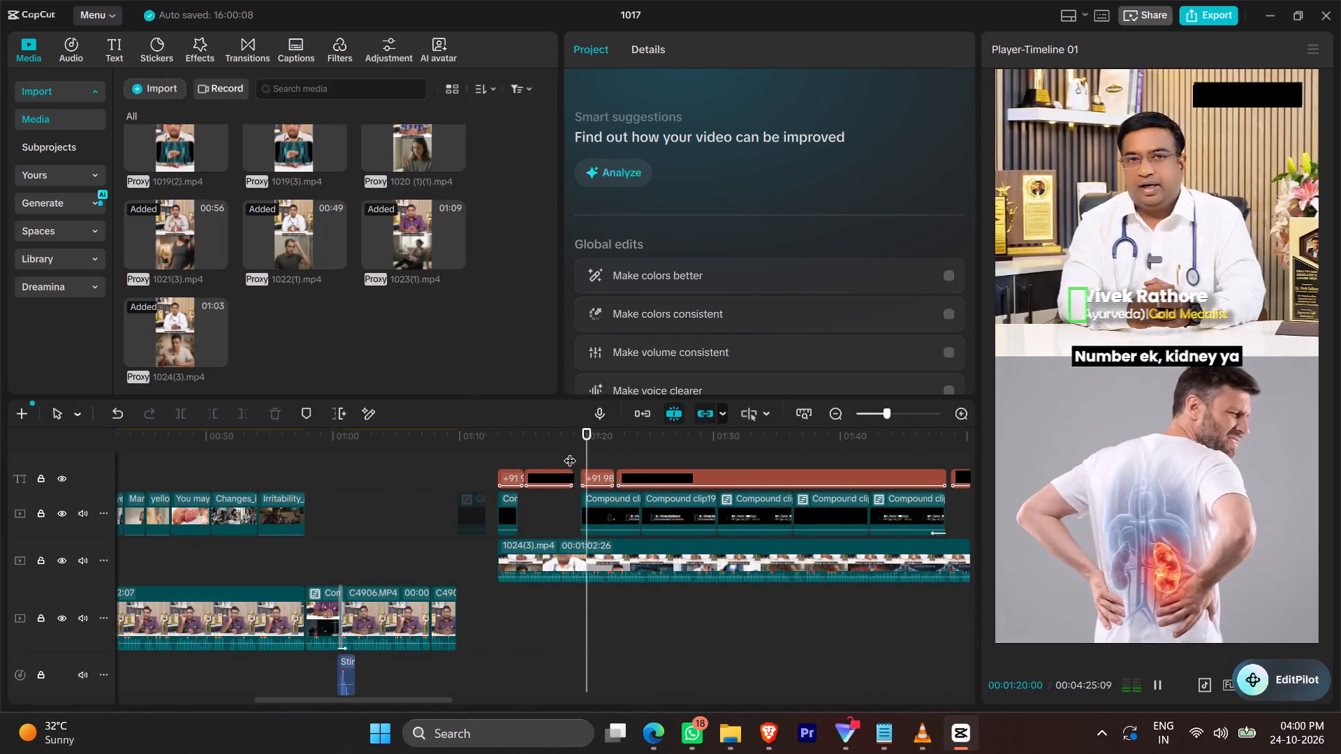
pyautogui.click(570, 452)
pyautogui.click(571, 456)
pyautogui.click(568, 457)
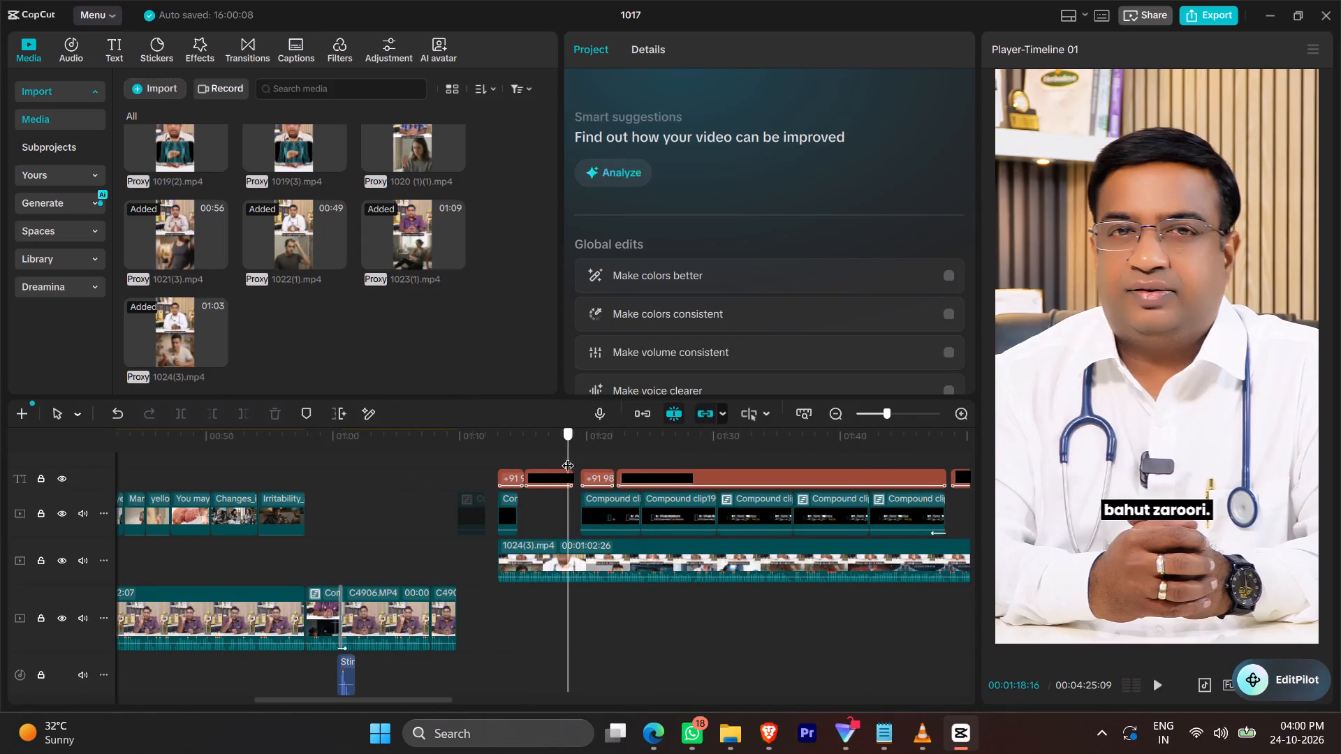
pyautogui.press('space')
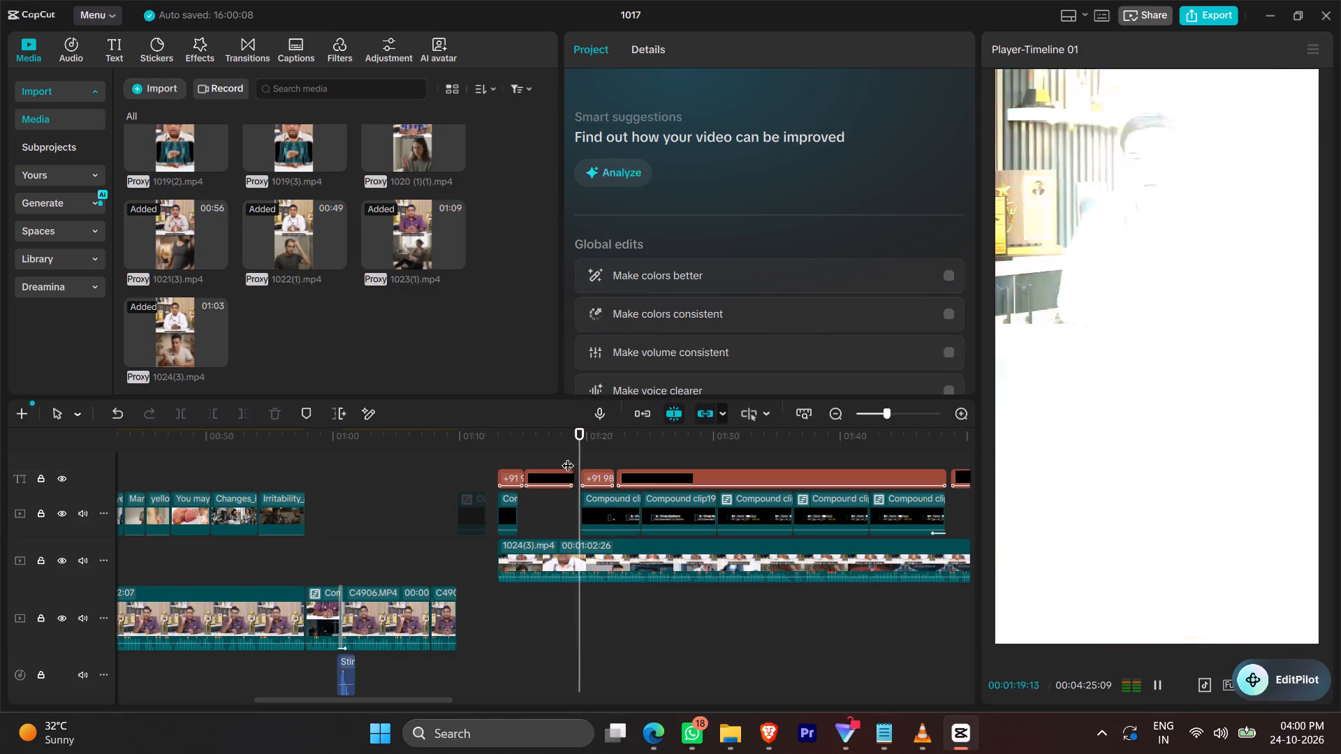
pyautogui.press('space')
pyautogui.press('space')
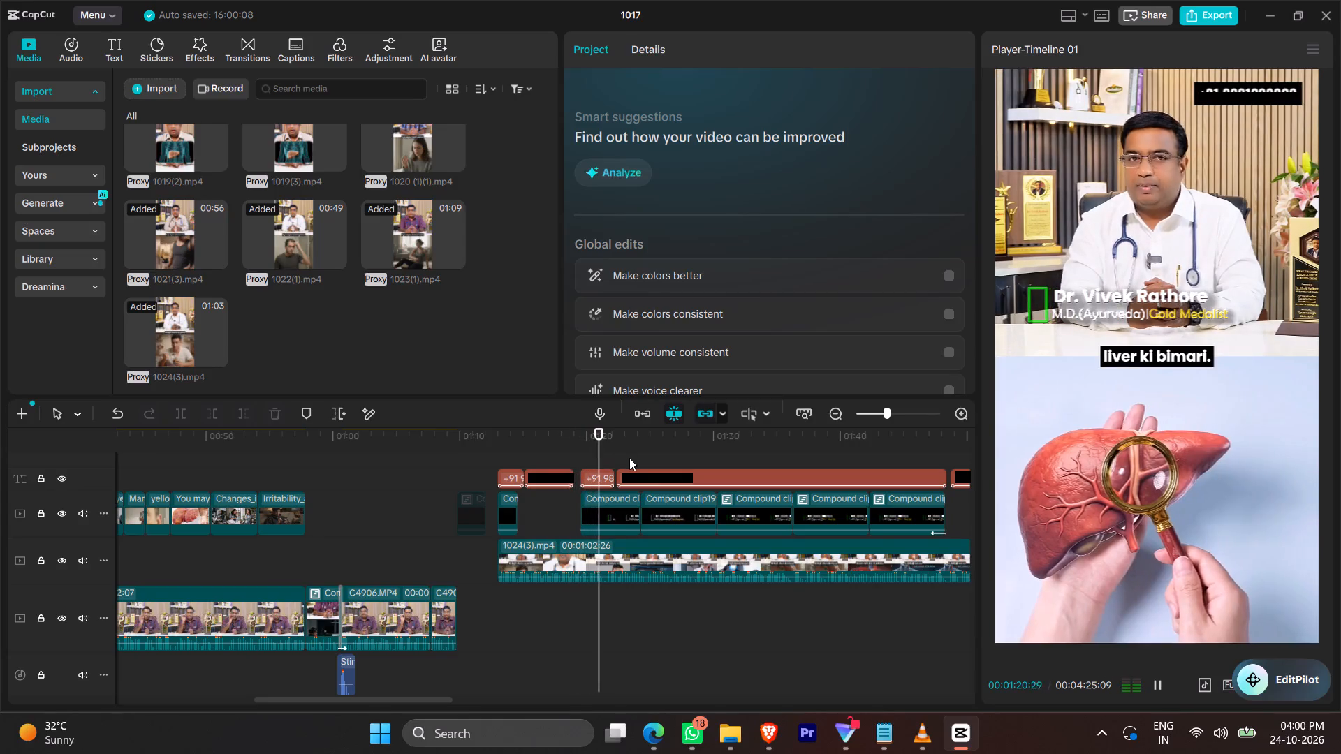
pyautogui.press('space')
# Extend the end of the short contact-number text over the kidney and liver shots to meet the longer contact-number text after it.
pyautogui.click(606, 477)
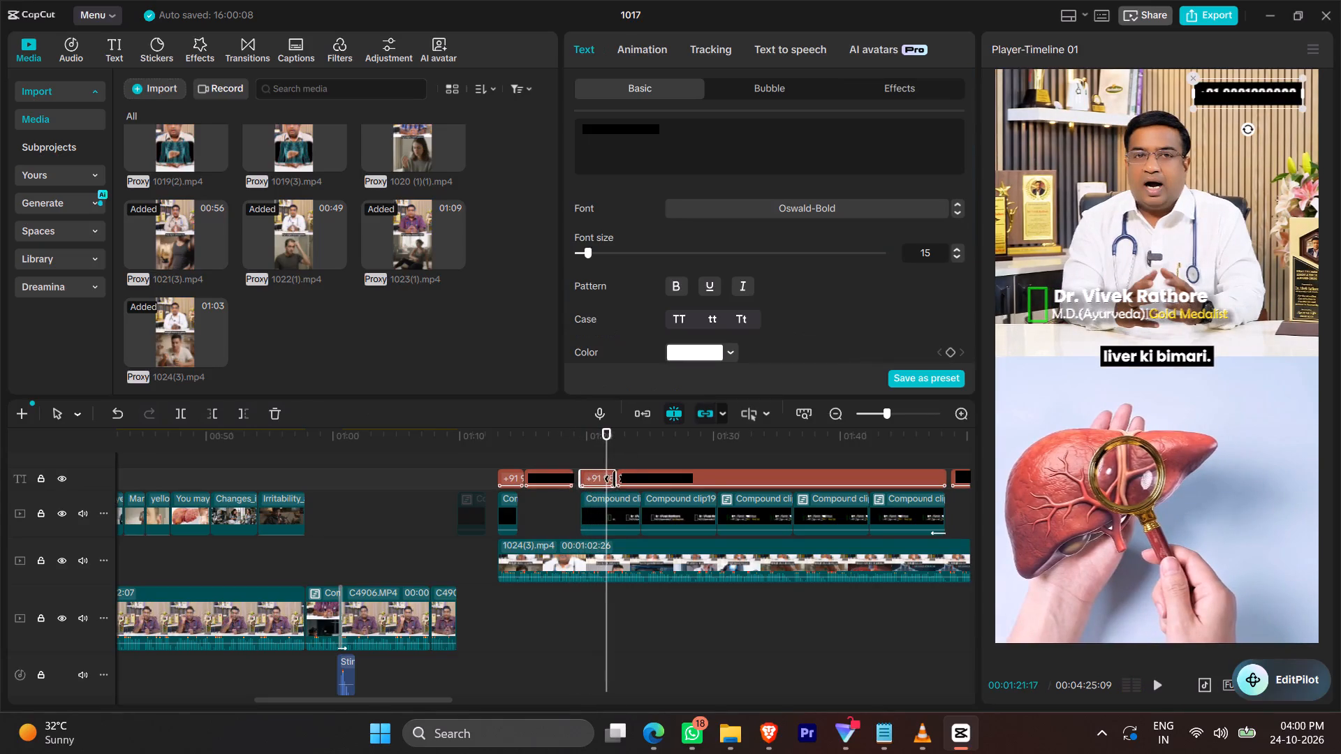
pyautogui.moveTo(614, 479); pyautogui.dragTo(636, 479)
pyautogui.press('space')
pyautogui.click(670, 452)
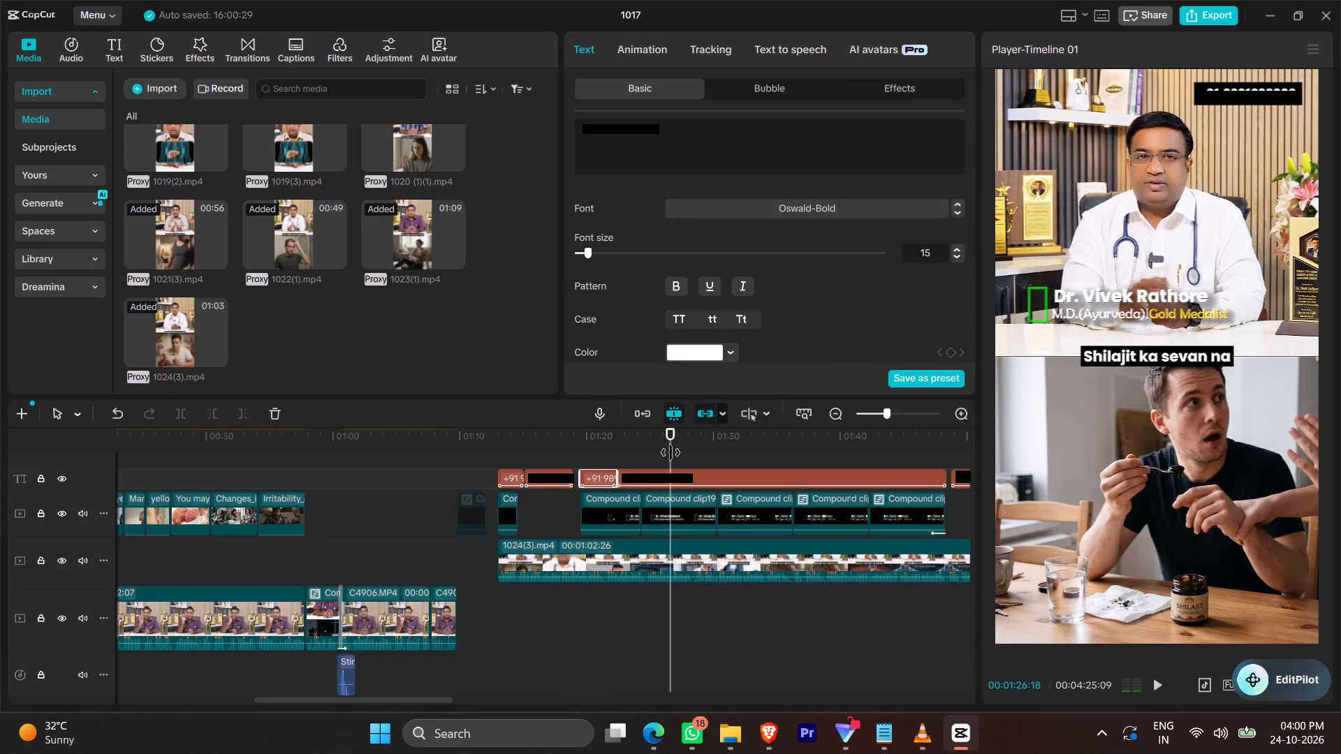
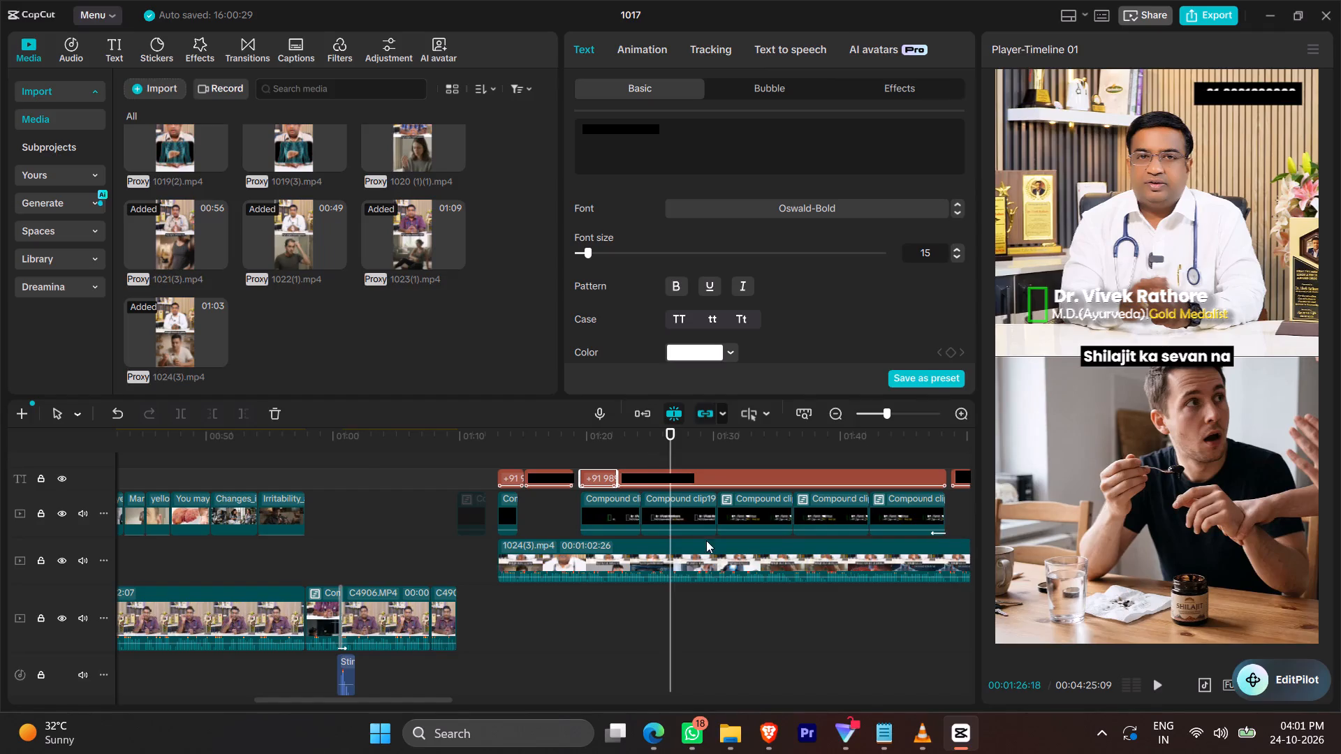
# Extend the long contact-number text past Compound clip23 to meet the following one, and extend that one to the text starting near 01:56.
pyautogui.keyDown('ctrl'); pyautogui.scroll(-10, 770, 624); pyautogui.keyUp('ctrl')
pyautogui.hscroll(-1, 744, 609)
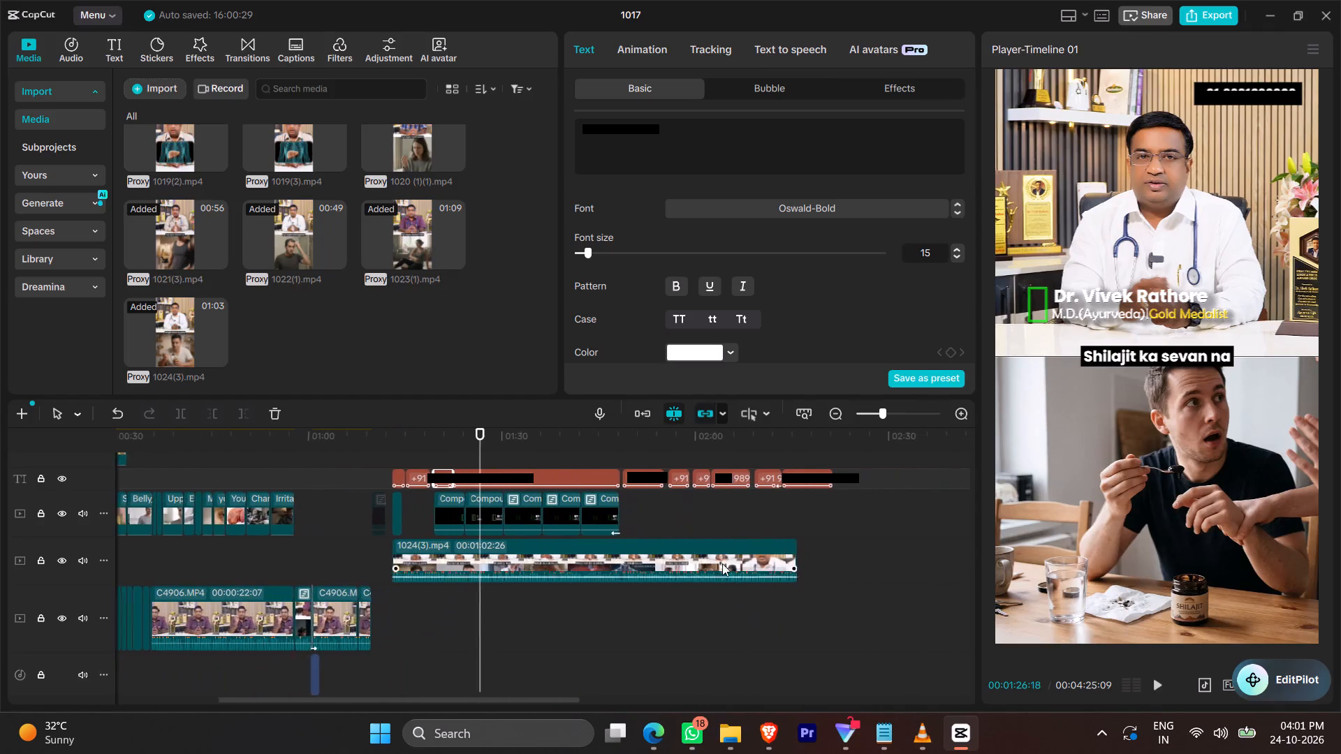
pyautogui.hscroll(-1, 722, 563)
pyautogui.click(603, 450)
pyautogui.click(607, 478)
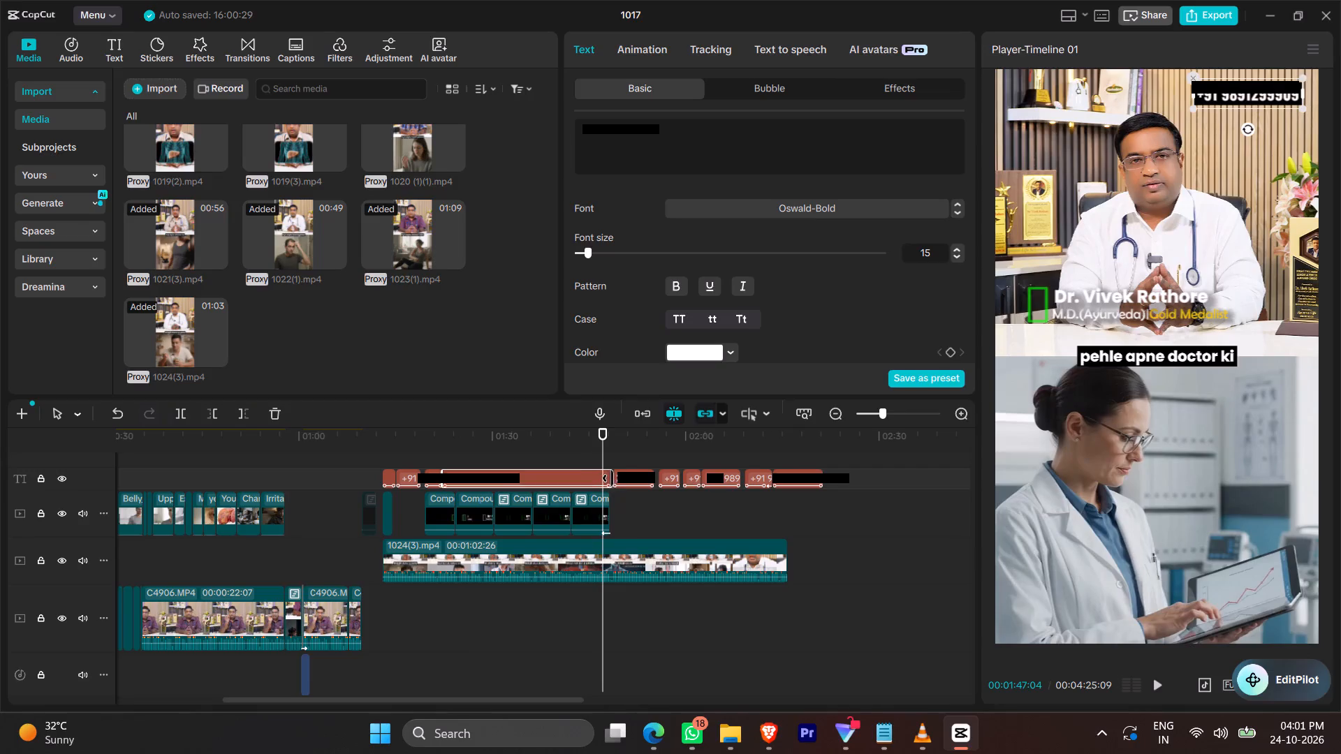
pyautogui.moveTo(612, 478); pyautogui.dragTo(624, 478)
pyautogui.click(638, 481)
pyautogui.moveTo(652, 474); pyautogui.dragTo(667, 474)
pyautogui.click(677, 474)
pyautogui.moveTo(677, 474); pyautogui.dragTo(687, 475)
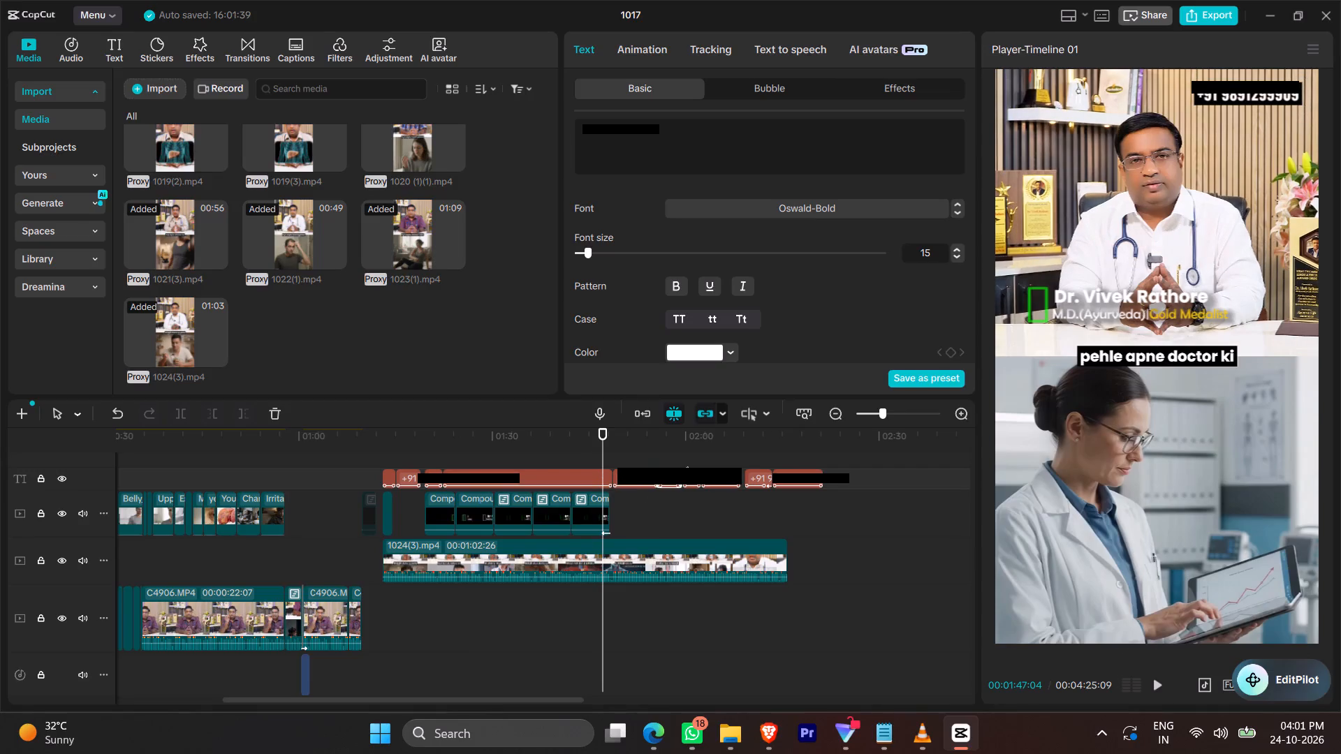
# Preview the children-Shilajit shot and its transition into the doctor's close-up, around 02:04 to 02:06, to check the contact number's timing.
pyautogui.click(721, 455)
pyautogui.press('space')
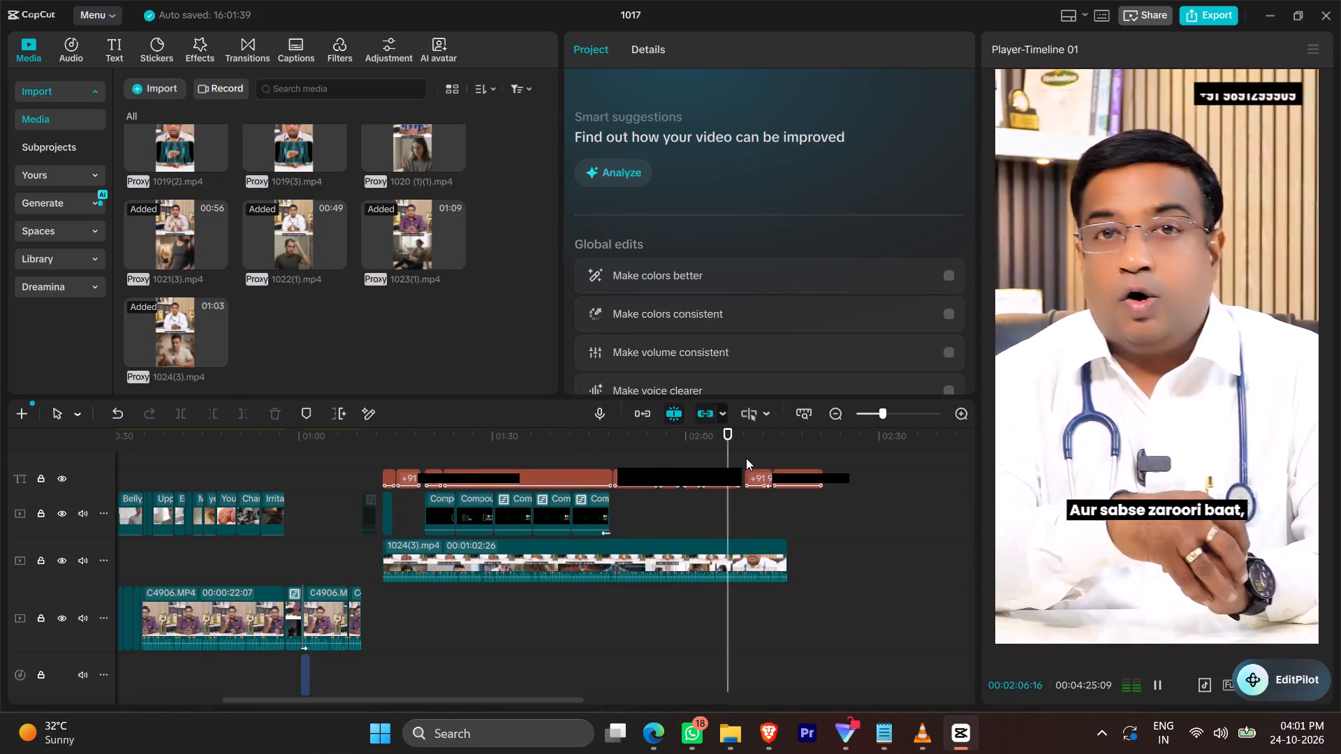
pyautogui.press('space')
pyautogui.click(727, 464)
pyautogui.keyDown('ctrl'); pyautogui.scroll(20, 730, 462); pyautogui.keyUp('ctrl')
pyautogui.keyDown('ctrl'); pyautogui.scroll(5, 730, 462); pyautogui.keyUp('ctrl')
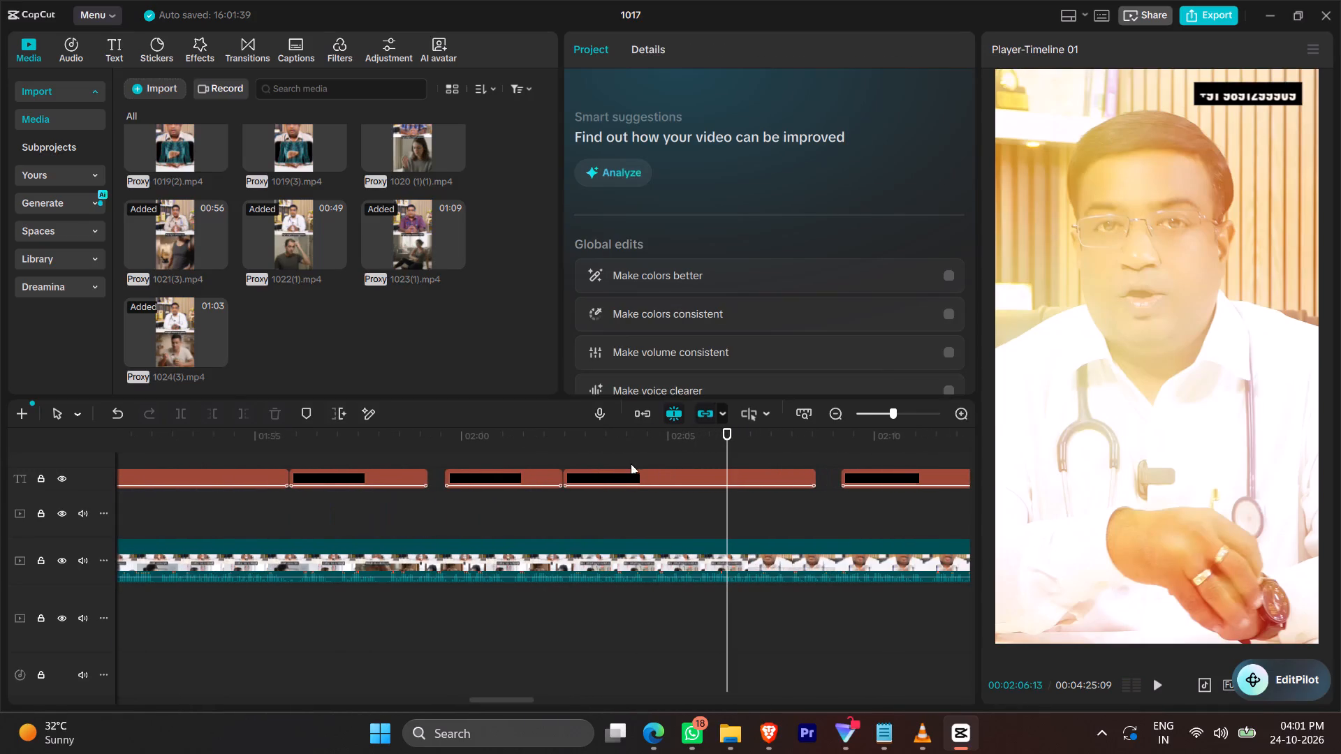
pyautogui.click(631, 463)
pyautogui.press('space')
pyautogui.press('space')
pyautogui.press('space')
pyautogui.press('space')
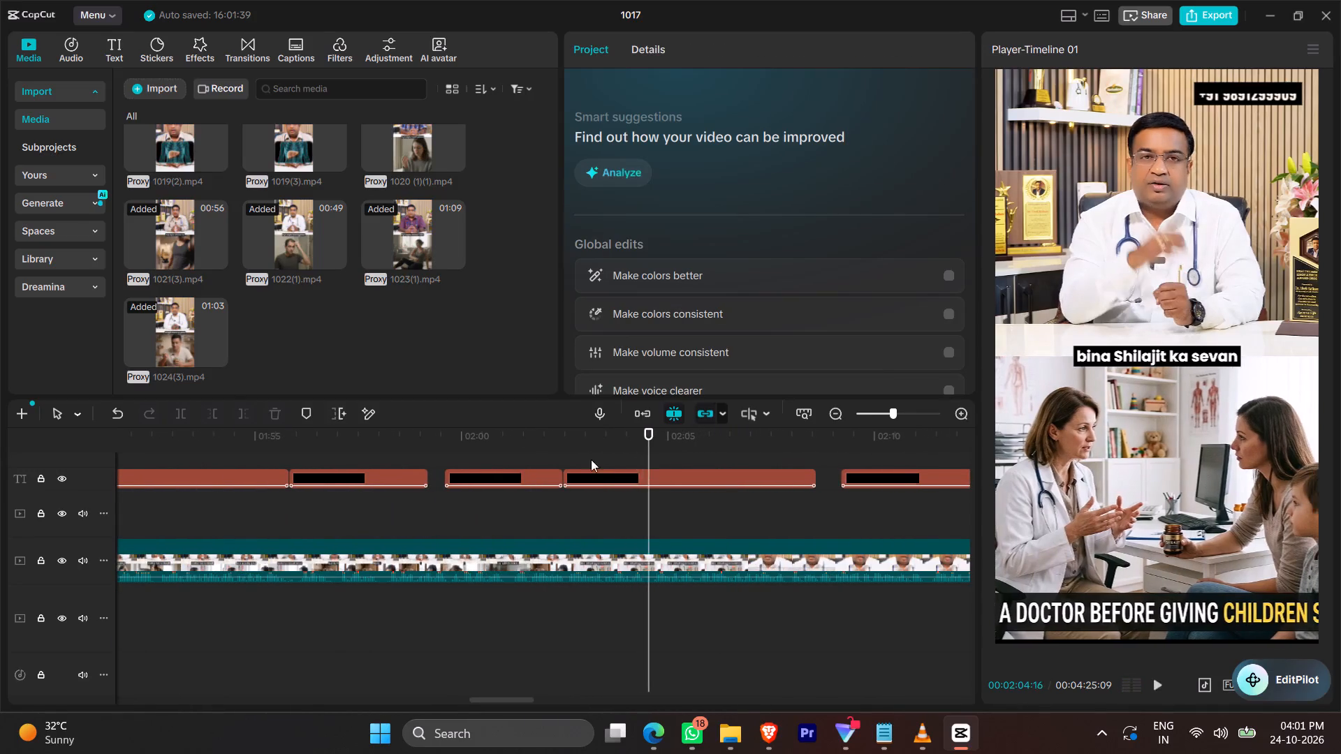
# Extend the end of the contact-number text over the mother-and-boy shot near 01:58 to meet the next contact-number text.
pyautogui.click(395, 458)
pyautogui.moveTo(423, 476); pyautogui.dragTo(462, 482)
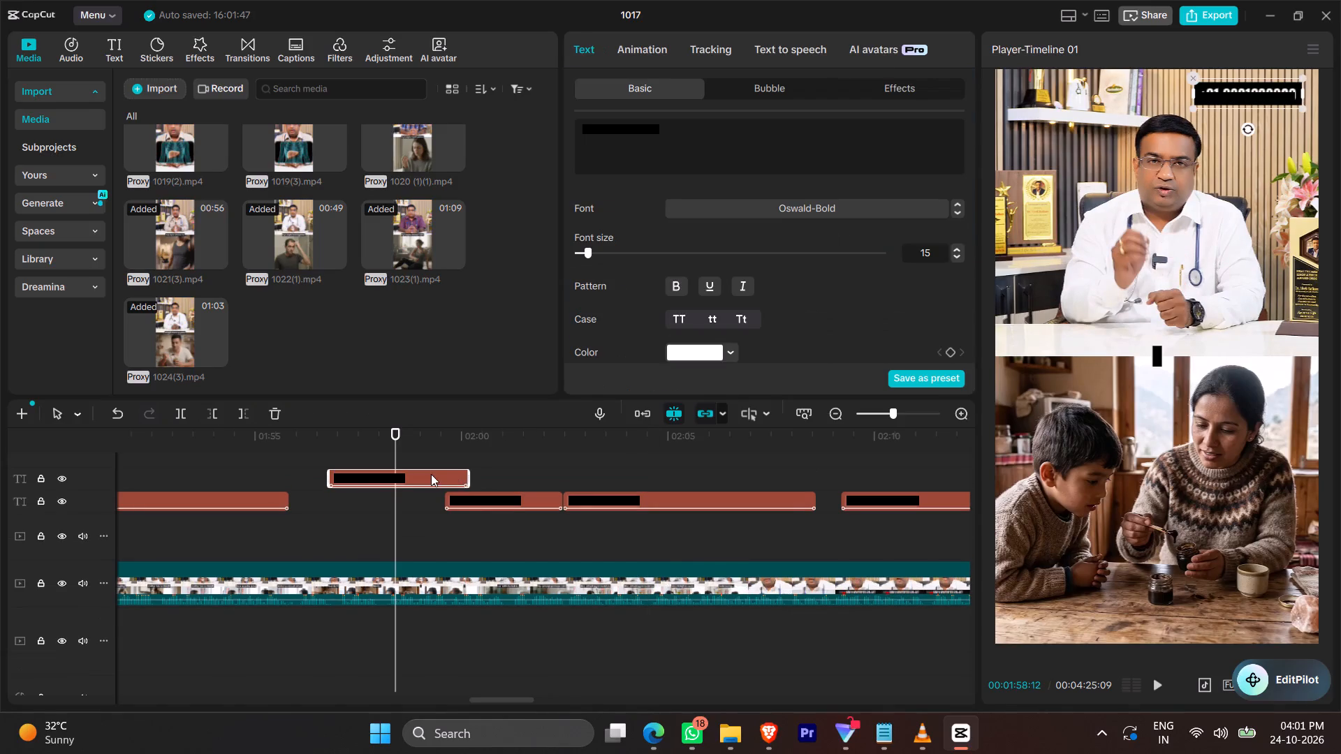
pyautogui.hotkey('ctrl', 'z')
pyautogui.moveTo(432, 475); pyautogui.dragTo(456, 473)
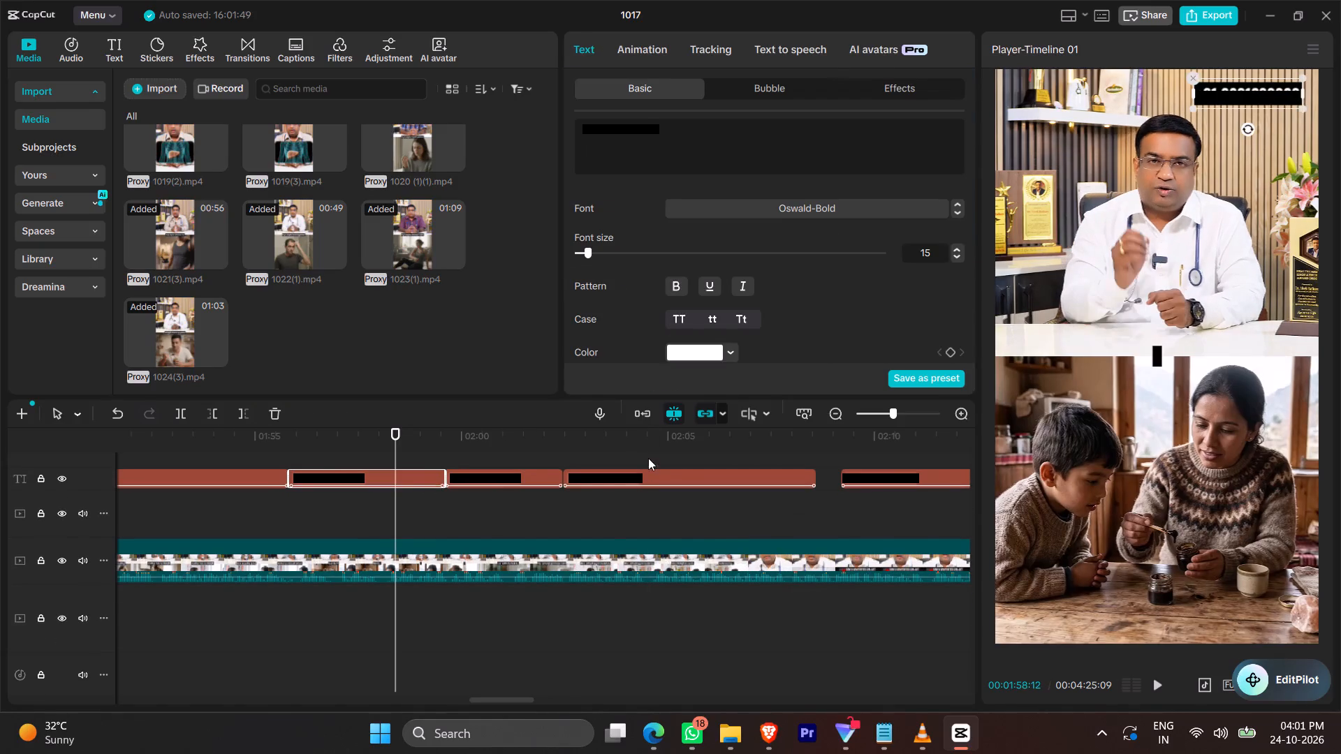
# Split the contact-number text at 02:06:03, where the children-Shilajit shot gives way to the flash transition.
pyautogui.click(594, 455)
pyautogui.press('space')
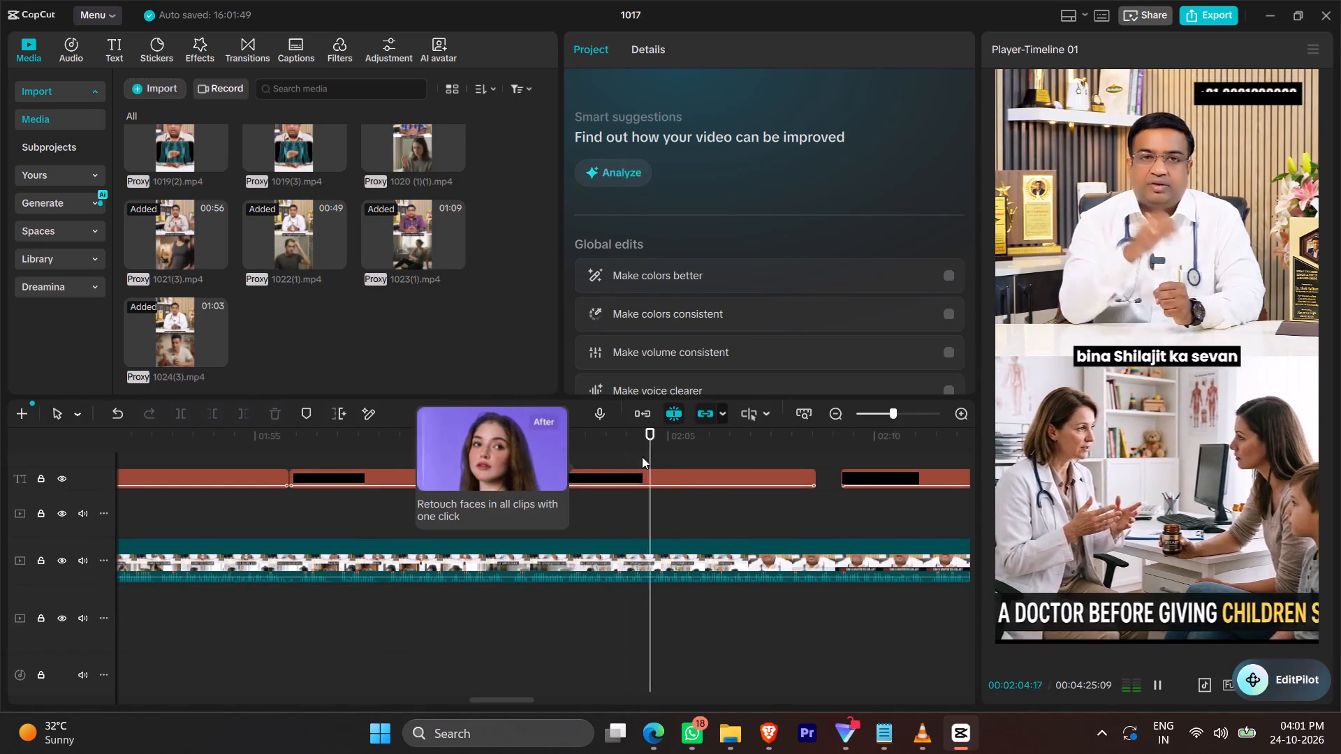
pyautogui.press('space')
pyautogui.press('space')
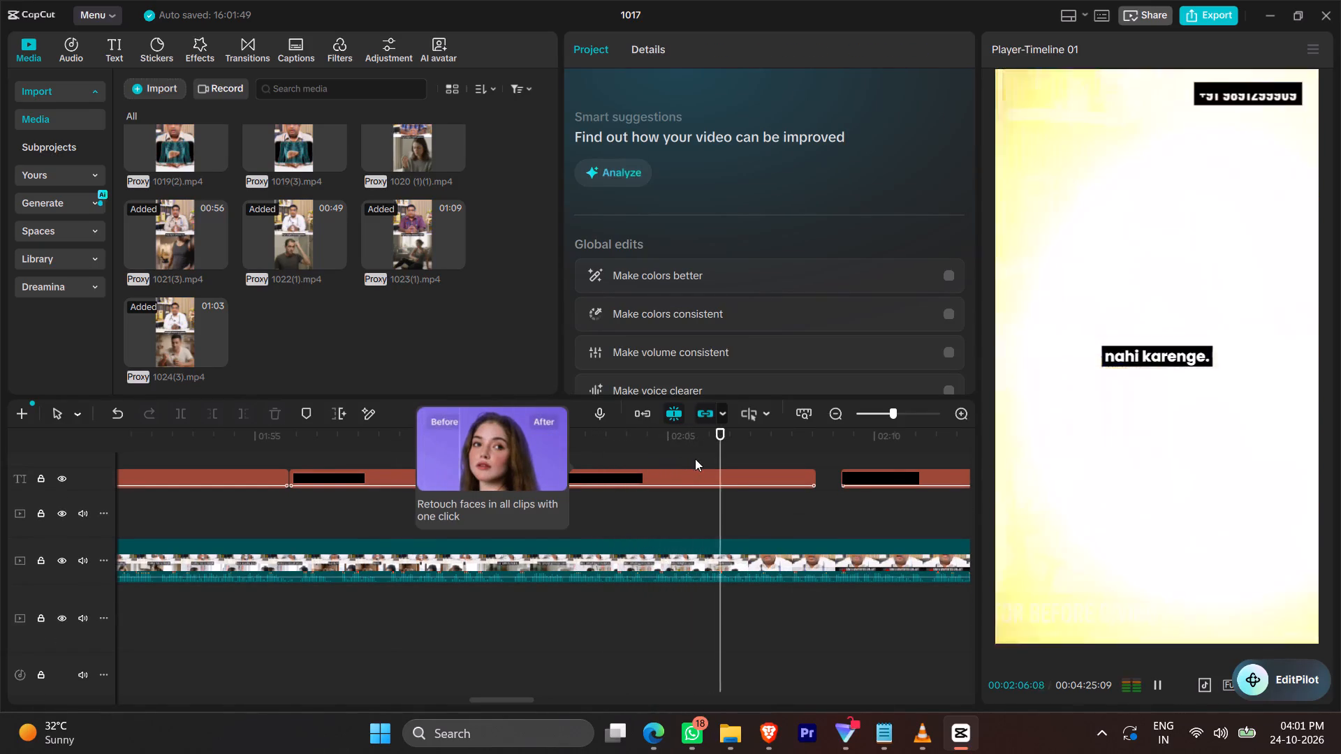
pyautogui.press('space')
pyautogui.click(698, 459)
pyautogui.moveTo(698, 459); pyautogui.dragTo(718, 464)
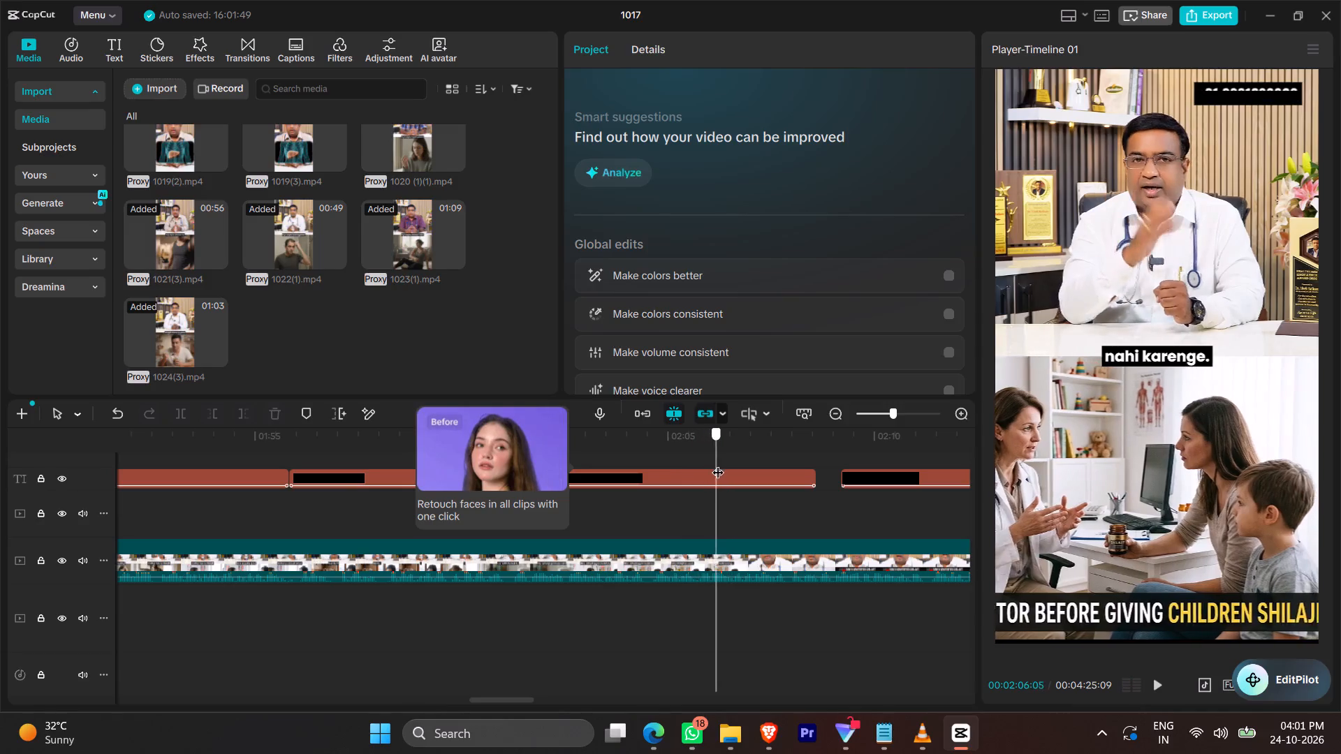
pyautogui.moveTo(718, 464); pyautogui.dragTo(713, 473)
pyautogui.click(720, 481)
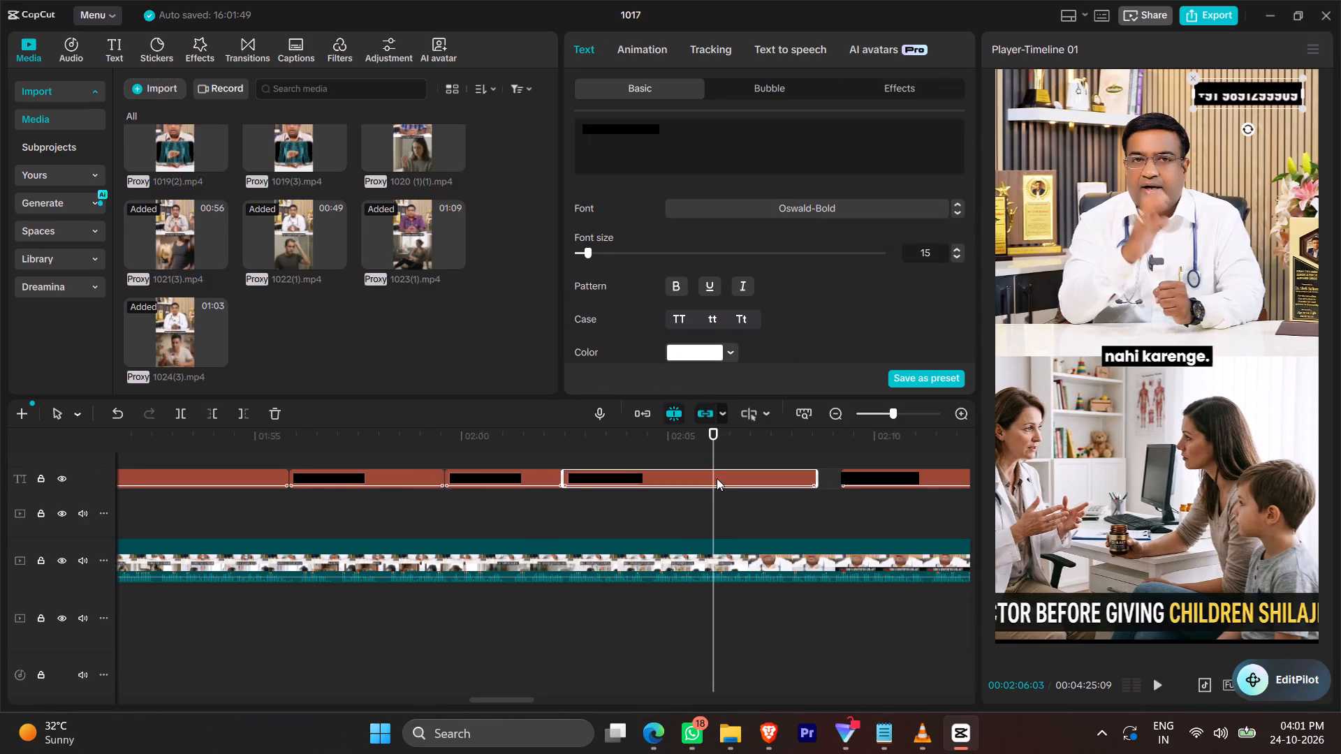
pyautogui.hotkey('ctrl', 'b')
# Trim the start of the second split piece to 02:06:26, leaving the flash transition into the doctor's close-up without the contact number.
pyautogui.press('space')
pyautogui.press('space')
pyautogui.press('space')
pyautogui.press('space')
pyautogui.press('space')
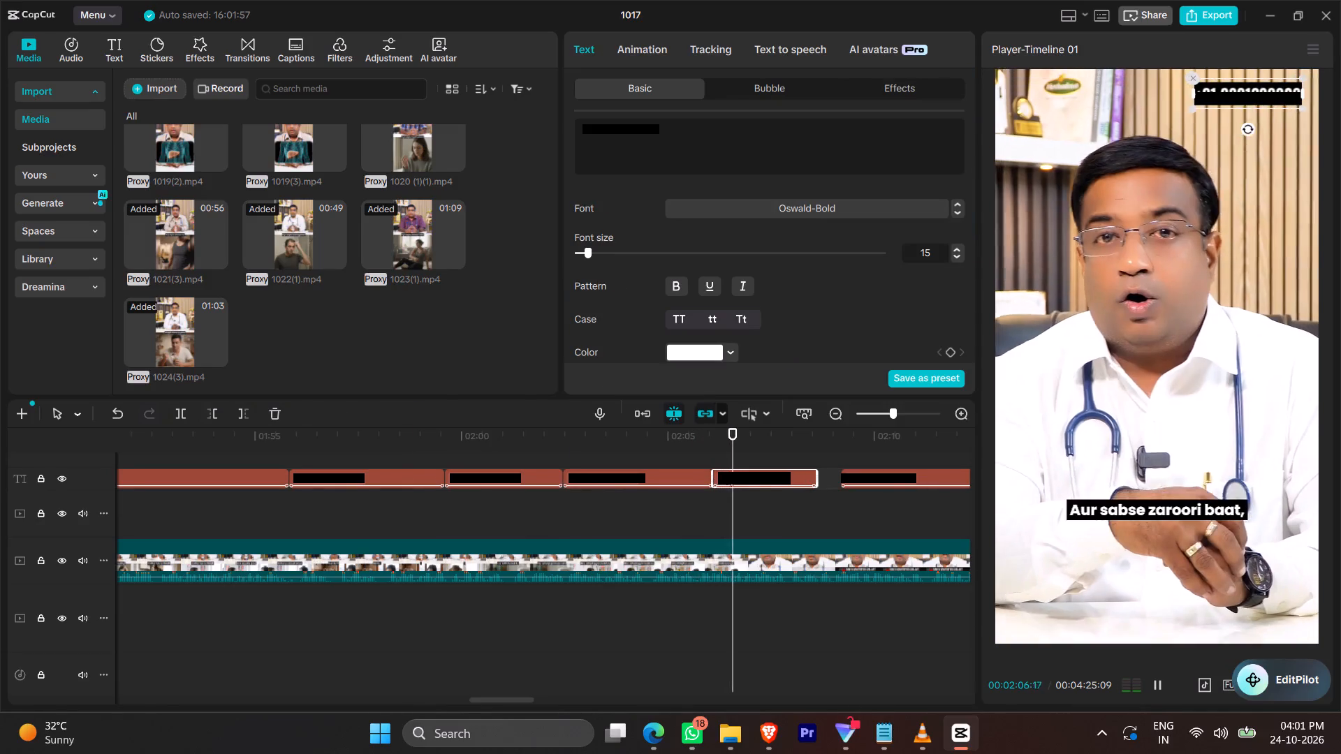
pyautogui.press('space')
pyautogui.moveTo(715, 478); pyautogui.dragTo(745, 484)
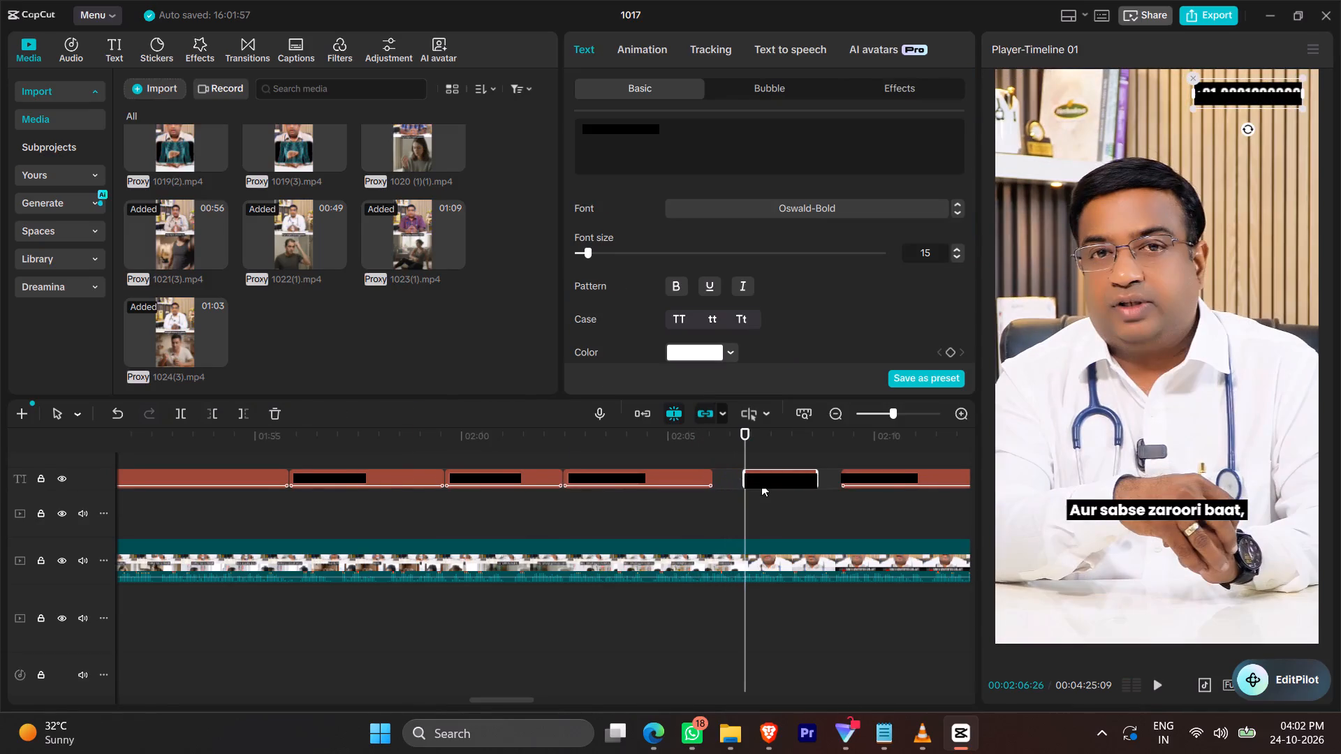
# Extend the end of that trimmed contact-number piece to meet the next contact-number text at about 02:09.
pyautogui.hscroll(-1, 761, 484)
pyautogui.moveTo(744, 480); pyautogui.dragTo(784, 483)
# Trim the end of the last contact-number text to line up with the end of the 1024(3).mp4 clip.
pyautogui.press('space')
pyautogui.keyDown('ctrl'); pyautogui.scroll(-6, 856, 517); pyautogui.keyUp('ctrl')
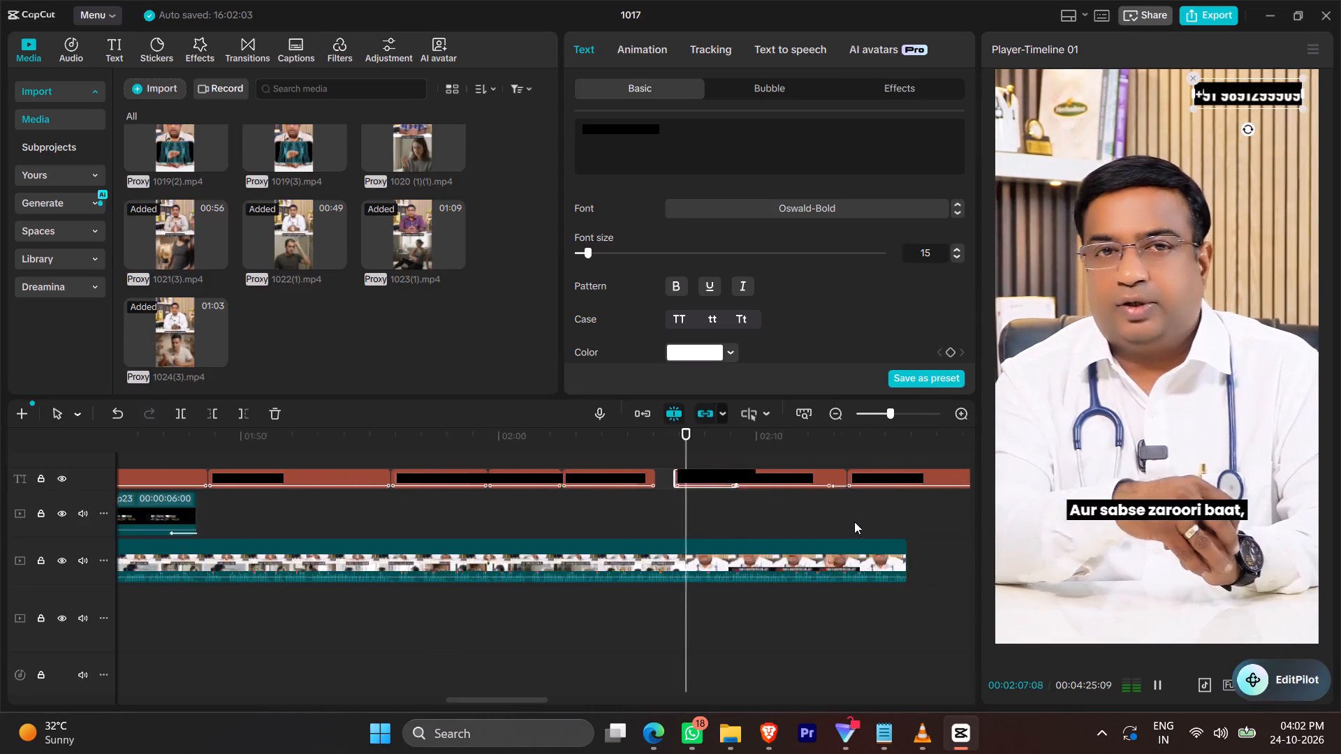
pyautogui.keyDown('ctrl'); pyautogui.scroll(-10, 854, 522); pyautogui.keyUp('ctrl')
pyautogui.press('space')
pyautogui.moveTo(804, 480); pyautogui.dragTo(763, 488)
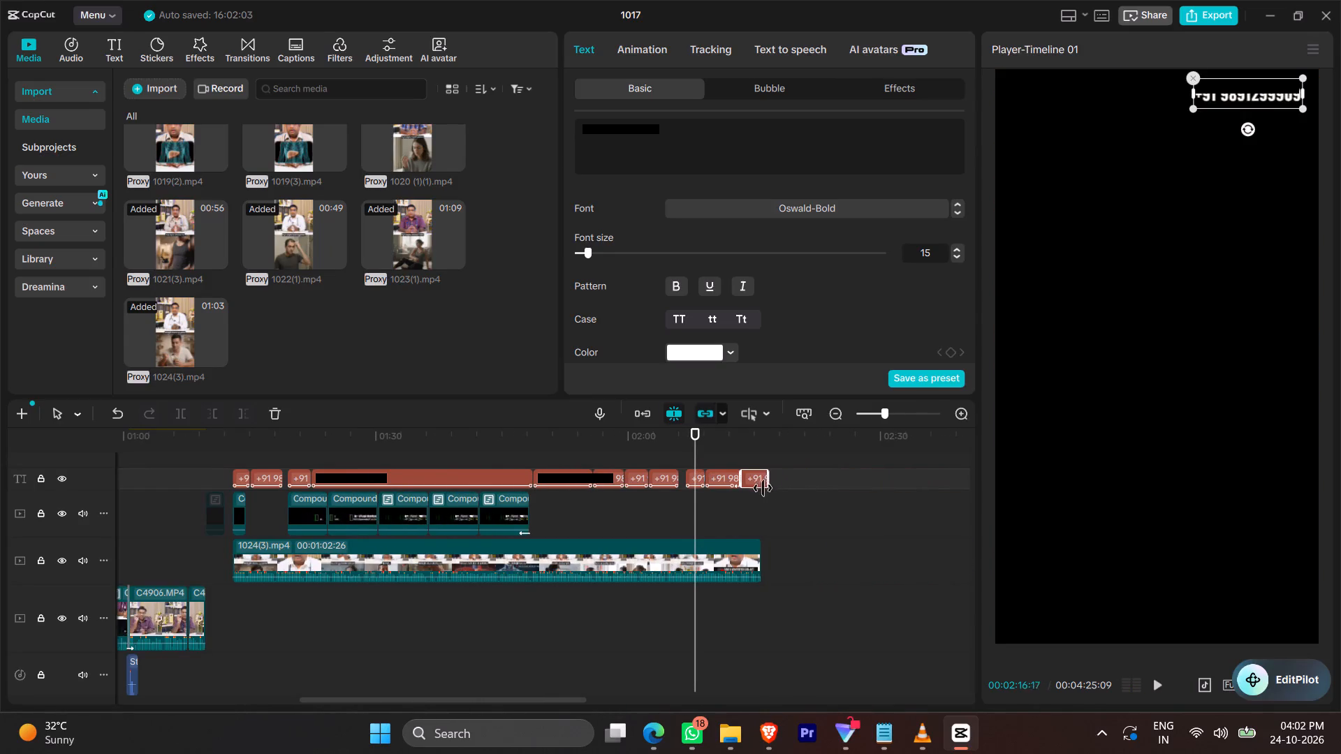
pyautogui.moveTo(763, 488); pyautogui.dragTo(758, 490)
# Check the contact number over the closing raw-versus-purified Shilajit graphic and final doctor shots, around 02:12 to 02:14.
pyautogui.click(705, 436)
pyautogui.click(726, 452)
pyautogui.click(734, 455)
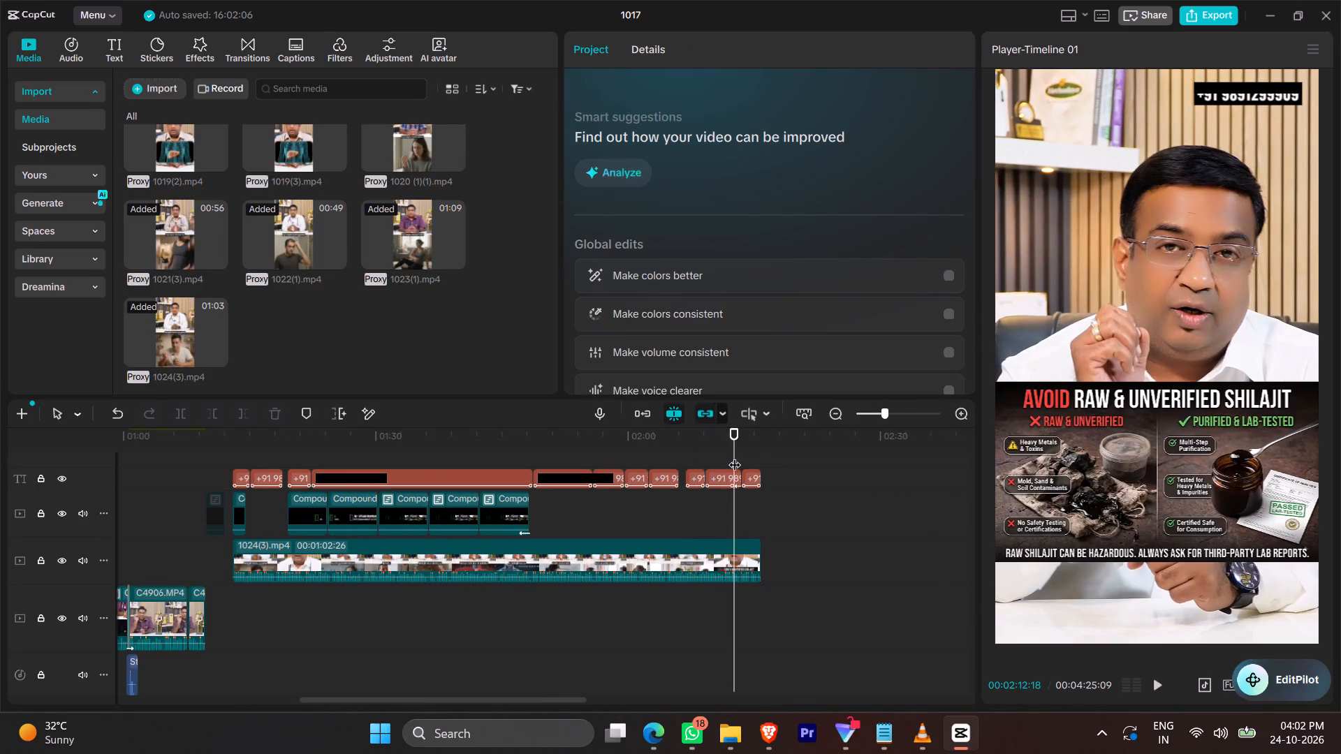
pyautogui.keyDown('ctrl'); pyautogui.scroll(12, 756, 501); pyautogui.keyUp('ctrl')
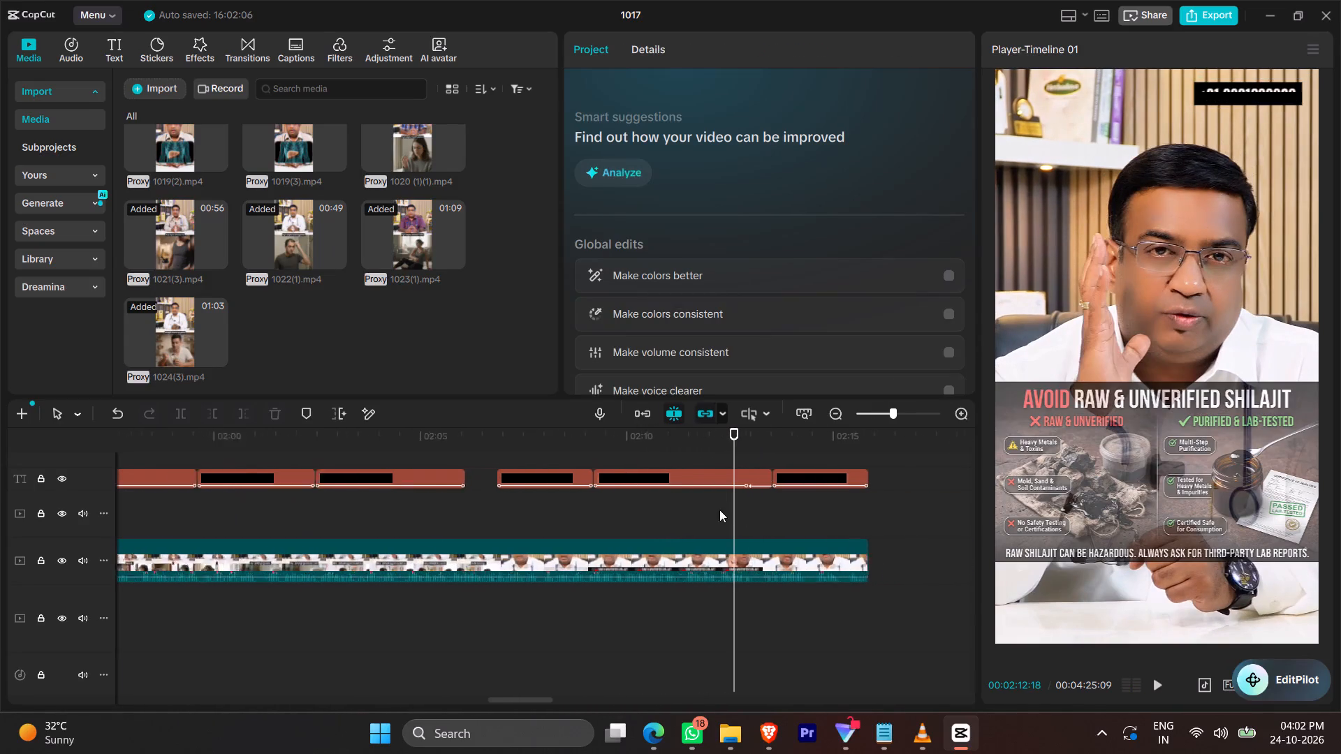
pyautogui.click(791, 508)
pyautogui.click(757, 484)
pyautogui.keyDown('ctrl'); pyautogui.scroll(-15, 761, 508); pyautogui.keyUp('ctrl')
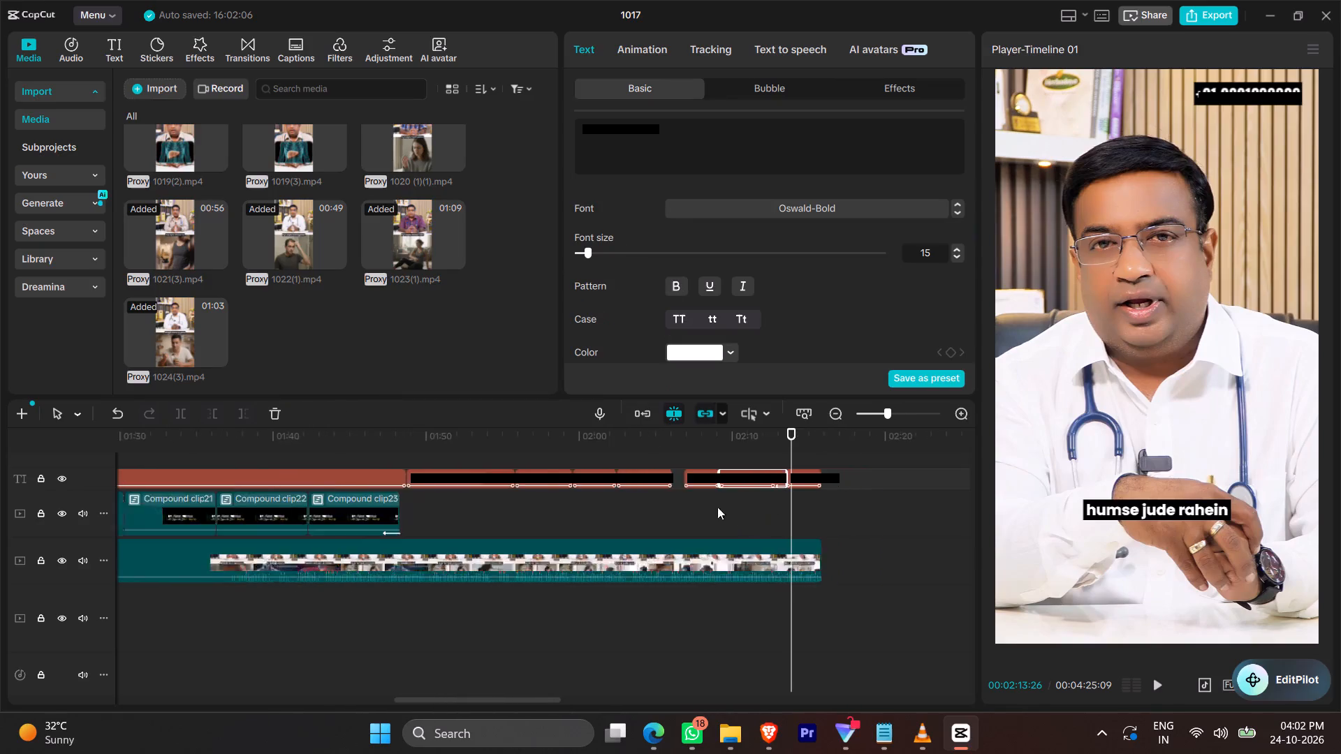
# Place the playhead at the start of 1024(3).mp4, at 01:13:00, with its opening frames in close view.
pyautogui.keyDown('ctrl'); pyautogui.scroll(-10, 717, 507); pyautogui.keyUp('ctrl')
pyautogui.moveTo(353, 446); pyautogui.dragTo(361, 446)
pyautogui.keyDown('ctrl'); pyautogui.scroll(10, 397, 473); pyautogui.keyUp('ctrl')
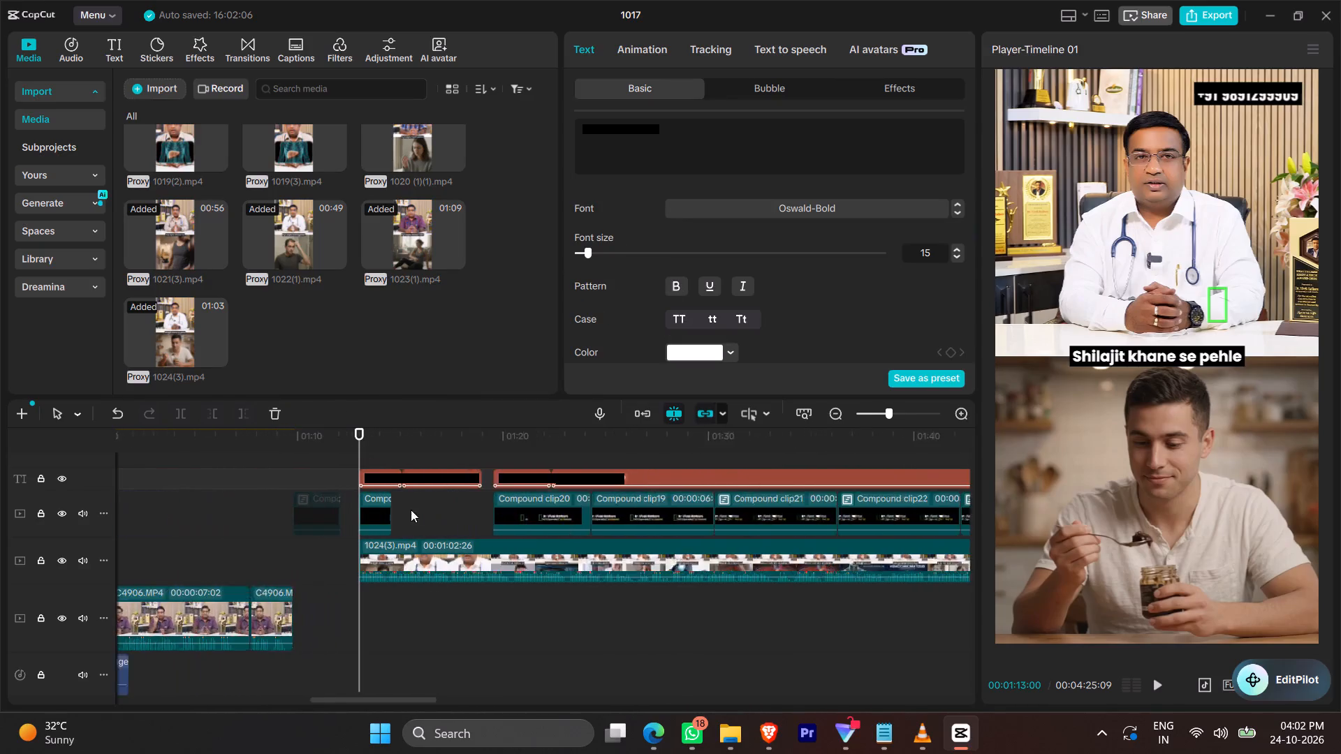
pyautogui.keyDown('ctrl'); pyautogui.scroll(20, 411, 510); pyautogui.keyUp('ctrl')
pyautogui.keyDown('ctrl'); pyautogui.scroll(20, 411, 510); pyautogui.keyUp('ctrl')
pyautogui.keyDown('ctrl'); pyautogui.scroll(4, 411, 510); pyautogui.keyUp('ctrl')
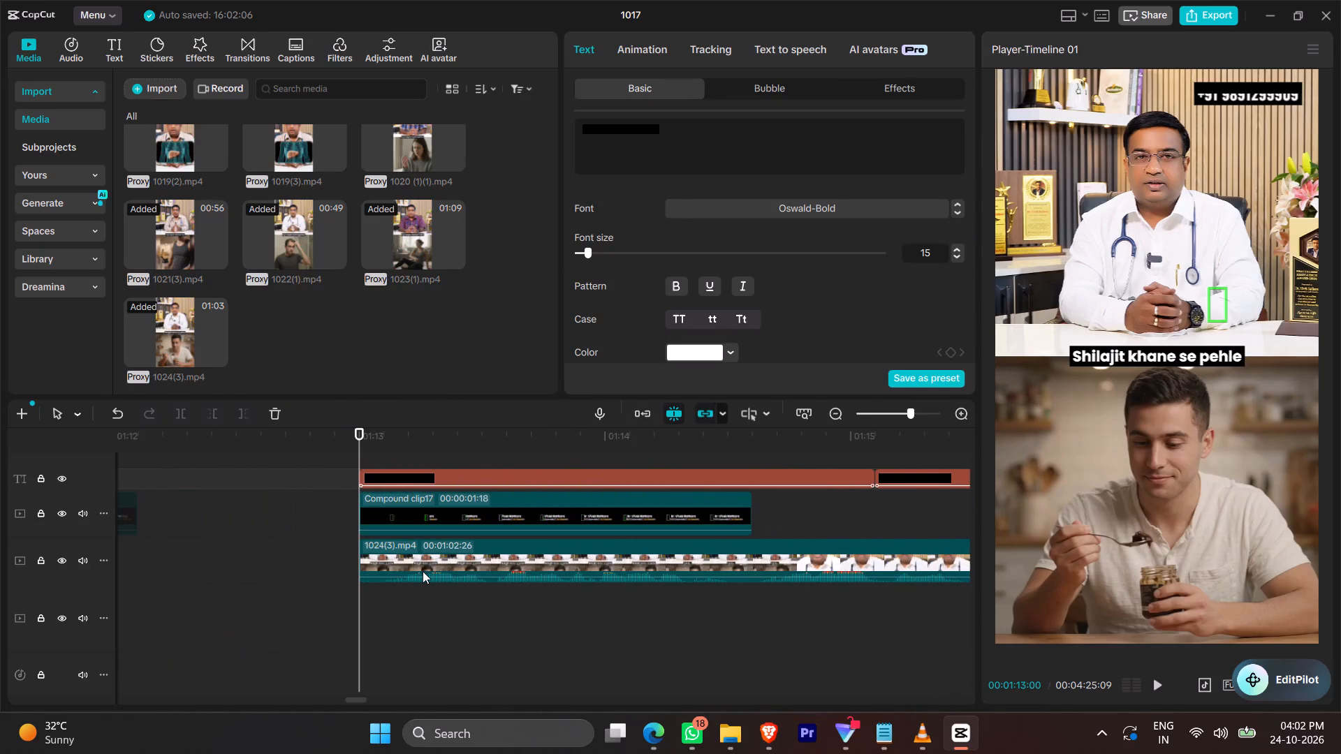
pyautogui.keyDown('ctrl'); pyautogui.scroll(6, 423, 571); pyautogui.keyUp('ctrl')
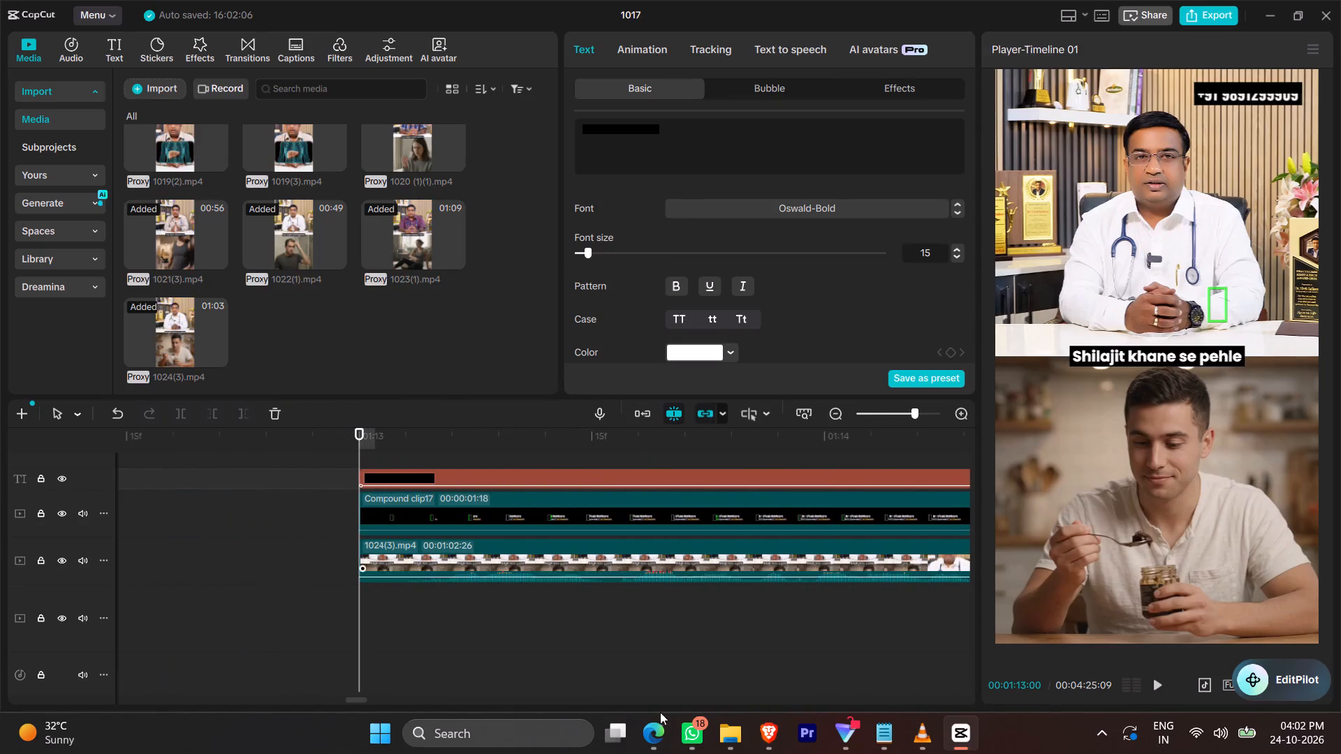
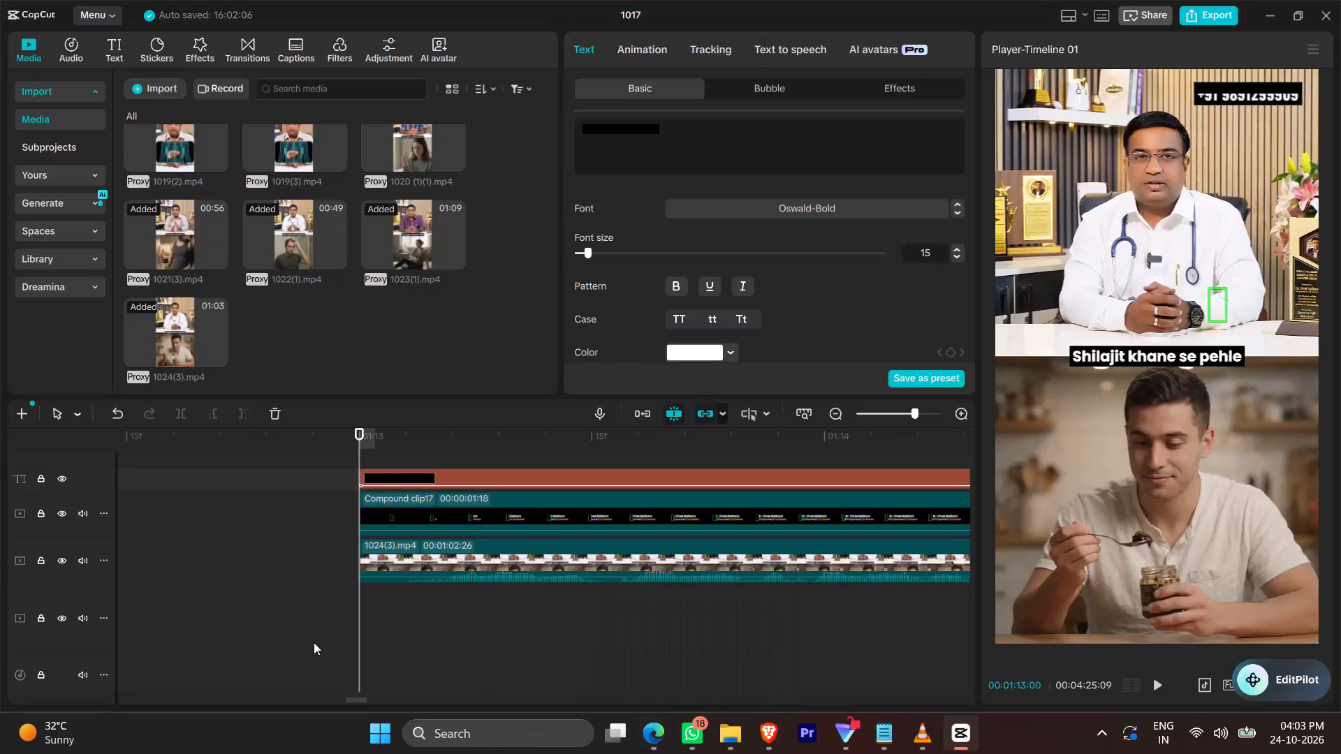
# Mark the export range from the start of 1024(3).mp4 at 00:01:13:00 to the clip's end at 00:02:15:26.
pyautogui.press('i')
pyautogui.scroll(-20, 608, 620)
pyautogui.scroll(-2, 608, 620)
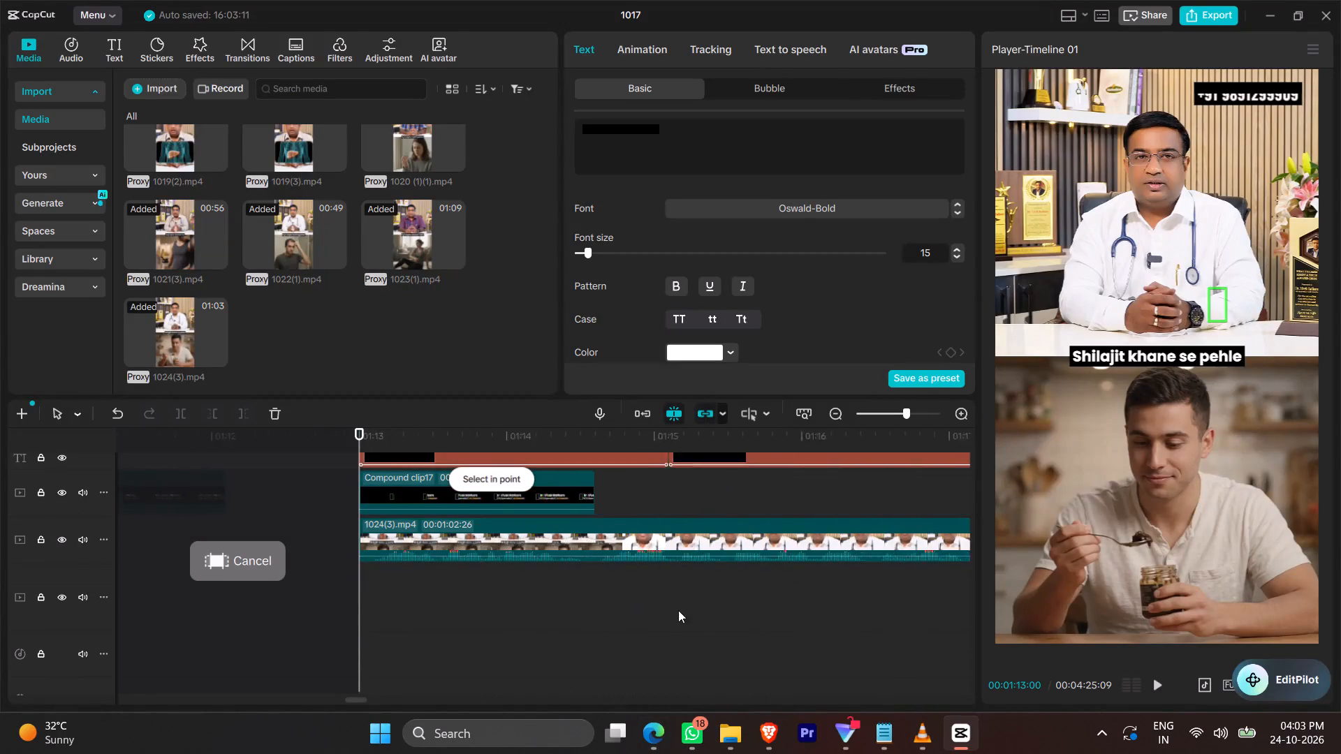
pyautogui.scroll(-20, 678, 610)
pyautogui.scroll(-10, 678, 610)
pyautogui.keyDown('ctrl'); pyautogui.scroll(-16, 884, 622); pyautogui.keyUp('ctrl')
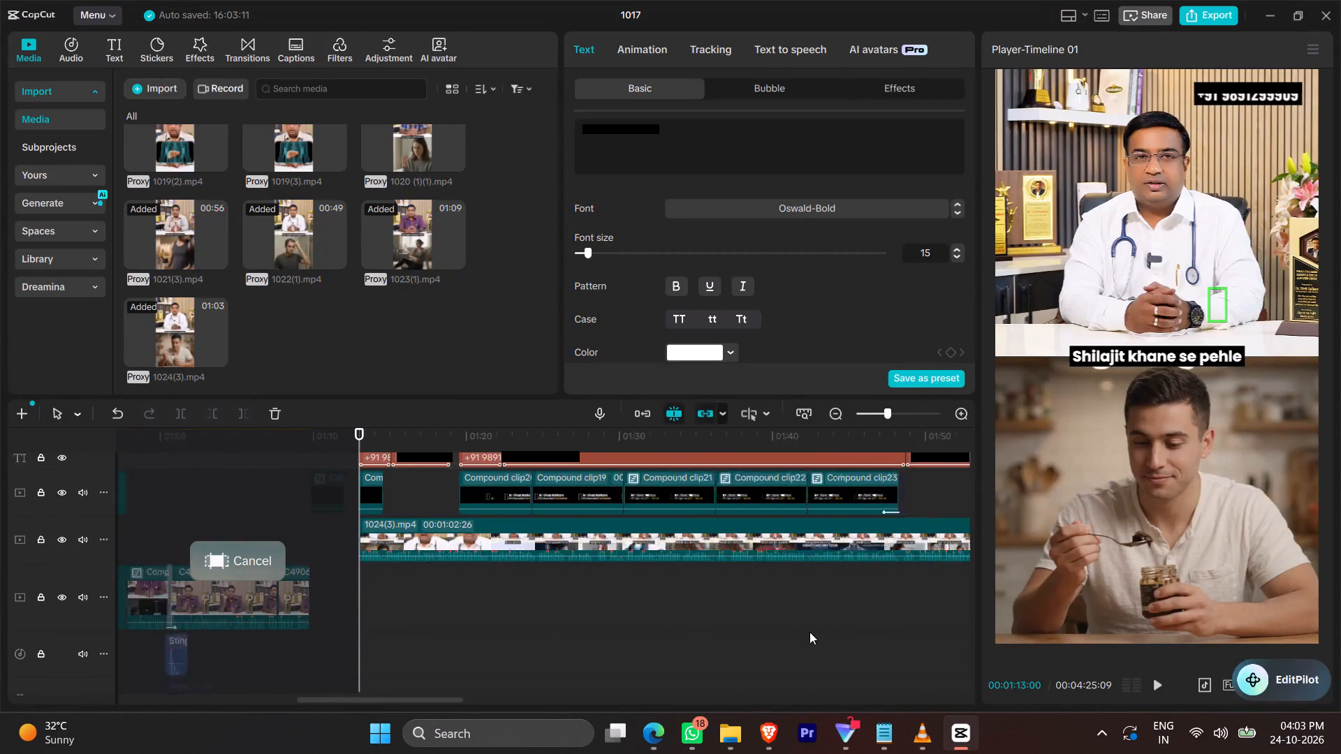
pyautogui.keyDown('ctrl'); pyautogui.scroll(-4, 877, 623); pyautogui.keyUp('ctrl')
pyautogui.click(805, 608)
pyautogui.keyDown('ctrl'); pyautogui.scroll(9, 813, 608); pyautogui.keyUp('ctrl')
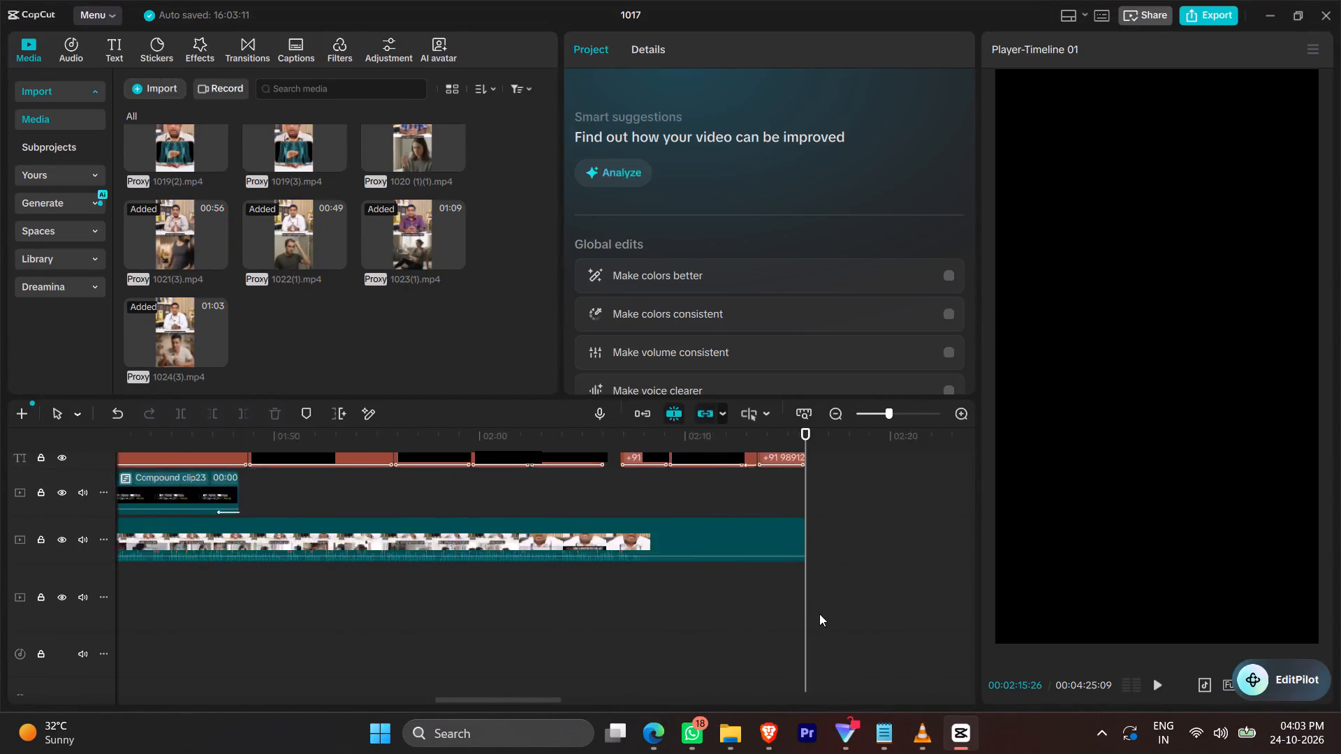
pyautogui.keyDown('ctrl'); pyautogui.scroll(18, 819, 614); pyautogui.keyUp('ctrl')
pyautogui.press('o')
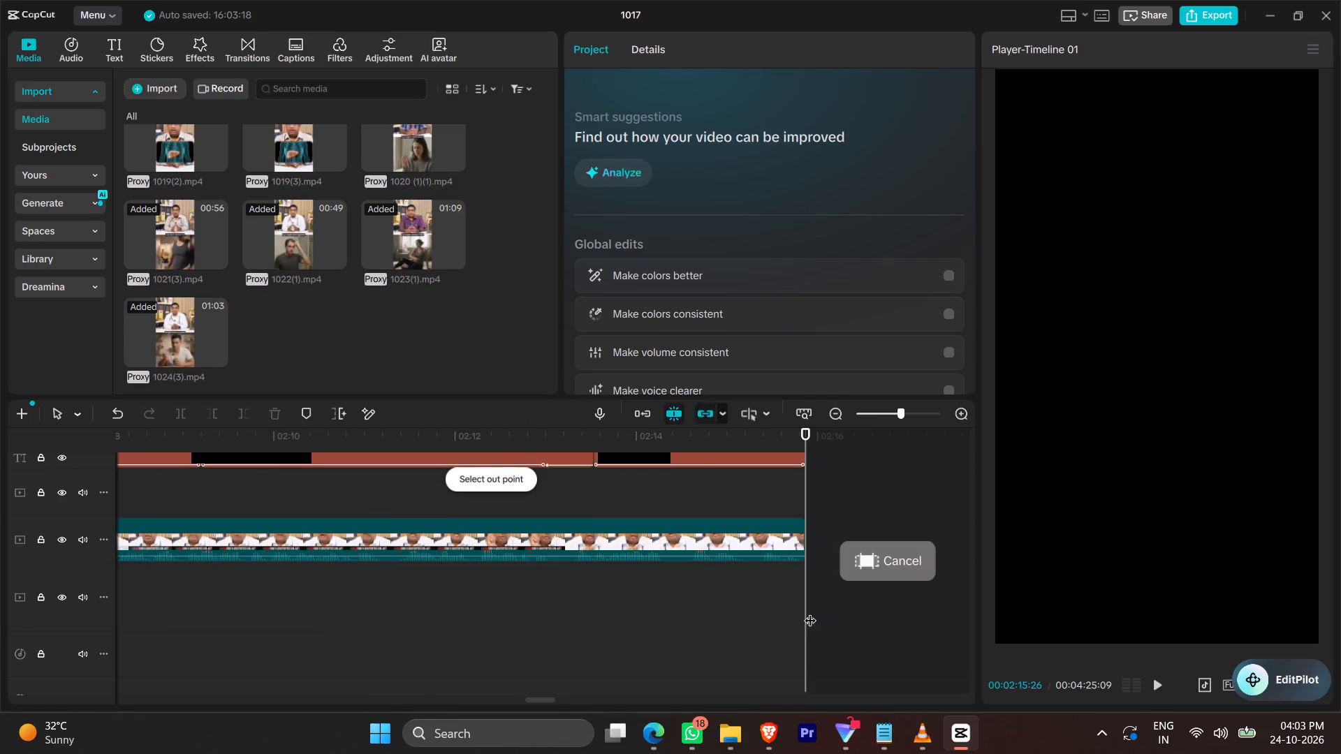
# Look over the tracks in the marked 1024(3).mp4 range and open the export settings for it.
pyautogui.keyDown('ctrl'); pyautogui.scroll(-20, 640, 547); pyautogui.keyUp('ctrl')
pyautogui.keyDown('ctrl'); pyautogui.scroll(-20, 640, 547); pyautogui.keyUp('ctrl')
pyautogui.keyDown('ctrl'); pyautogui.scroll(-3, 640, 547); pyautogui.keyUp('ctrl')
pyautogui.scroll(2, 669, 563)
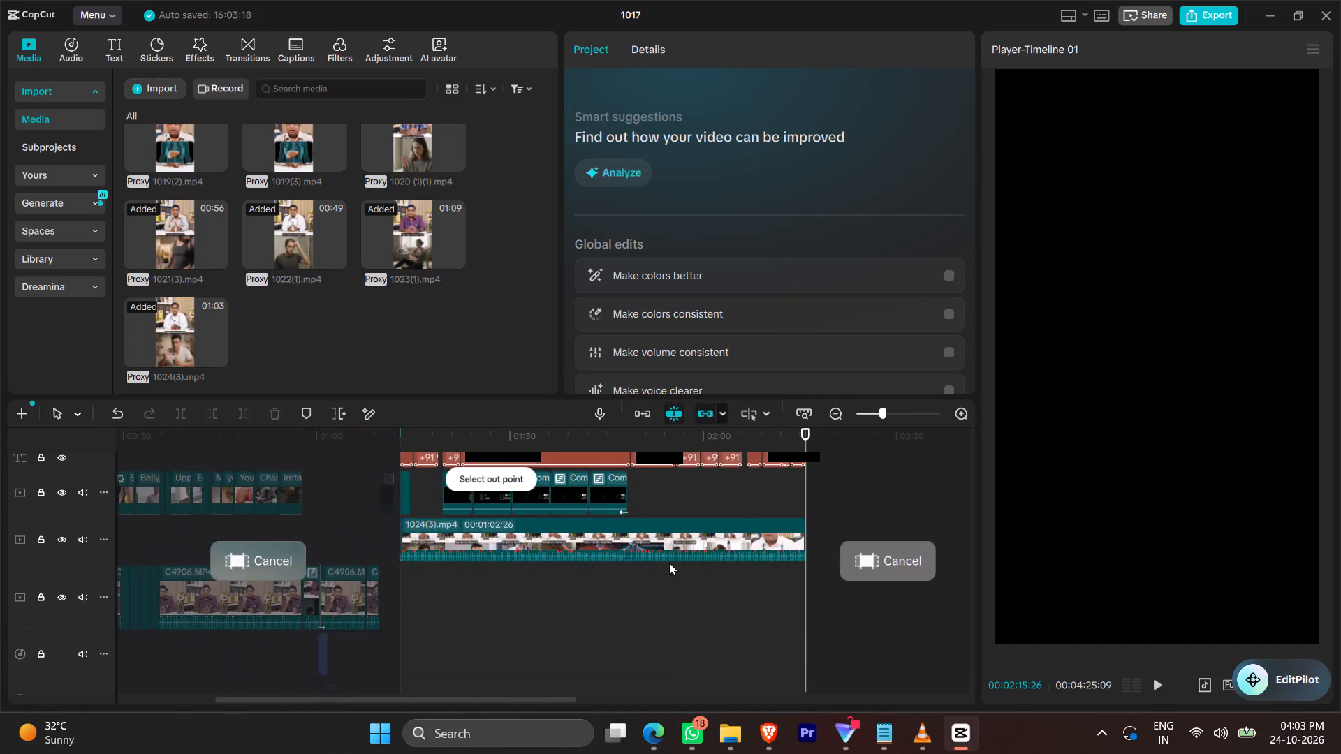
pyautogui.scroll(9, 669, 563)
pyautogui.scroll(-4, 629, 433)
pyautogui.scroll(-12, 663, 533)
pyautogui.scroll(14, 687, 545)
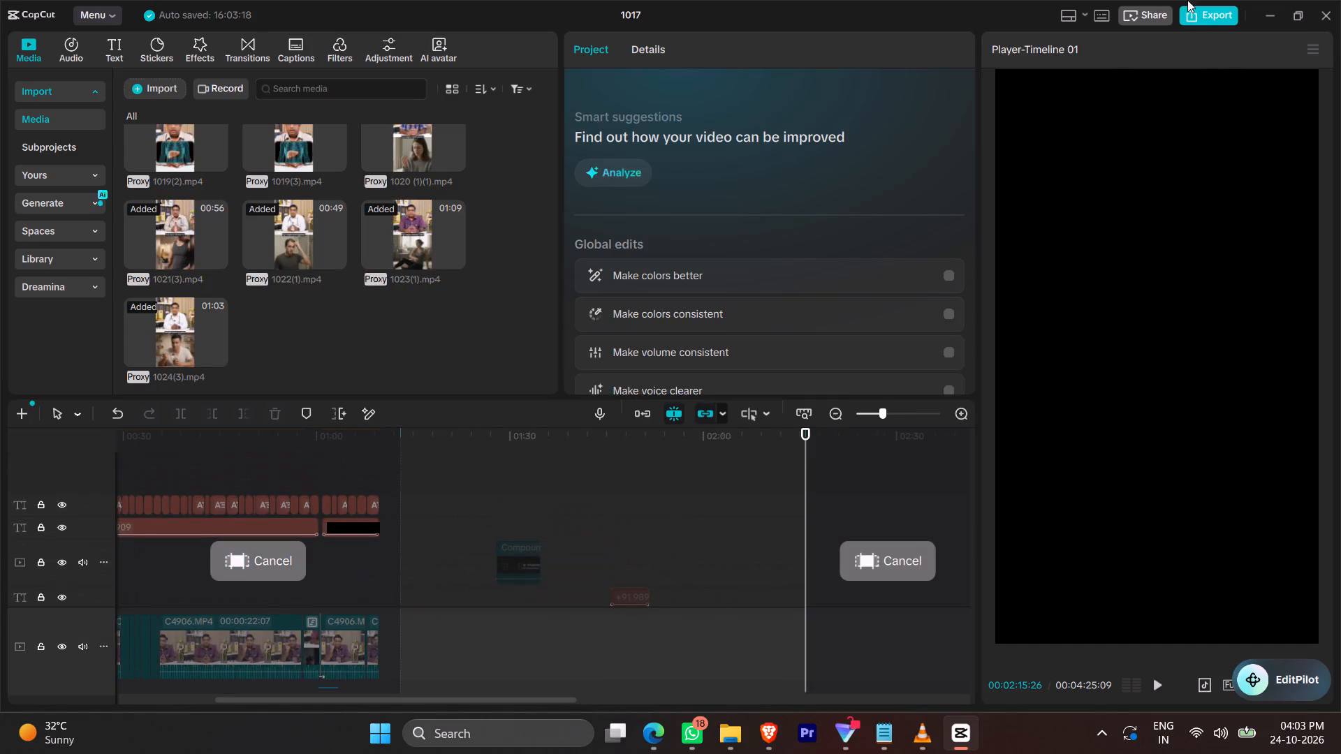
pyautogui.click(1213, 8)
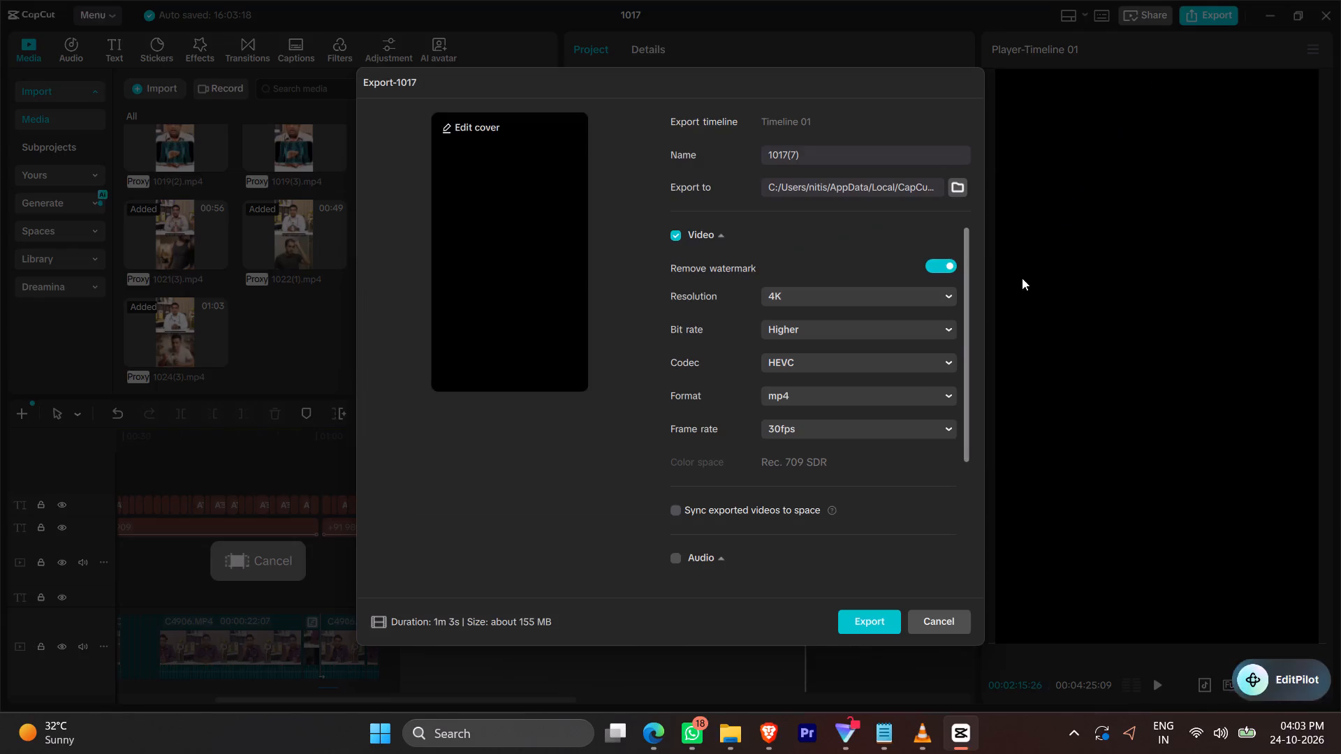
# Export the 1017 project's video as 1017(7) in 4K, higher bit rate, HEVC, mp4 at 30fps.
pyautogui.click(859, 617)
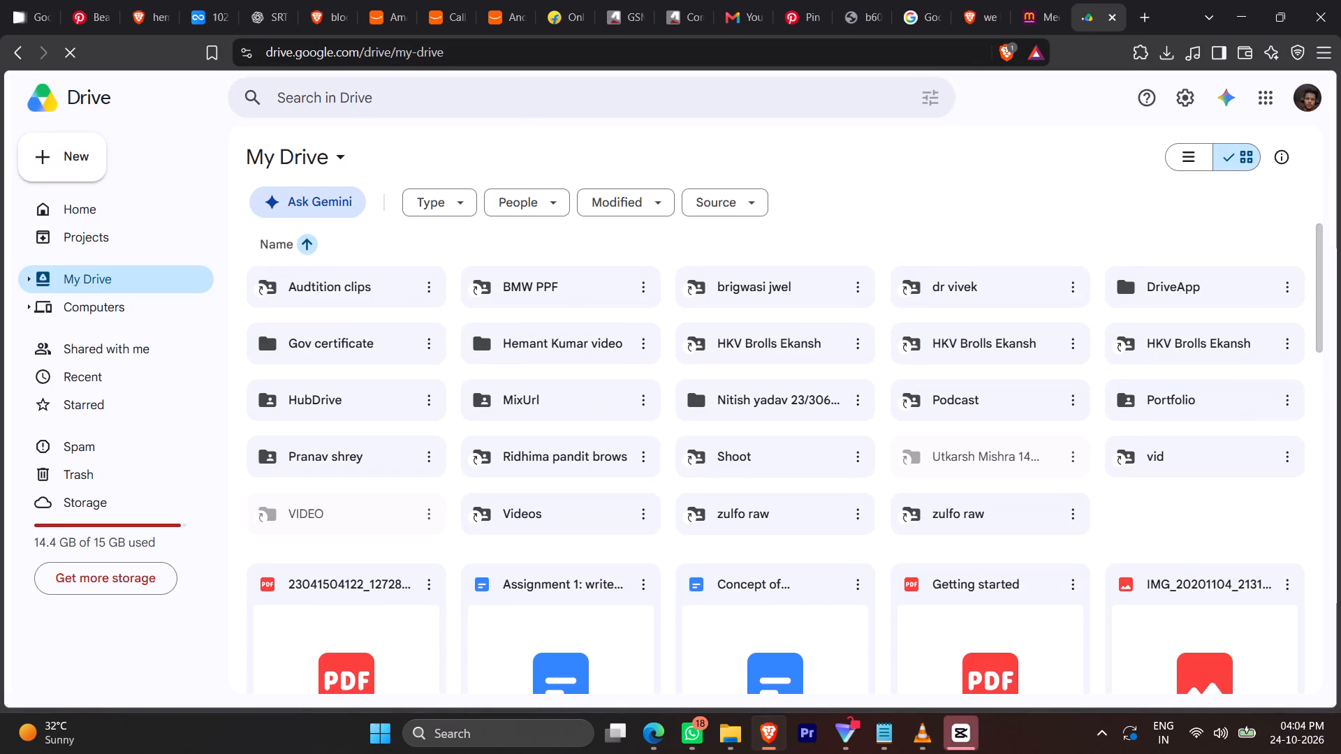
pyautogui.click(1090, 0)
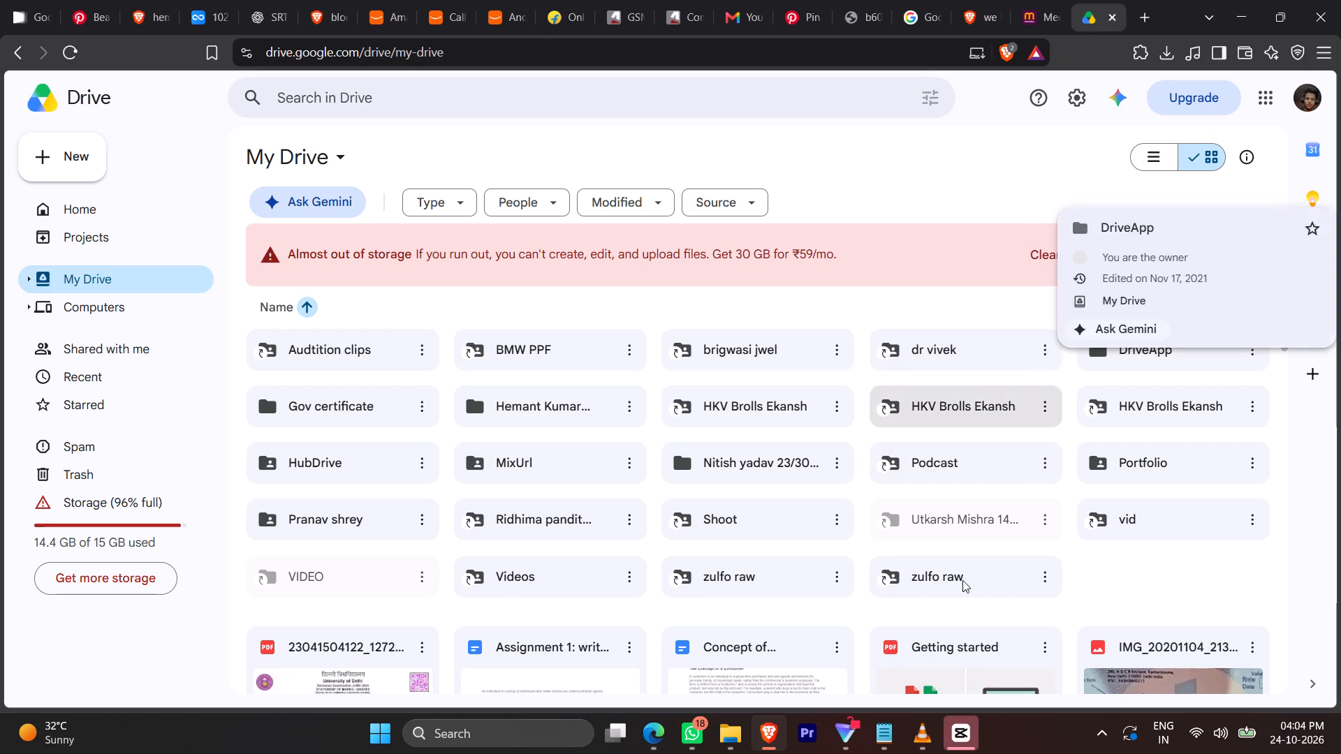
# Return to CapCut and open the folder containing the exported 1017(7) video.
pyautogui.click(963, 744)
pyautogui.click(457, 349)
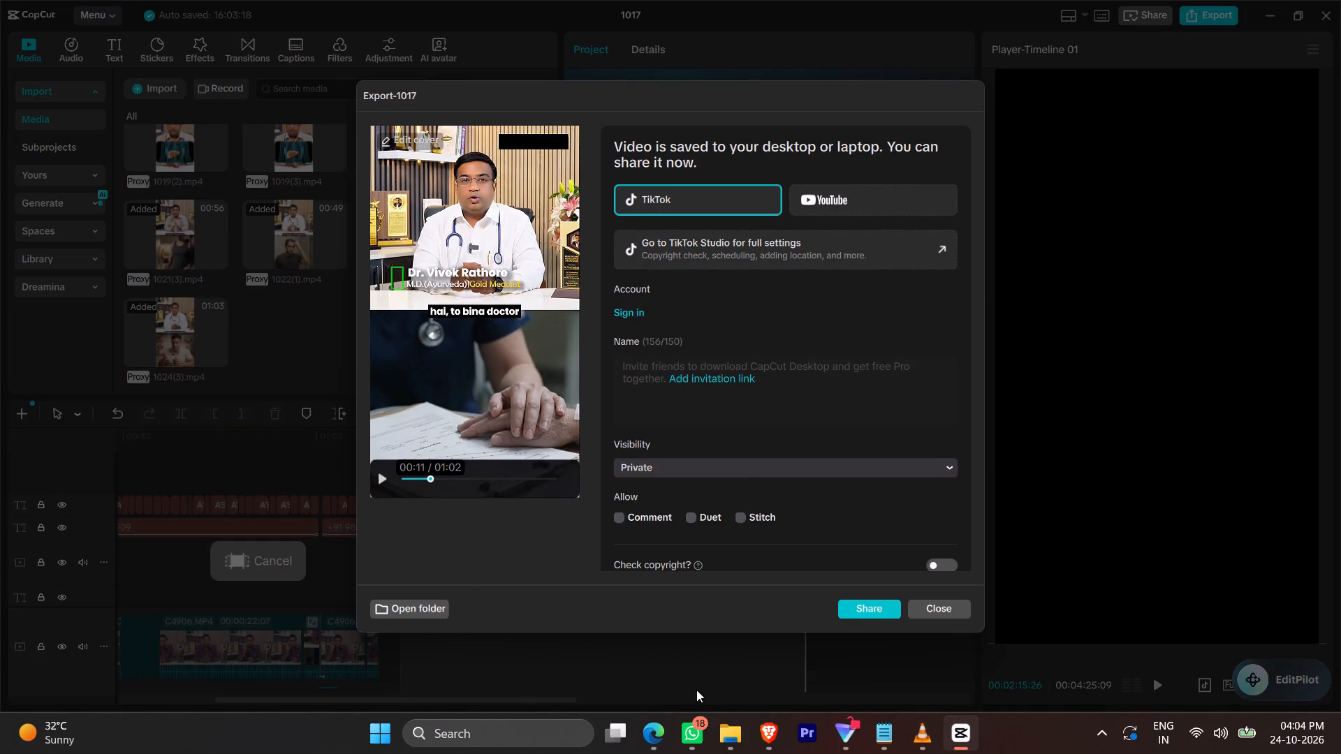
pyautogui.click(432, 612)
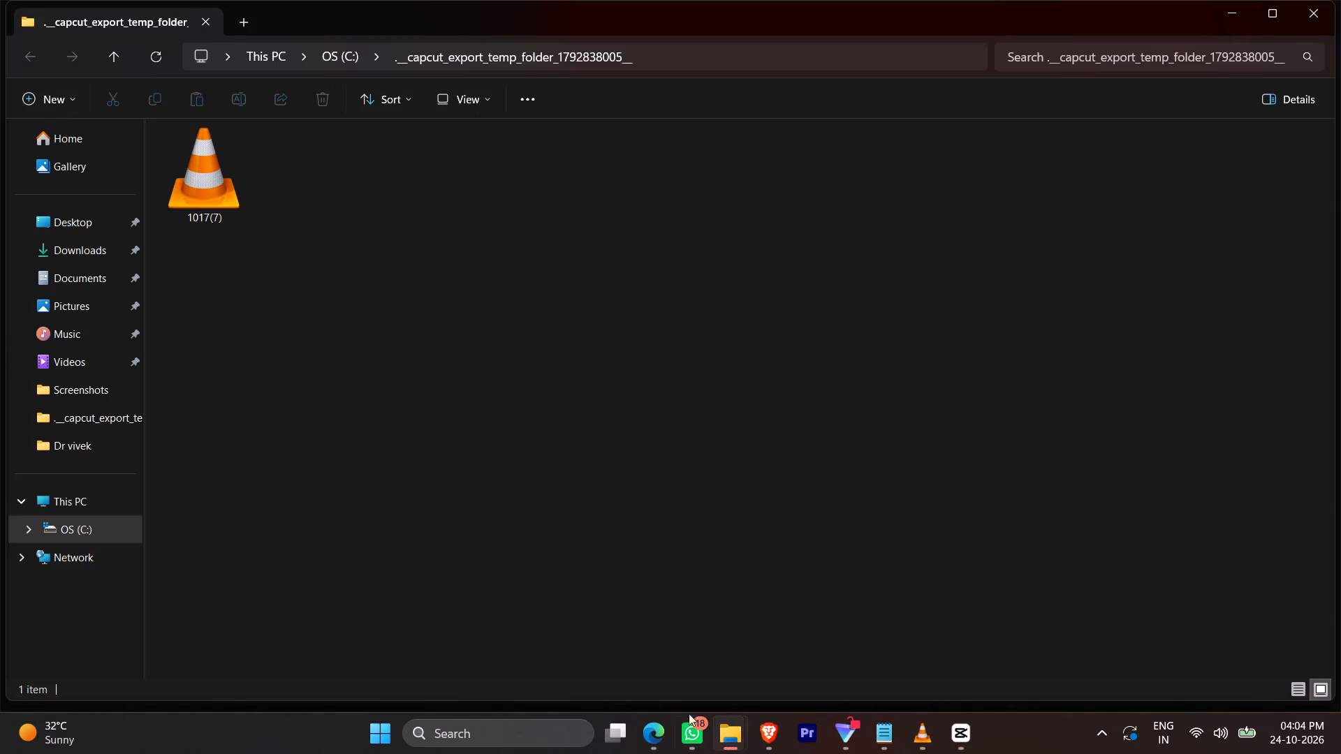
# In Brave, switch Drive to the other Google account and open its nitish (dr vivek) edit folder.
pyautogui.click(768, 724)
pyautogui.click(1317, 101)
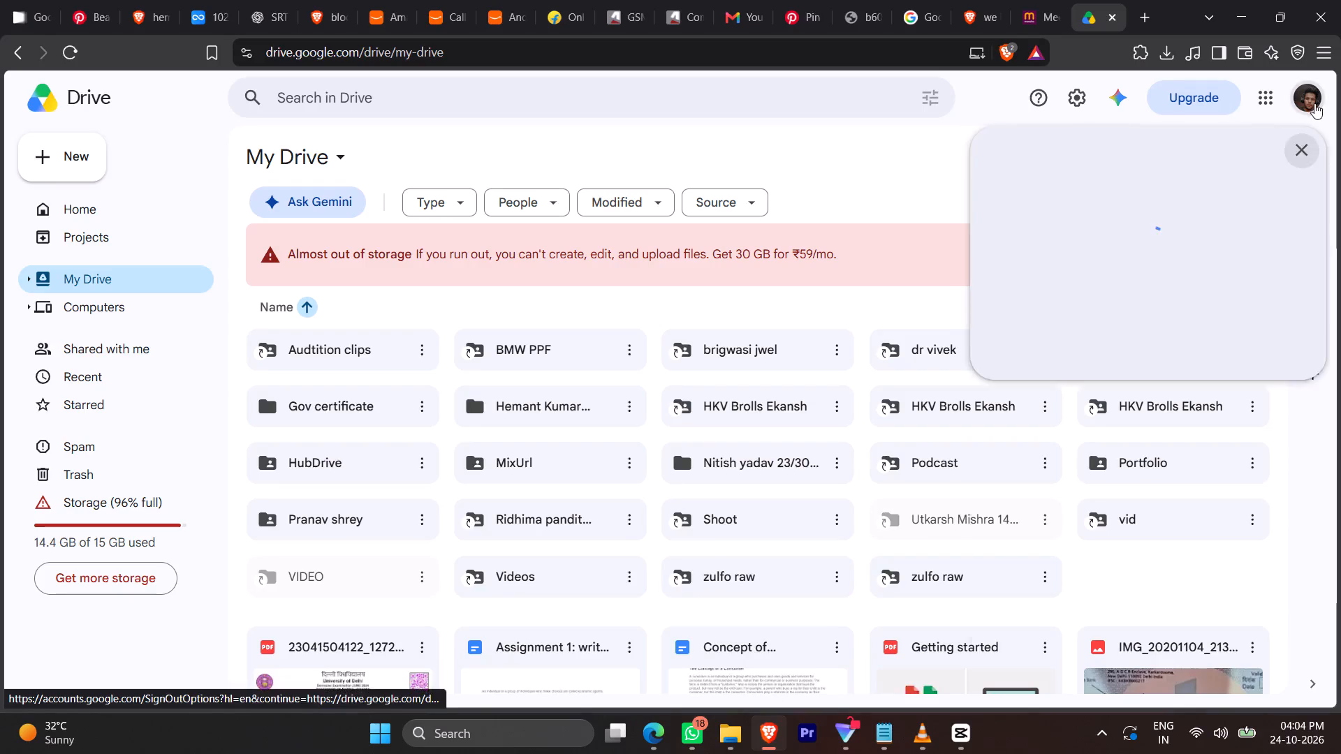
pyautogui.click(1124, 367)
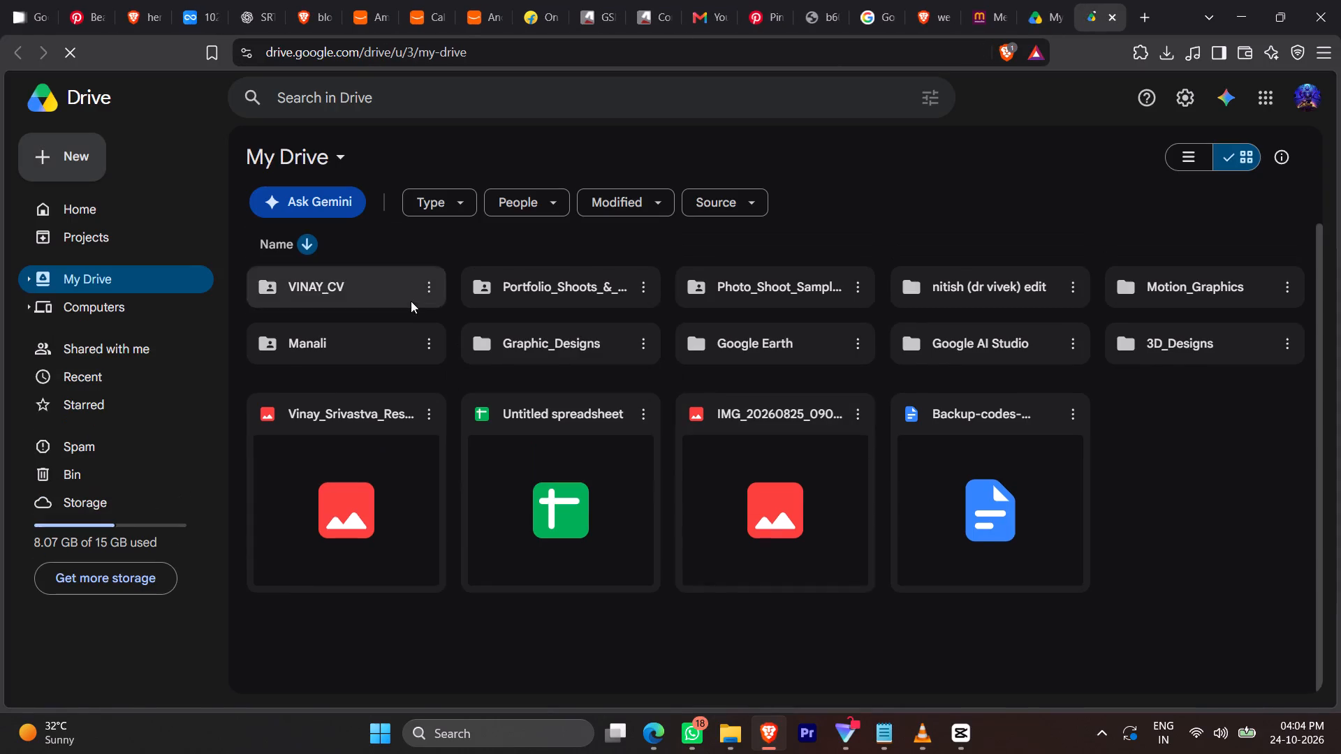
pyautogui.tripleClick(961, 286)
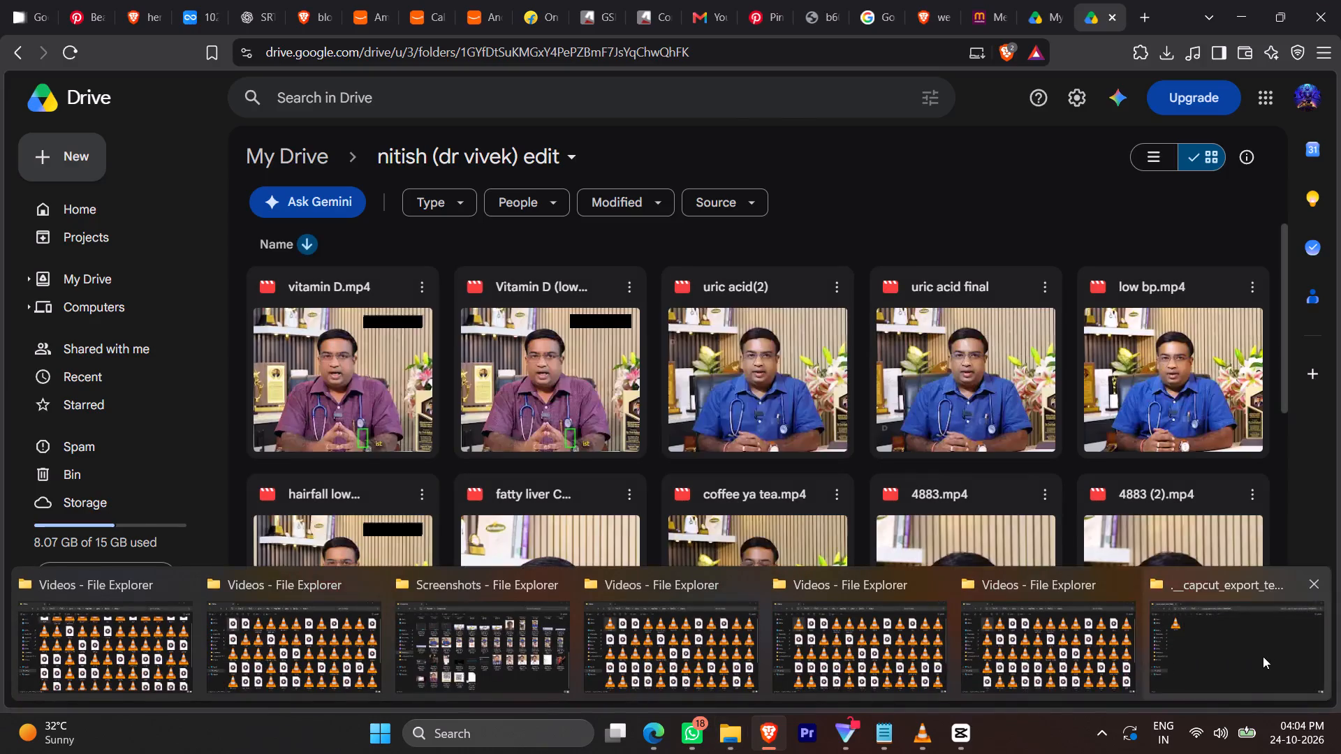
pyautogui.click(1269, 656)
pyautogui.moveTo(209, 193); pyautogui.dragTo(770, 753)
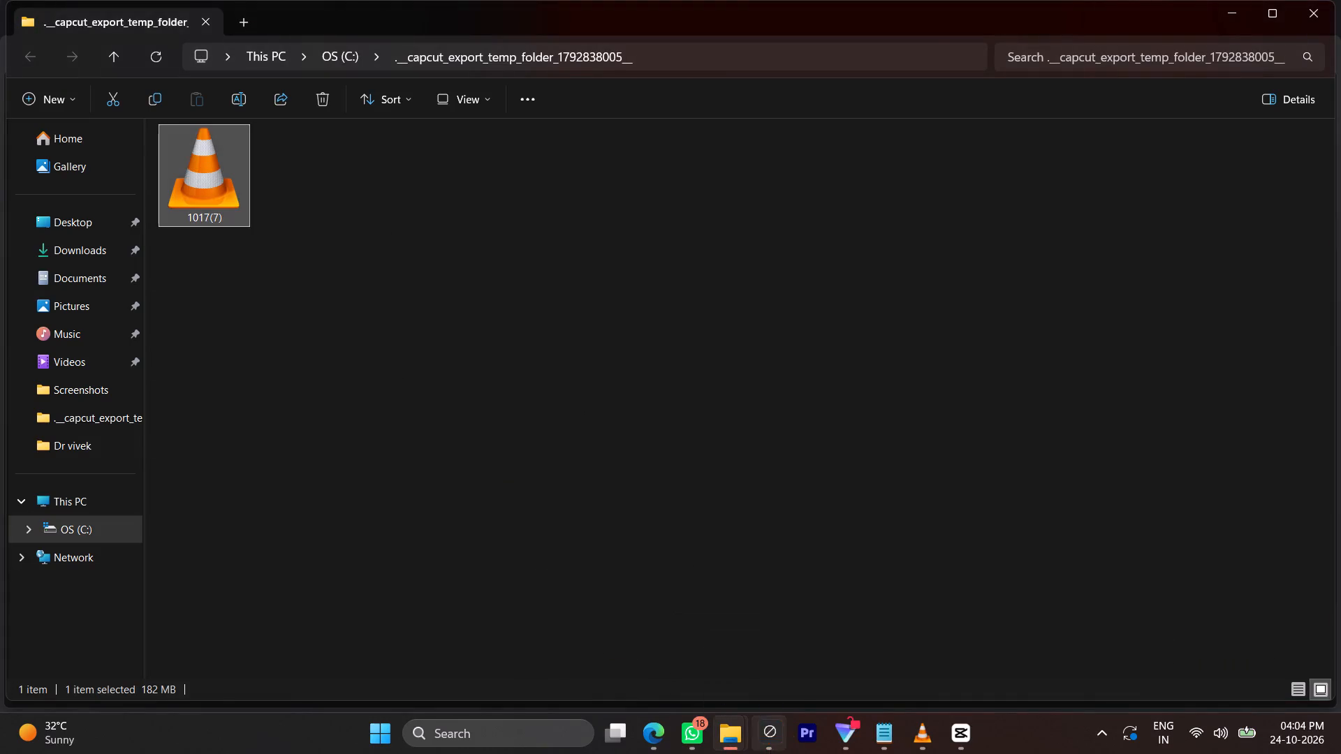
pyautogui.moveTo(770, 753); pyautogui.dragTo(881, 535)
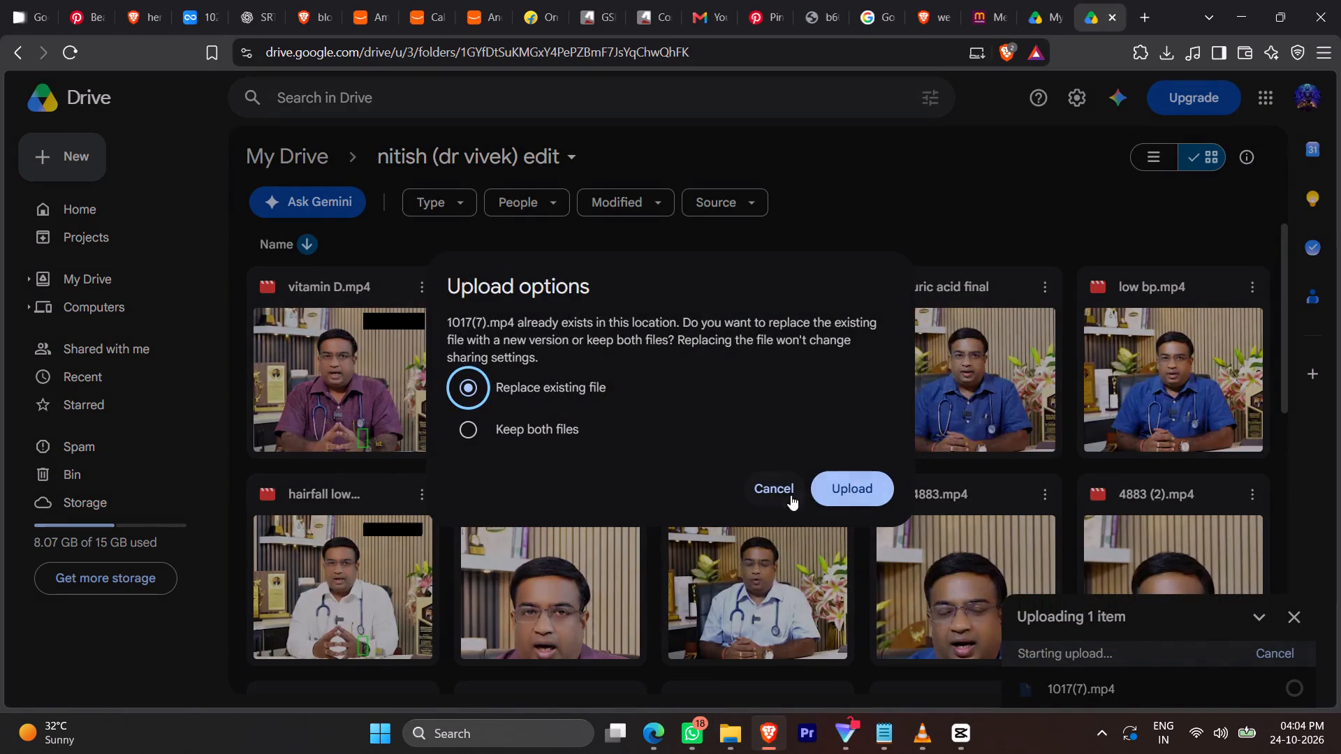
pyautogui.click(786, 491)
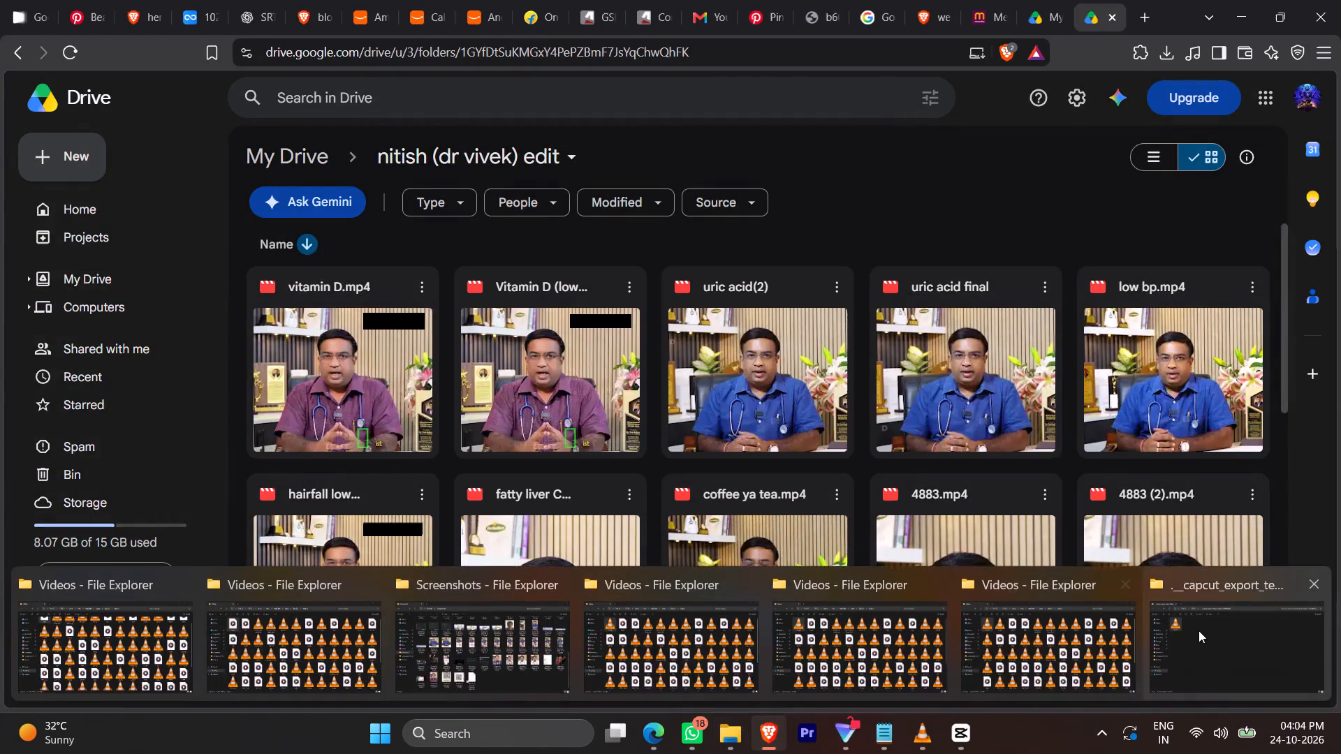
# Return to CapCut and close the finished export's sharing window.
pyautogui.click(1199, 630)
pyautogui.click(944, 732)
pyautogui.click(935, 610)
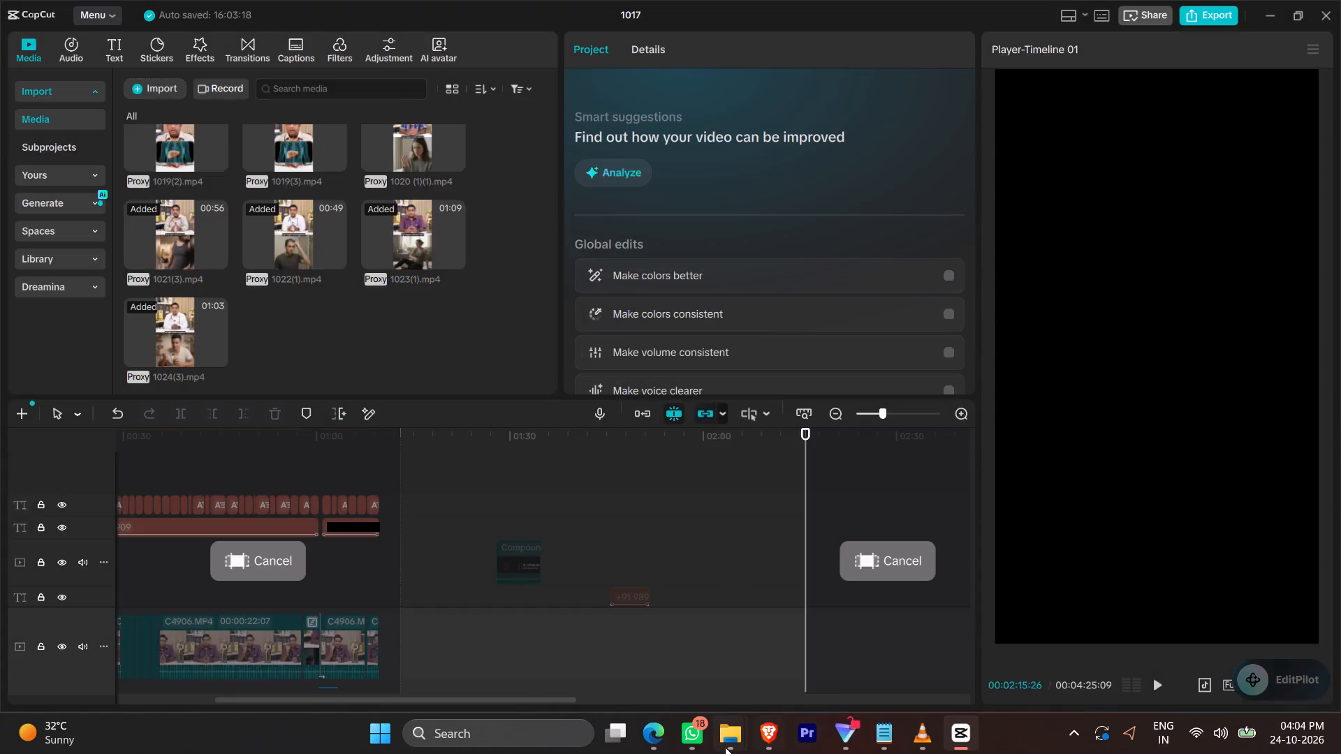
# In the CapCut export folder, rename the exported 1017(7) video file as shilajit.
pyautogui.click(1233, 655)
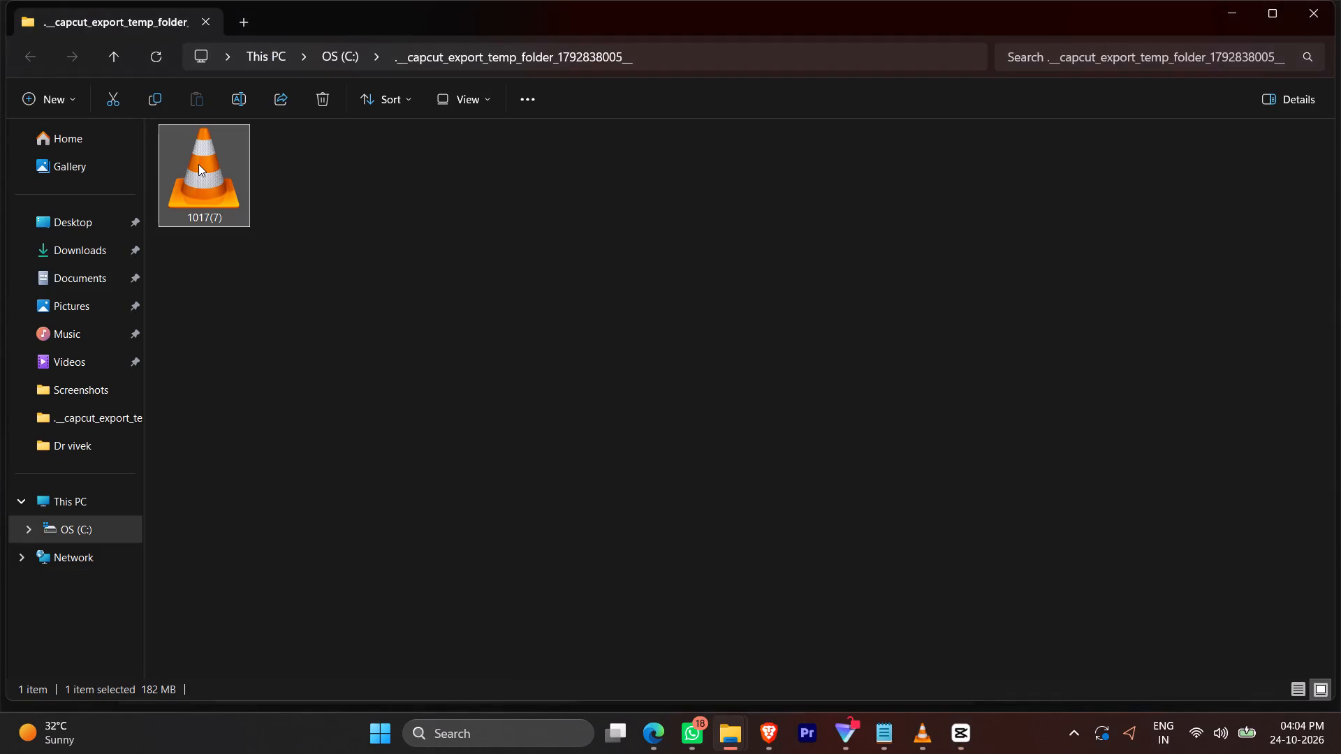
pyautogui.rightClick(198, 164)
pyautogui.rightClick(223, 159)
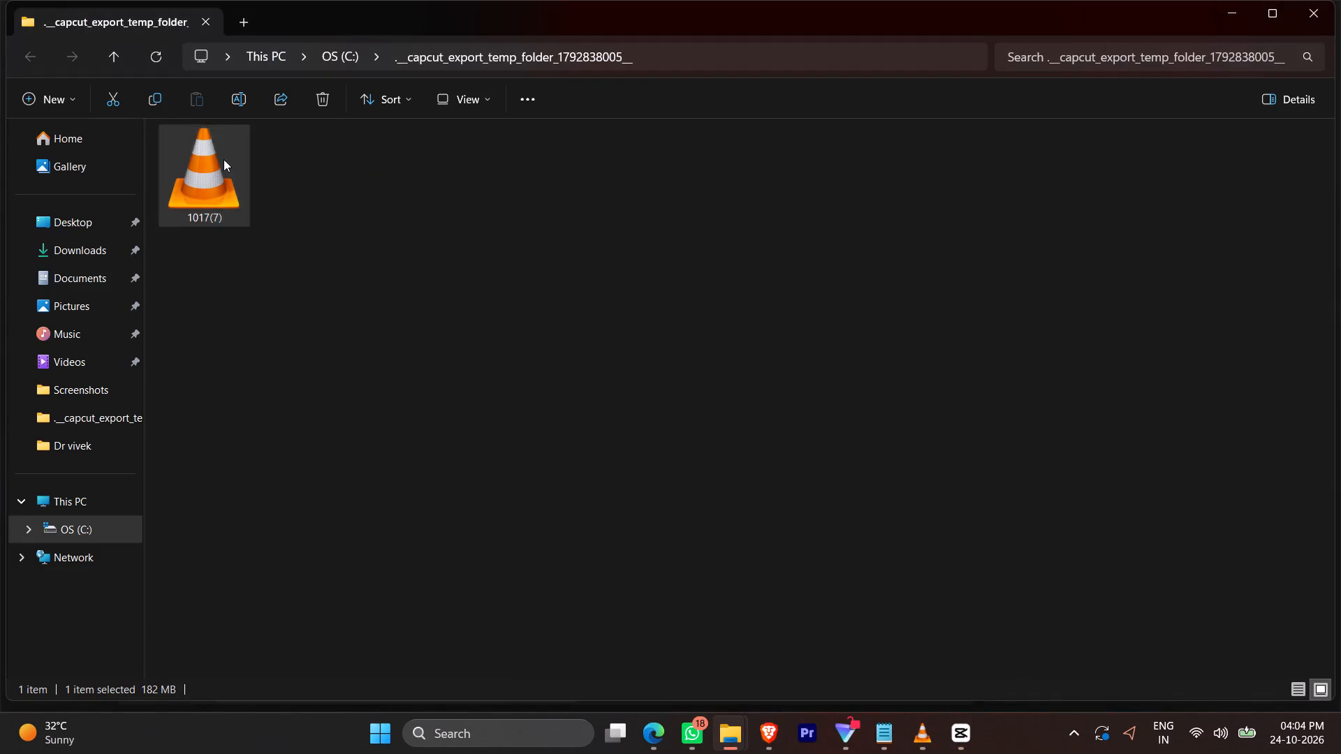
pyautogui.click(342, 125)
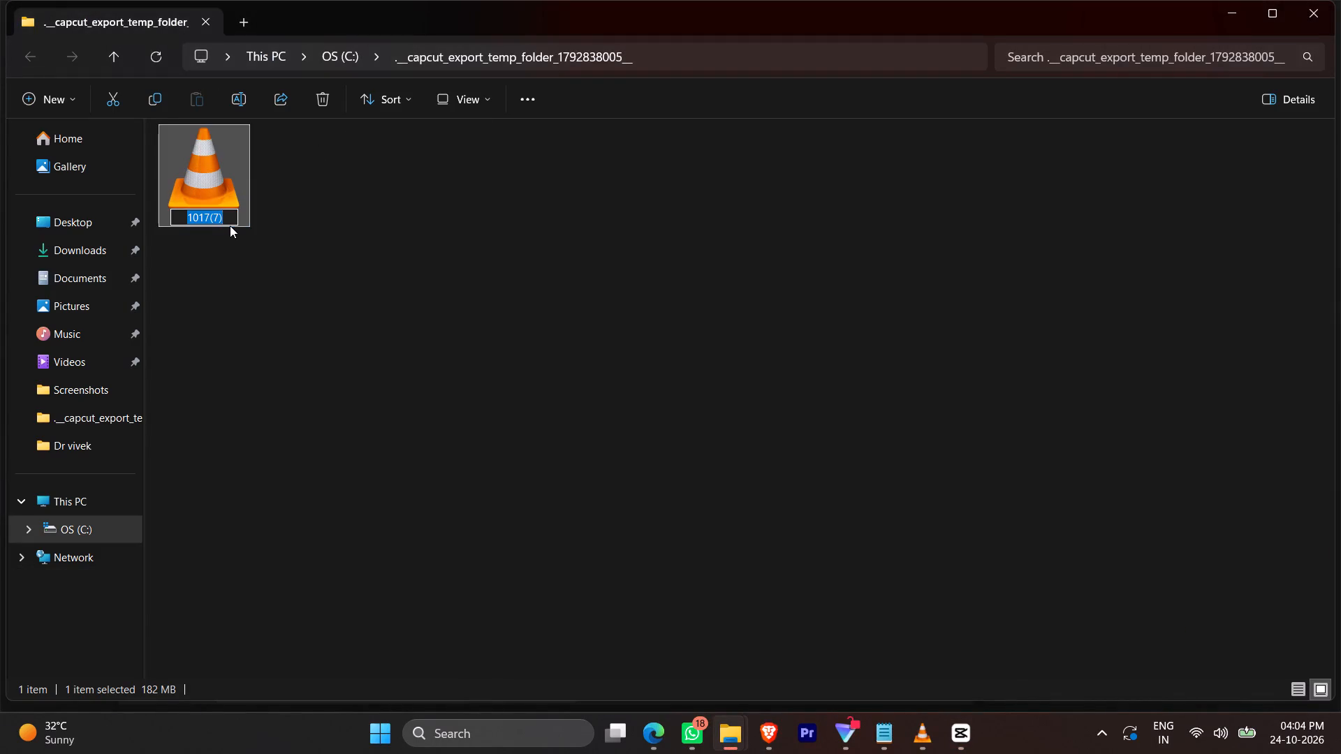
pyautogui.press('BackSpace')
pyautogui.write('sh')
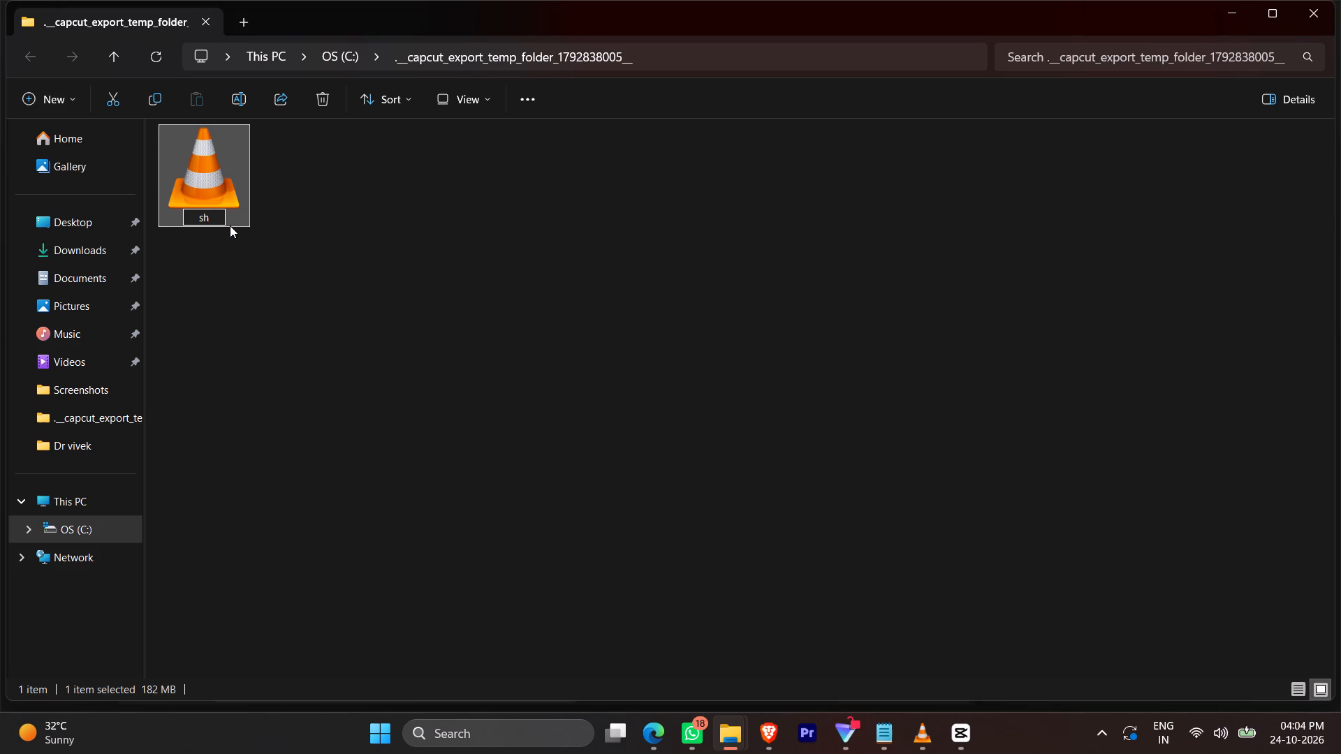
pyautogui.write('ilajit')
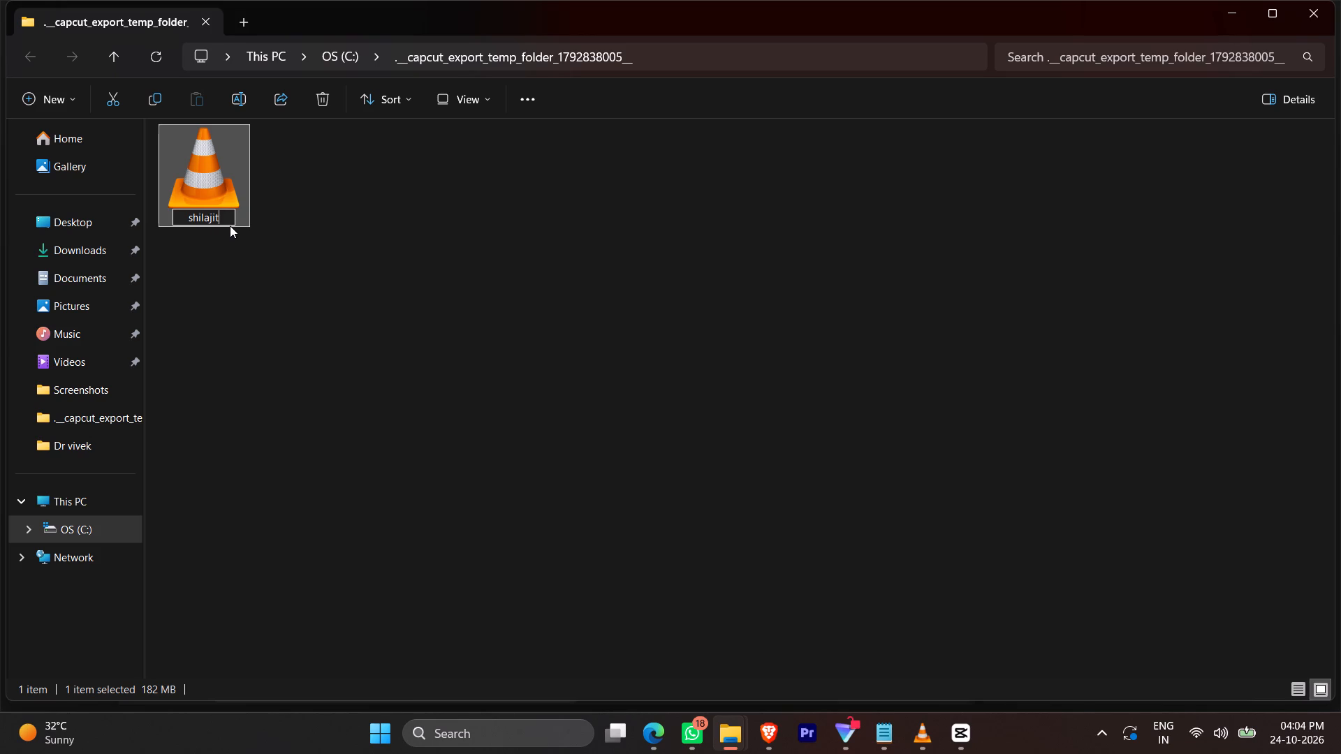
pyautogui.click(348, 241)
pyautogui.click(256, 280)
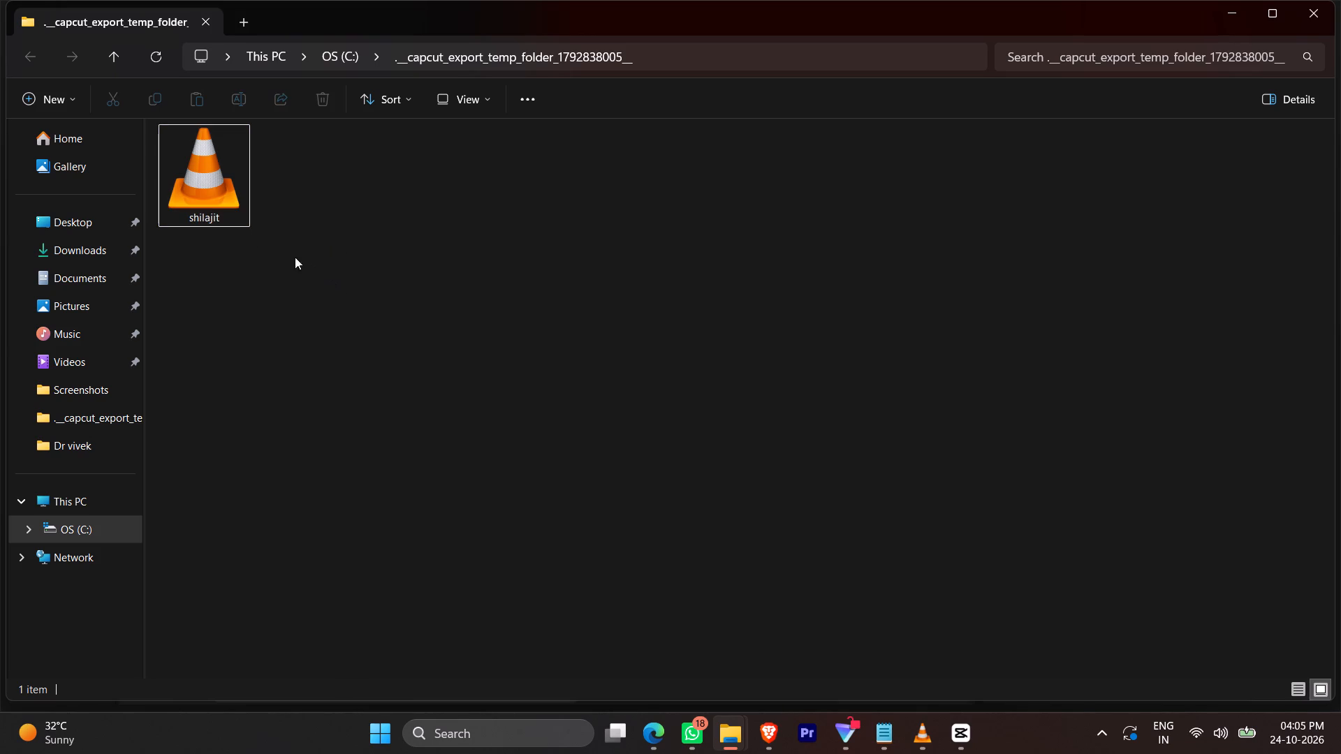
# Upload the shilajit video from the export folder to the nitish (dr vivek) edit folder in Drive.
pyautogui.moveTo(221, 194); pyautogui.dragTo(770, 748)
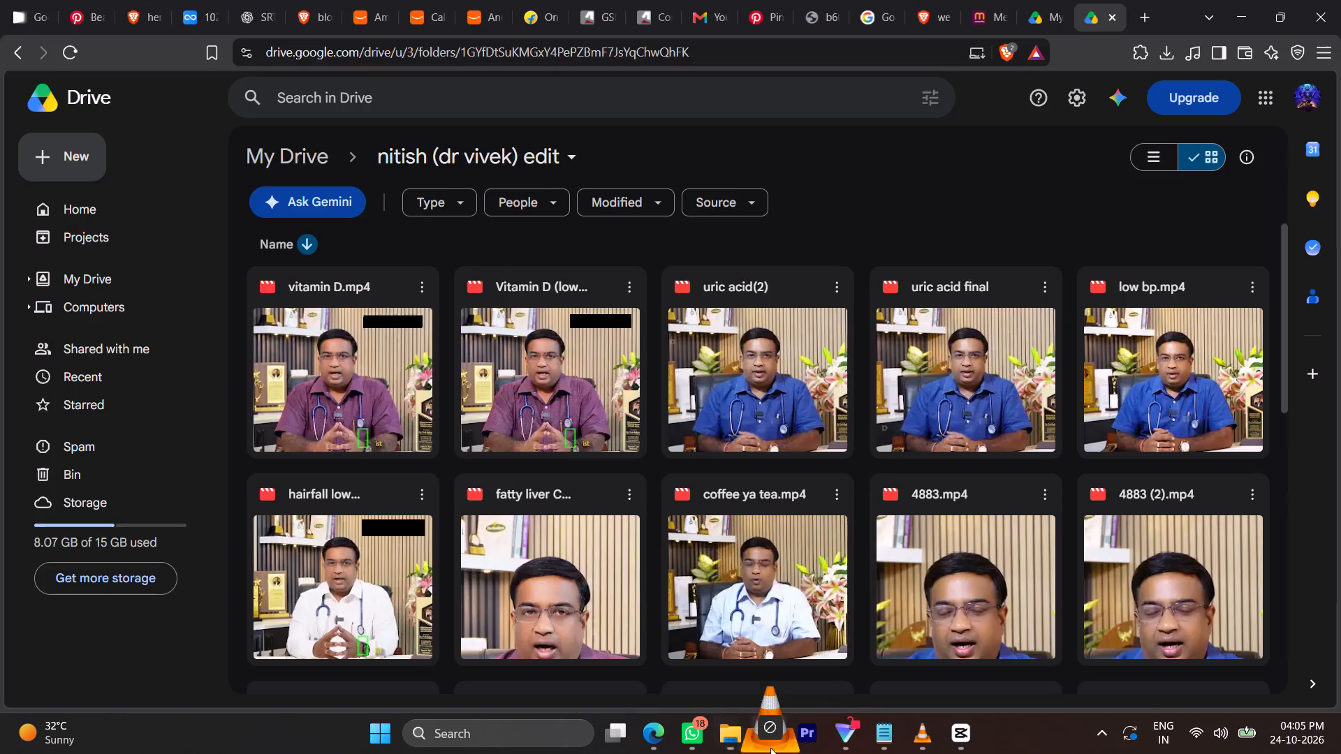
pyautogui.moveTo(770, 748); pyautogui.dragTo(786, 466)
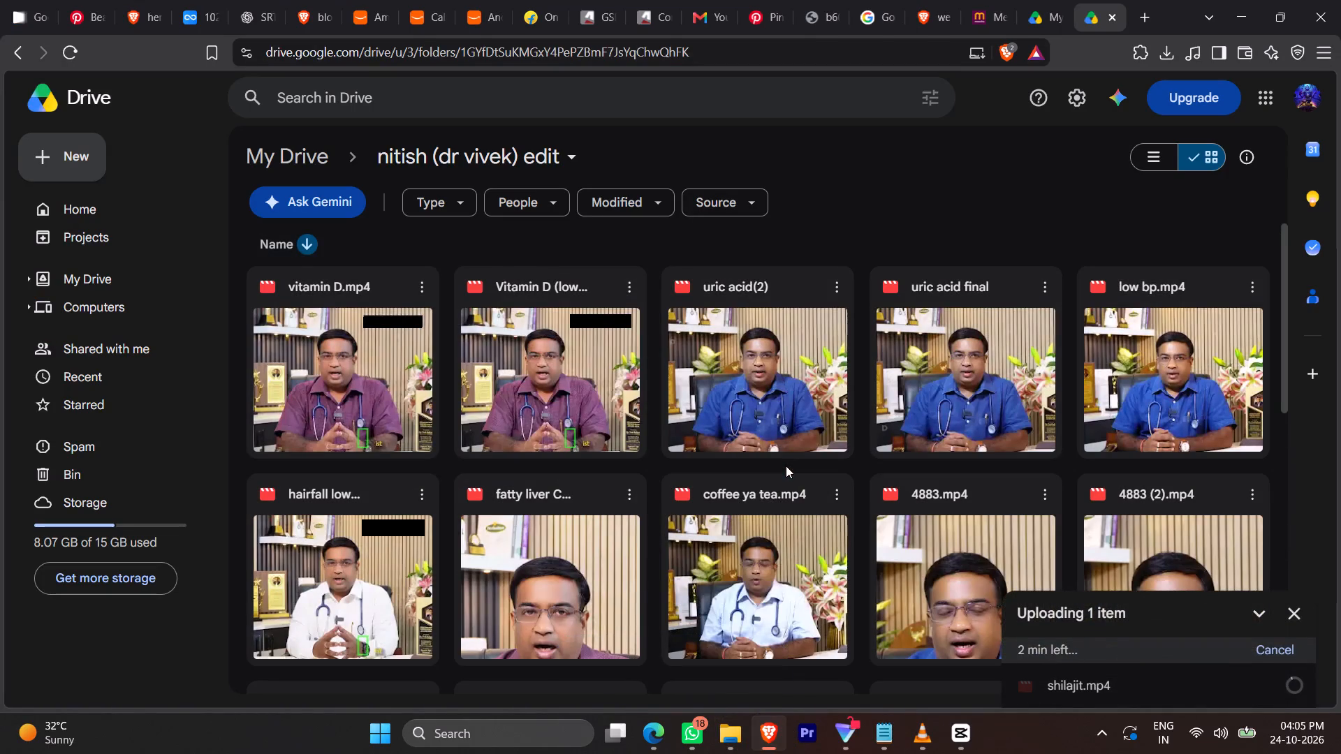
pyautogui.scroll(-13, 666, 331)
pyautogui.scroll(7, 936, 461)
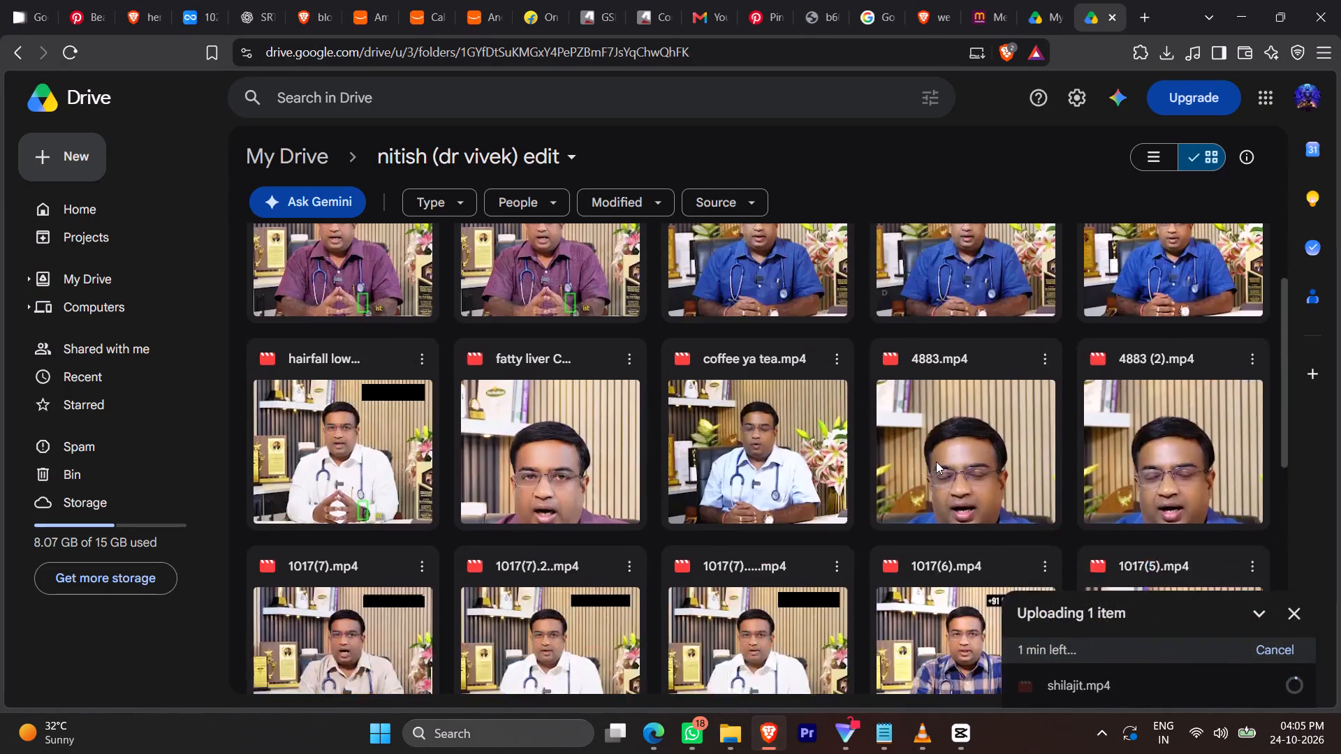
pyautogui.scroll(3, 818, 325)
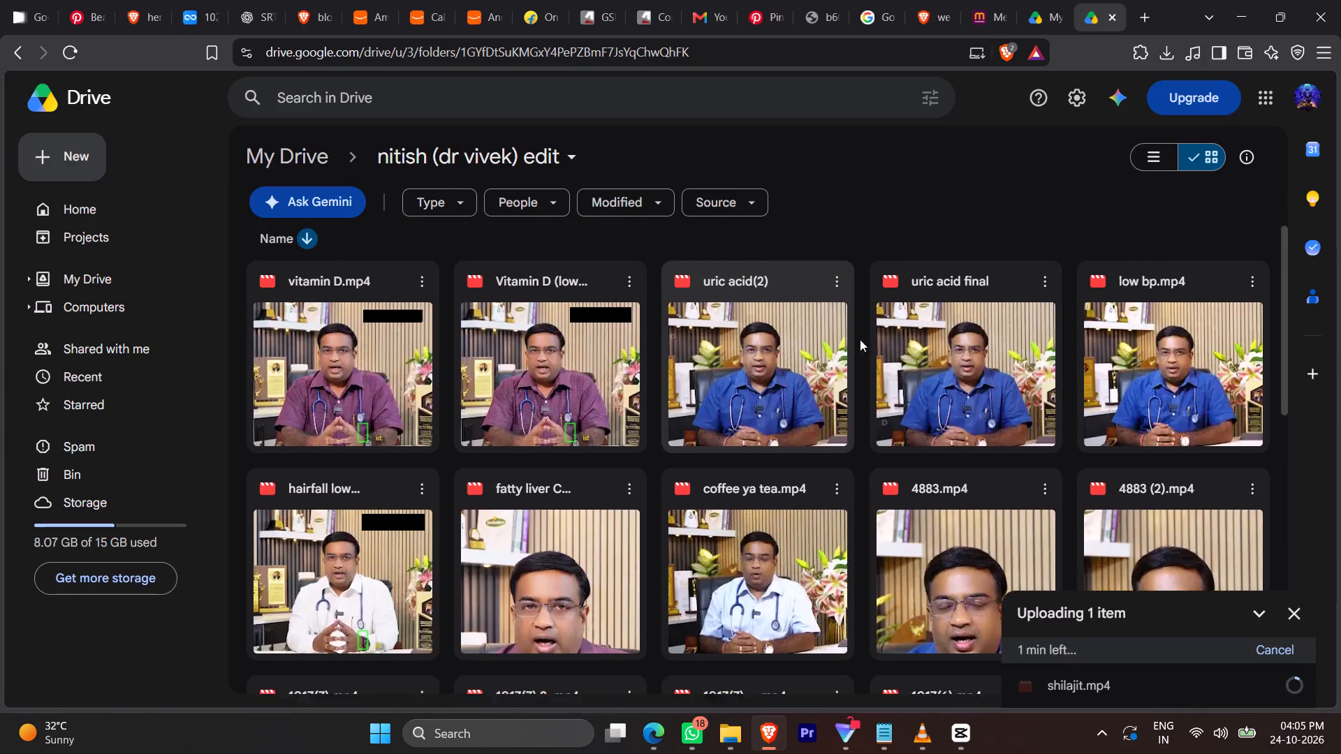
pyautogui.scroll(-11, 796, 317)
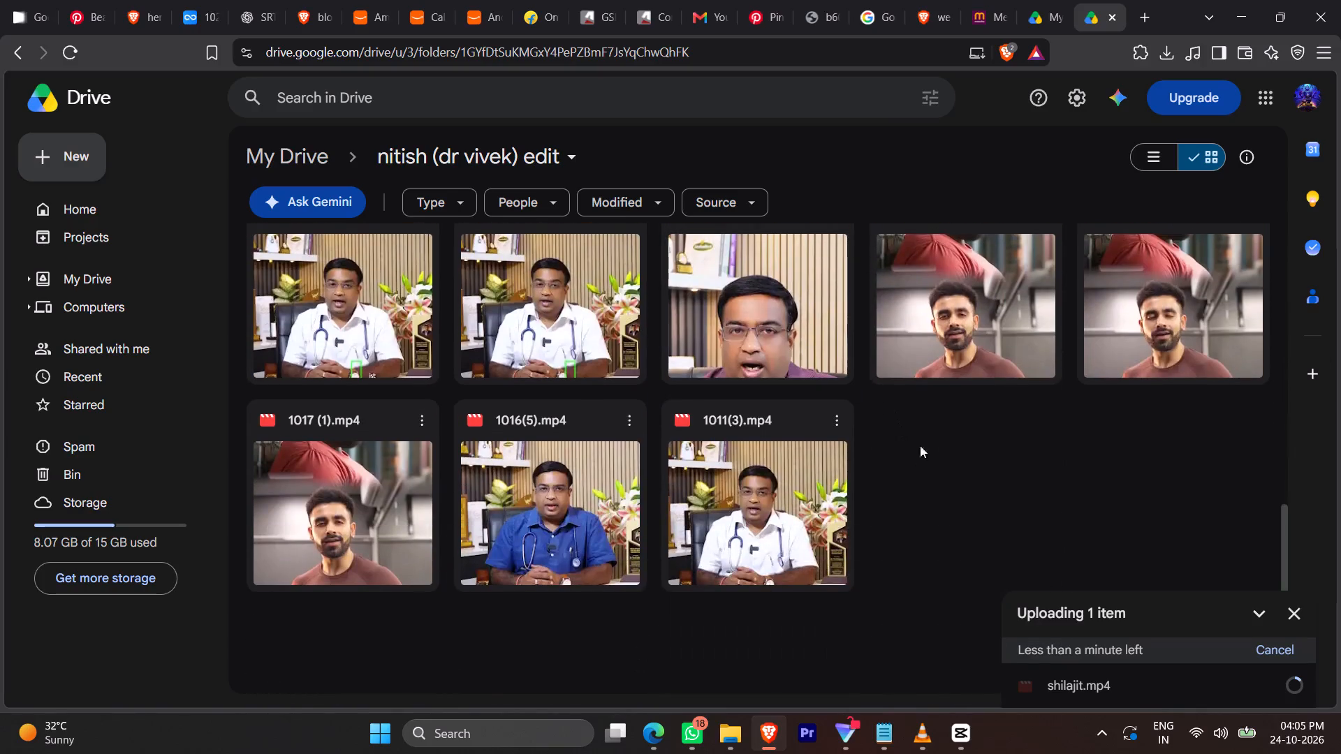